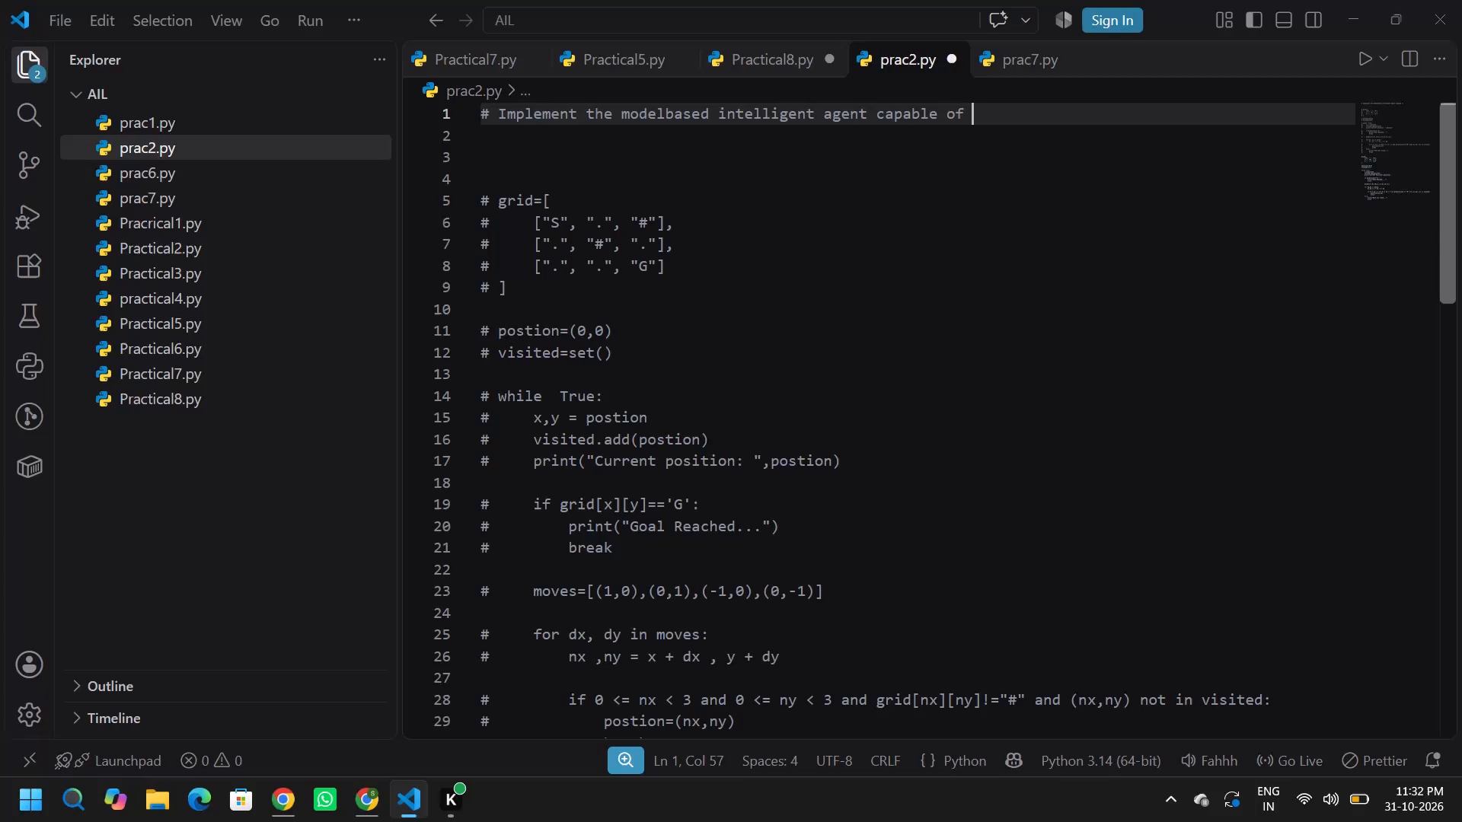
# Complete the first-line comment in prac2.py with "navigating a grid environment with obstacles using internal state representation" and start an empty line below.
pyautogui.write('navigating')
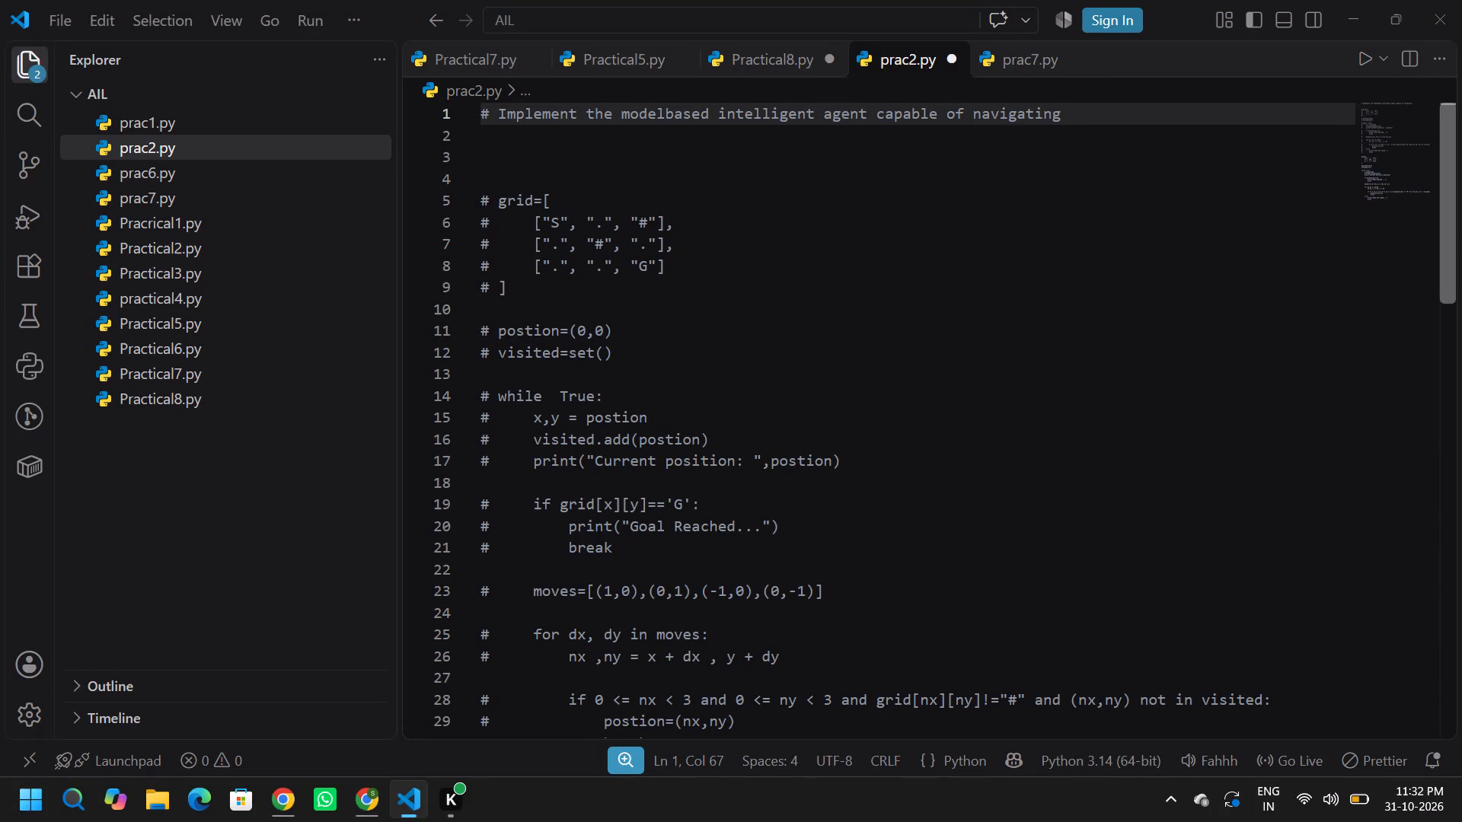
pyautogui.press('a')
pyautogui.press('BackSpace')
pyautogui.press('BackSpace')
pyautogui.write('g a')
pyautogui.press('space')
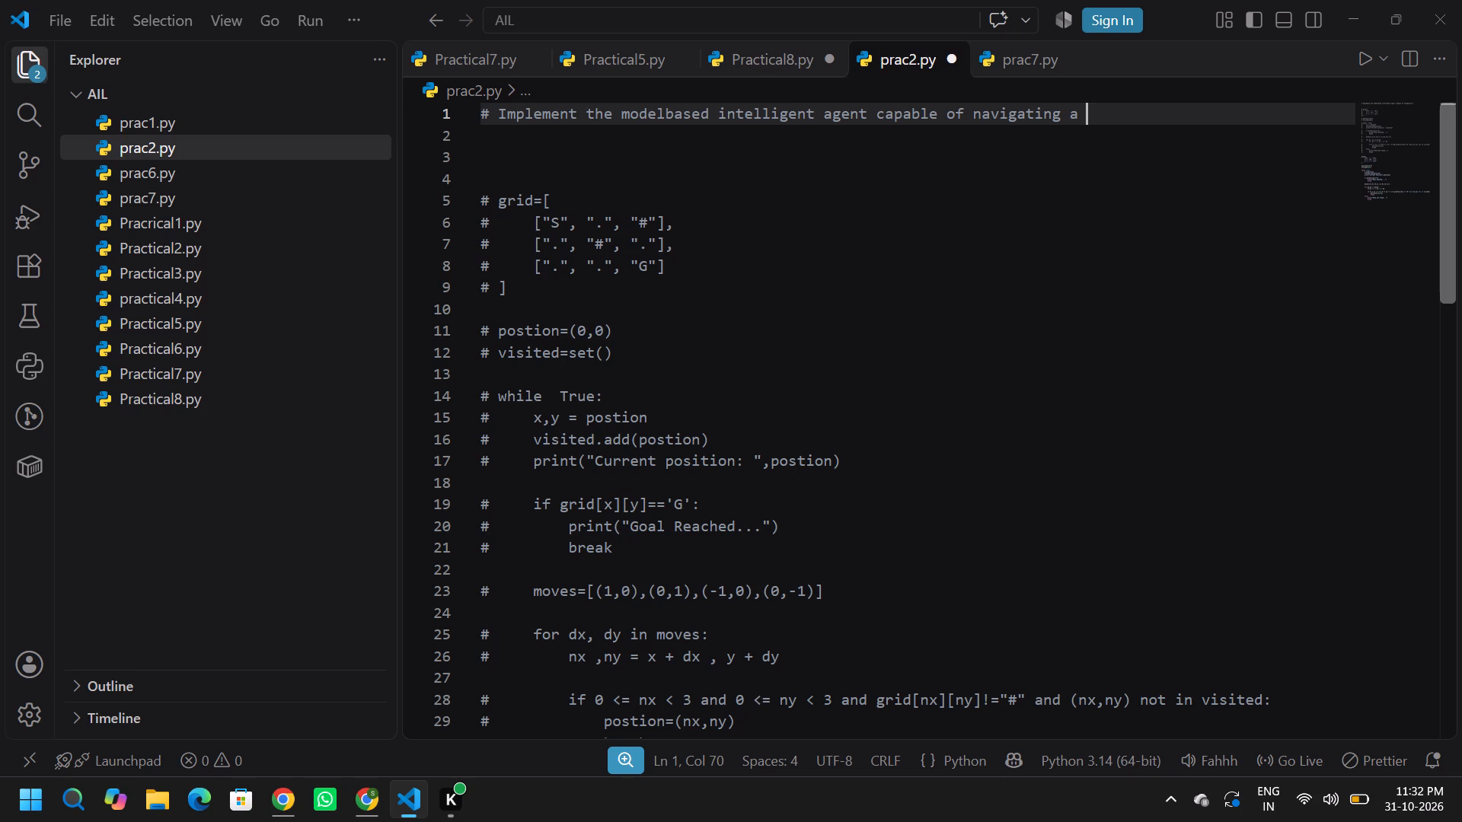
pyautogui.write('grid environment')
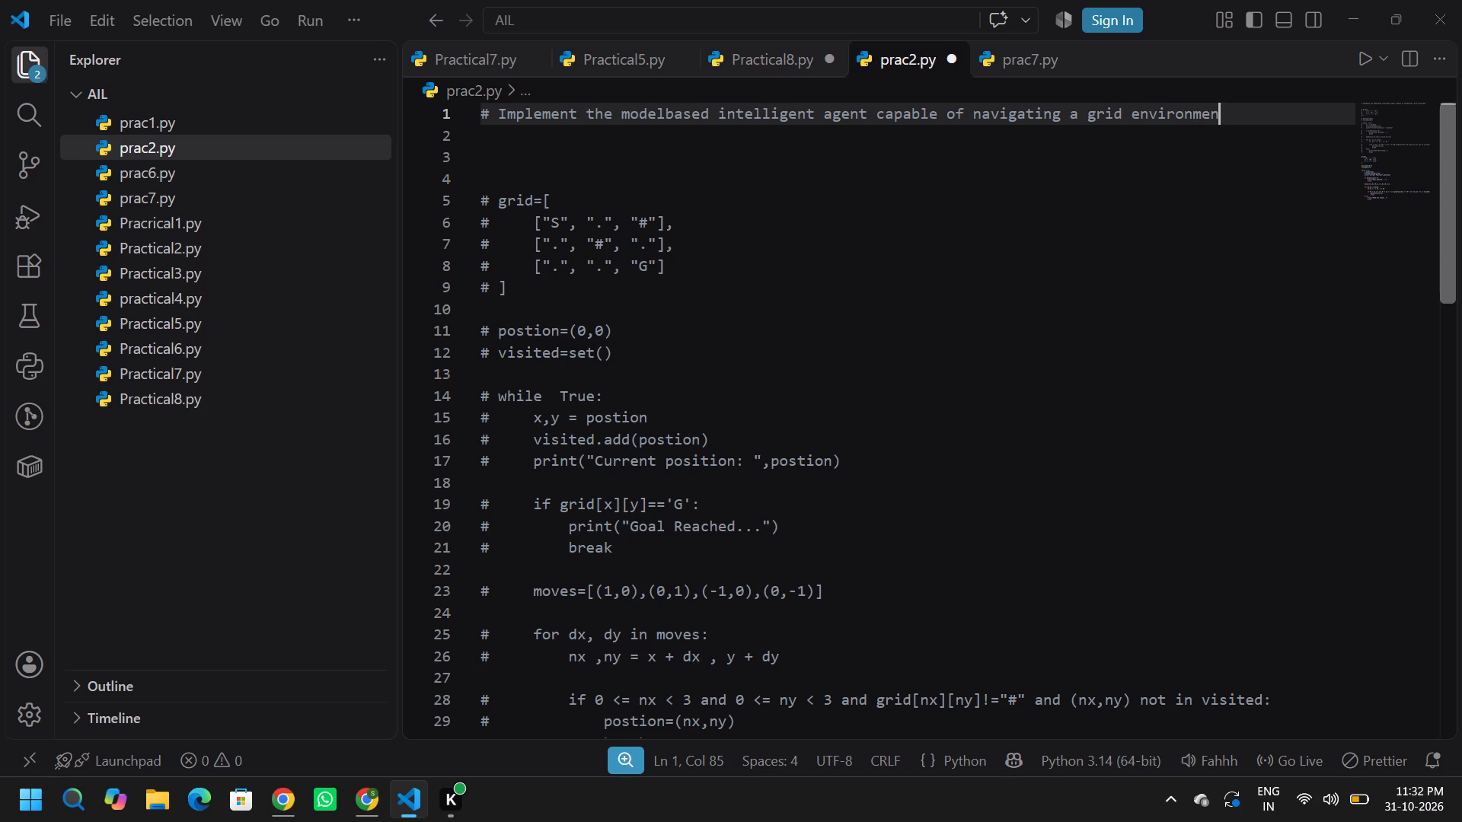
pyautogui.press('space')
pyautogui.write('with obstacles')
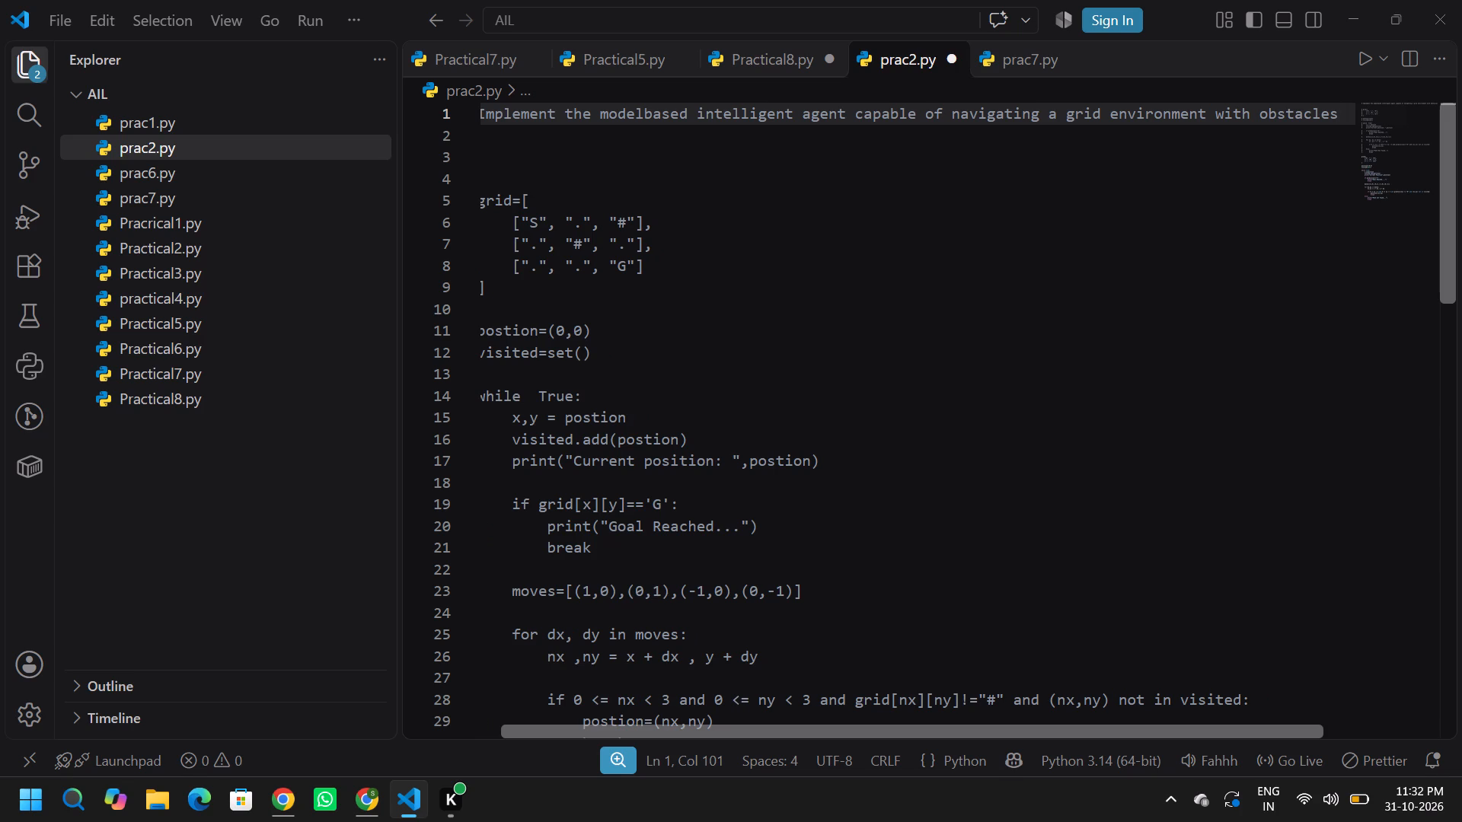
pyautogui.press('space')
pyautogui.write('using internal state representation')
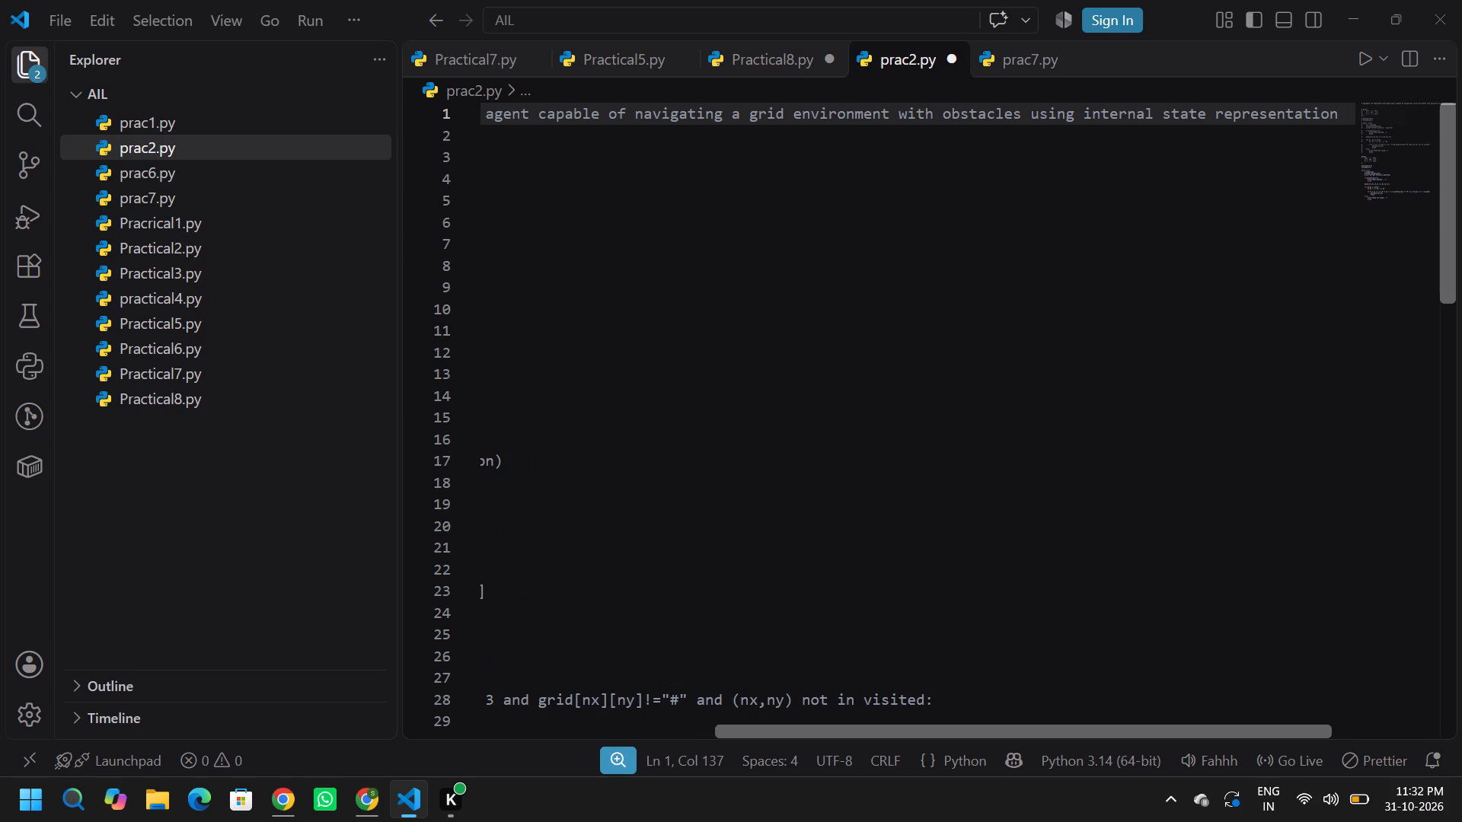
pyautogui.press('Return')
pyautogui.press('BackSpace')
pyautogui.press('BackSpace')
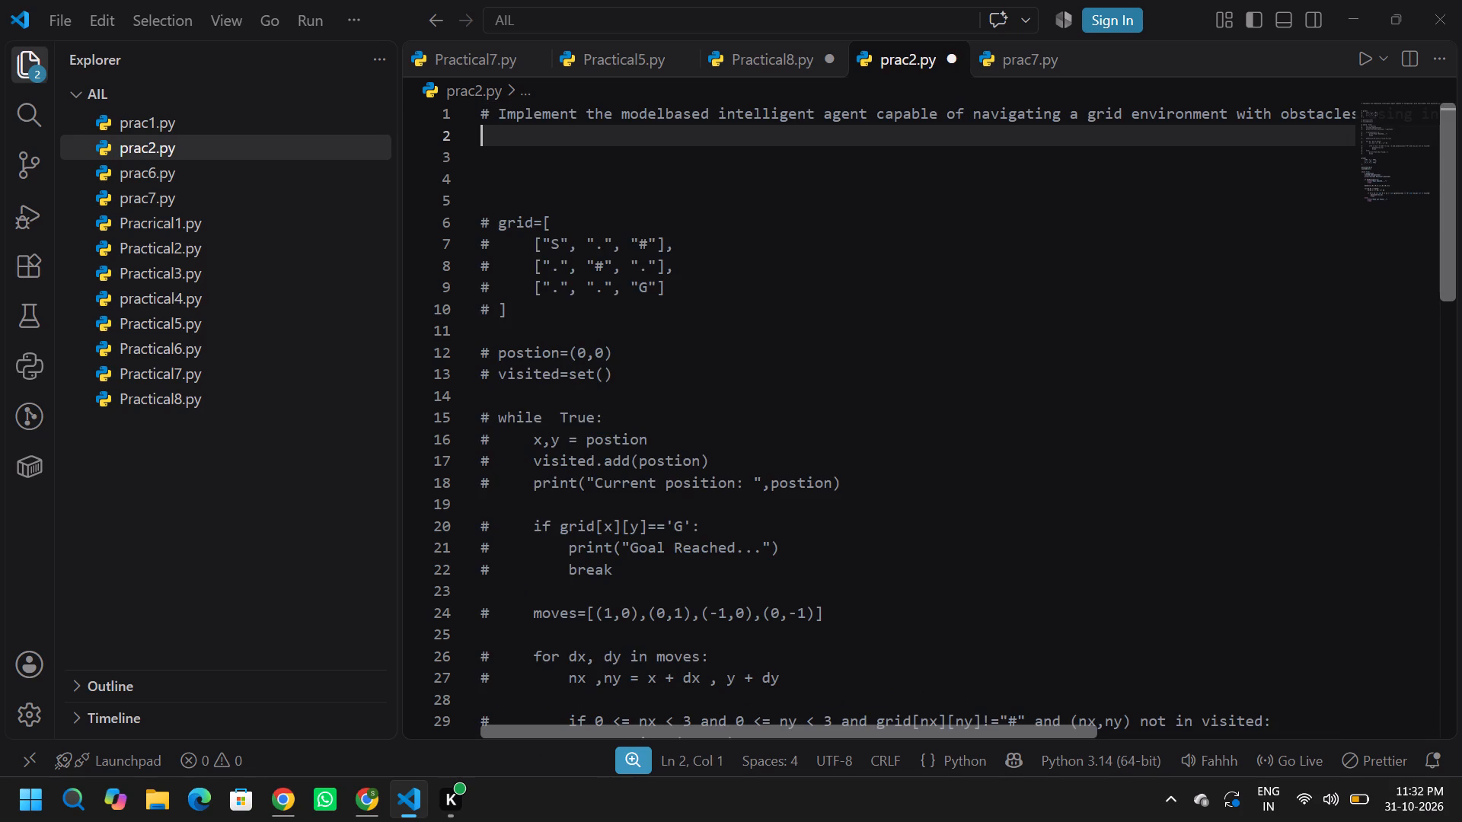
# Review the commented-out and active grid navigation code in prac2.py through to the end of the file.
pyautogui.scroll(-4, 602, 384)
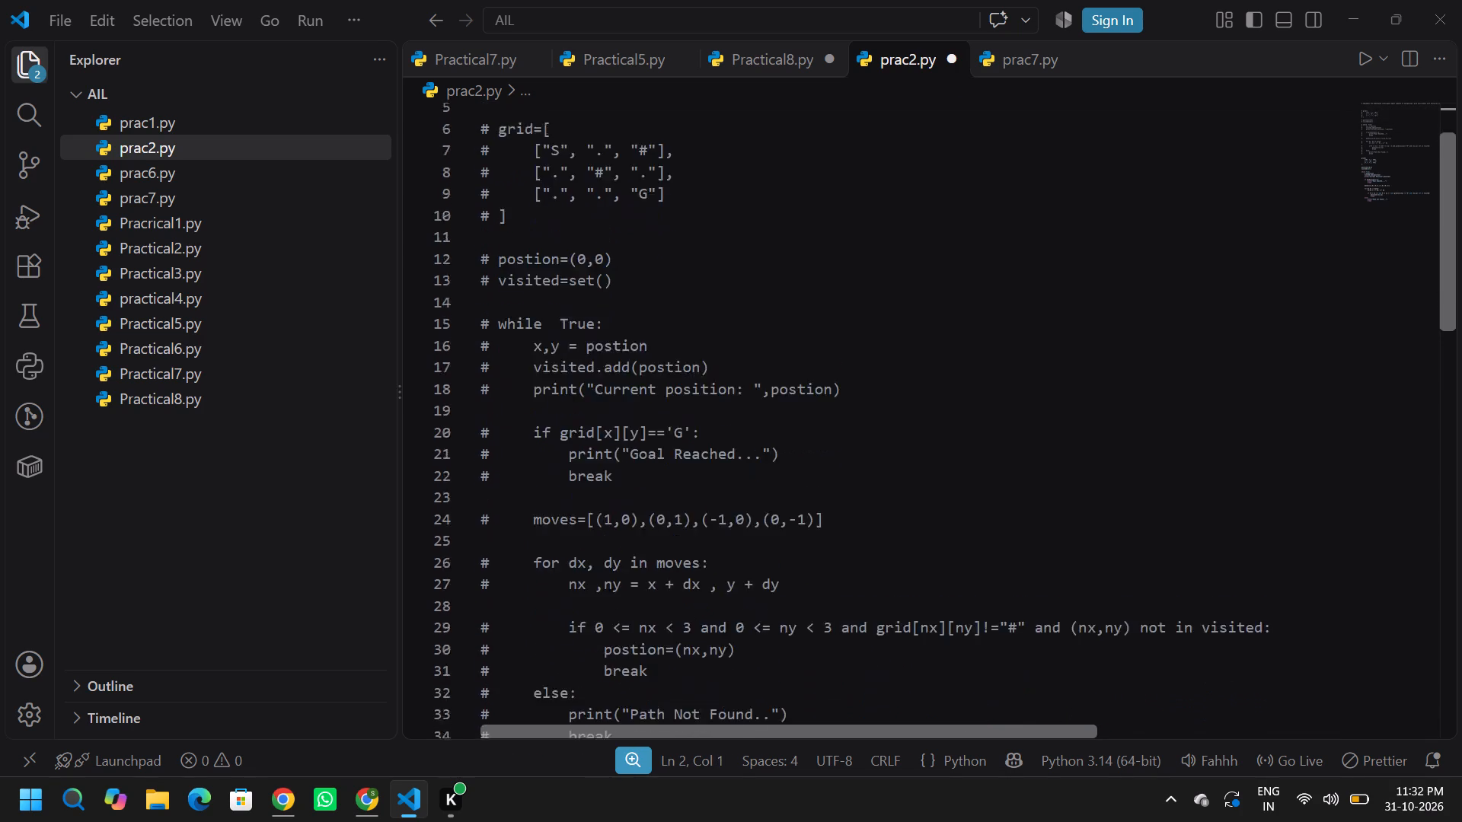
pyautogui.scroll(-7, 602, 384)
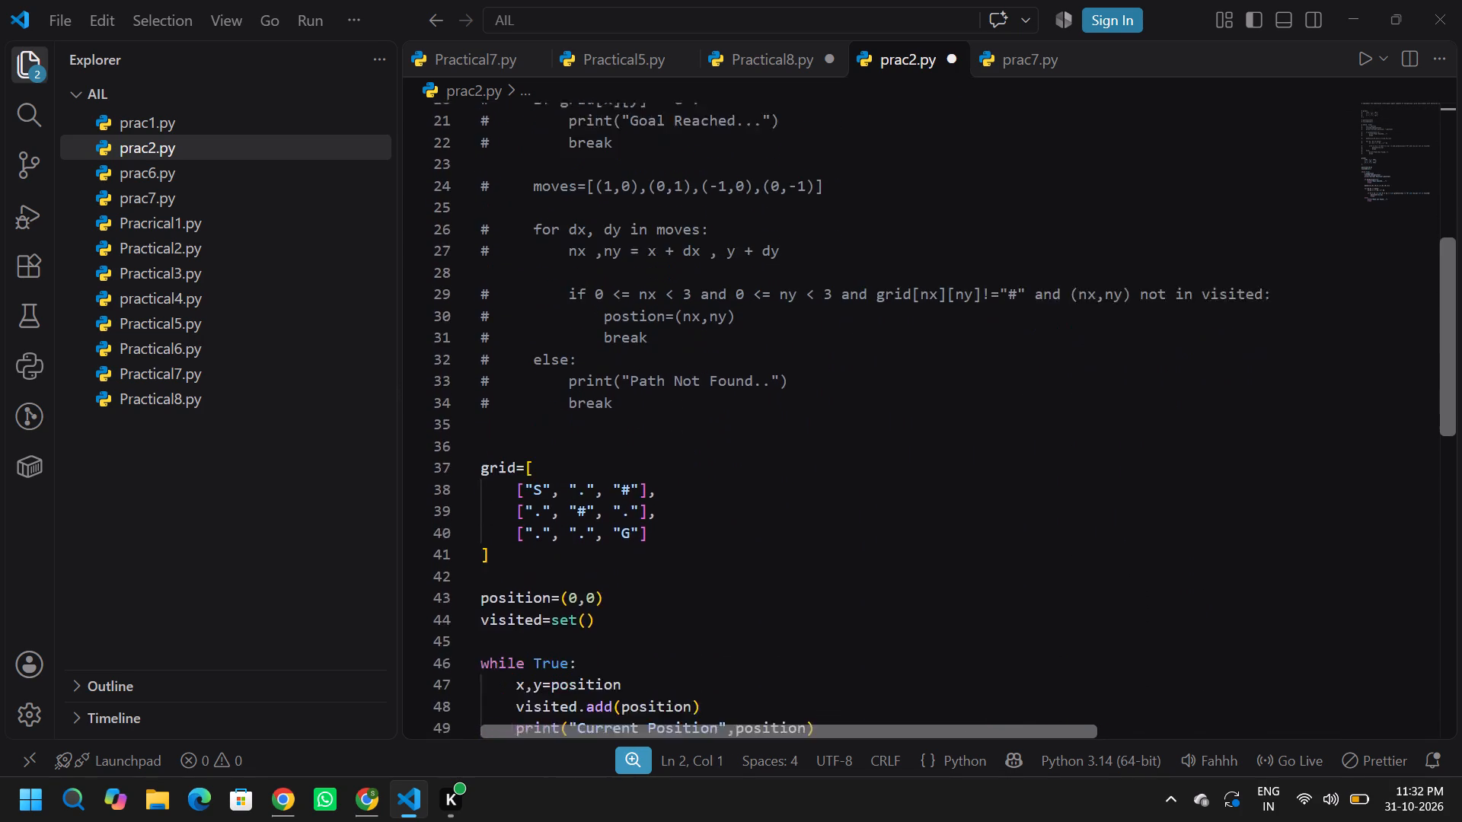
pyautogui.scroll(-7, 602, 384)
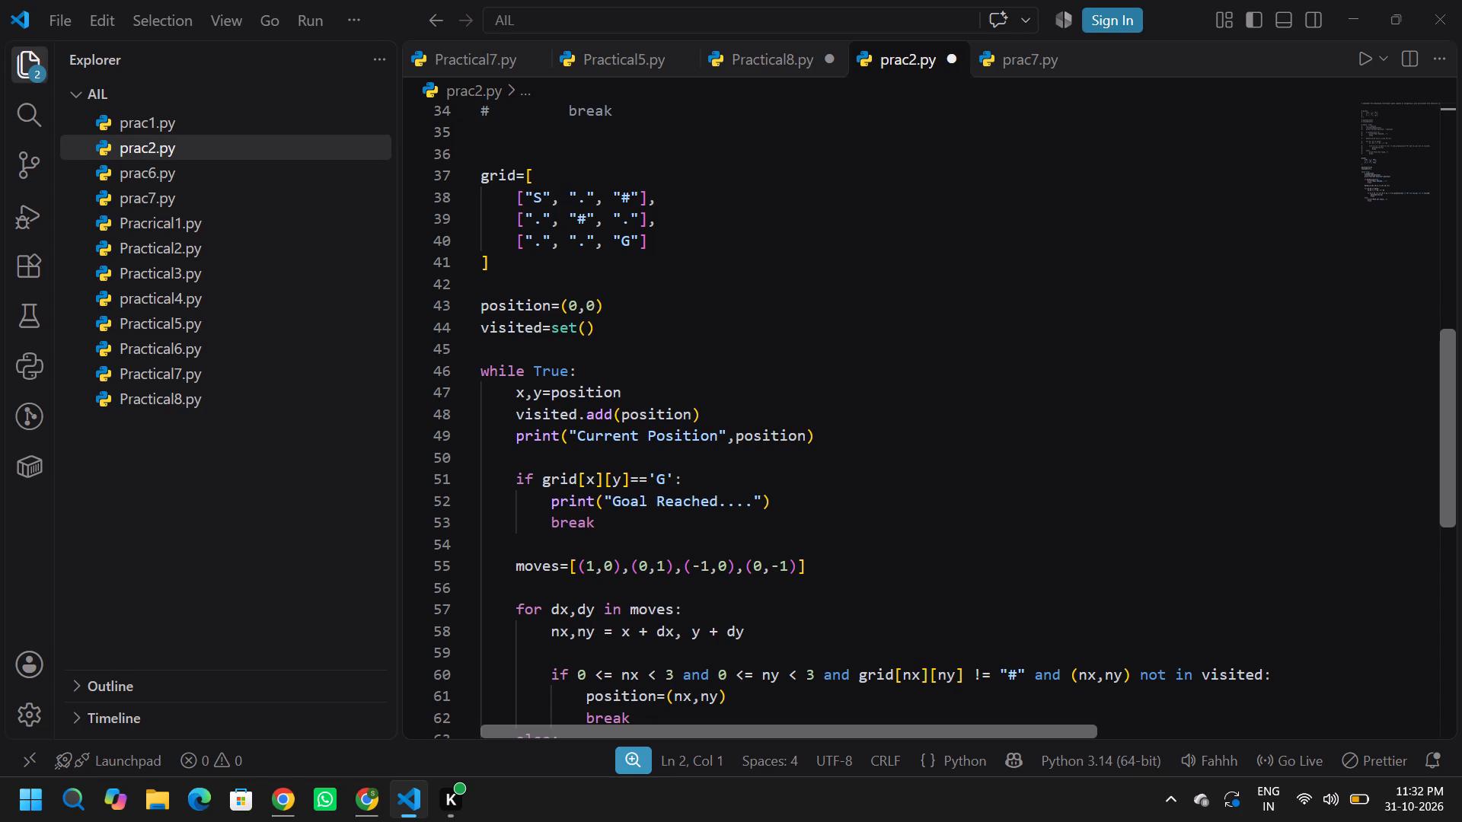
pyautogui.scroll(-3, 602, 384)
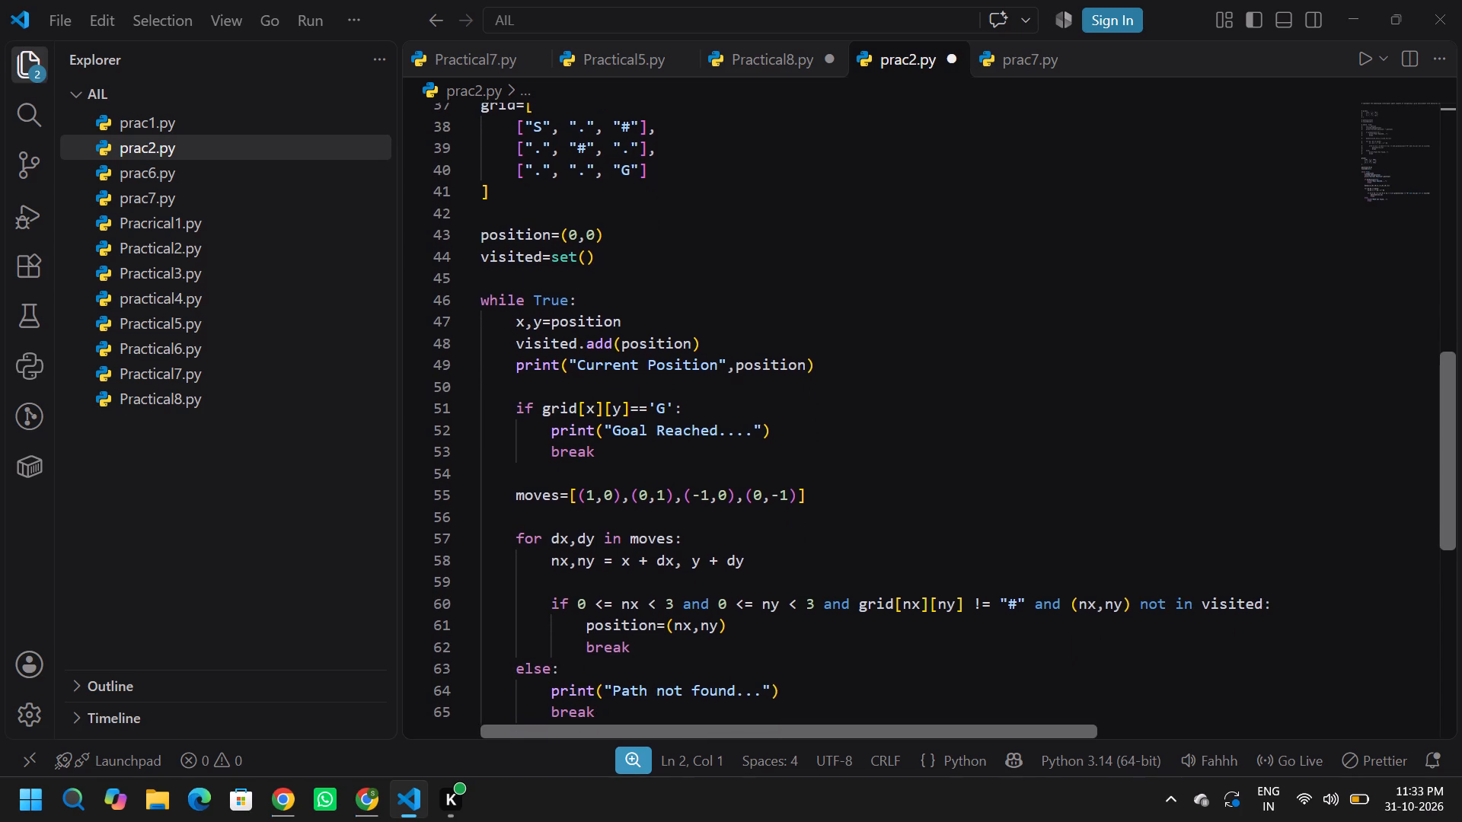
pyautogui.scroll(-2, 602, 384)
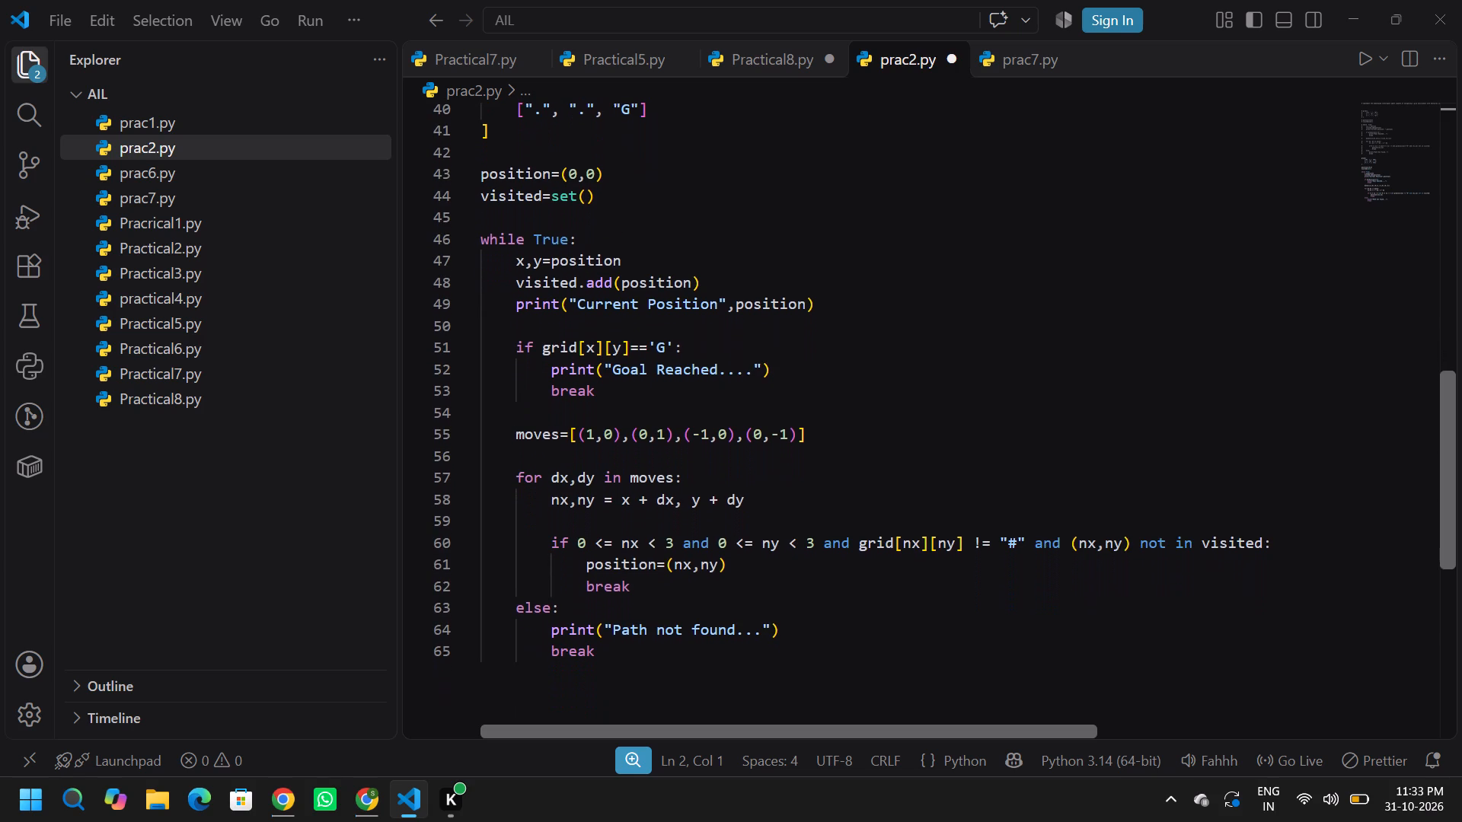
pyautogui.scroll(-1, 602, 384)
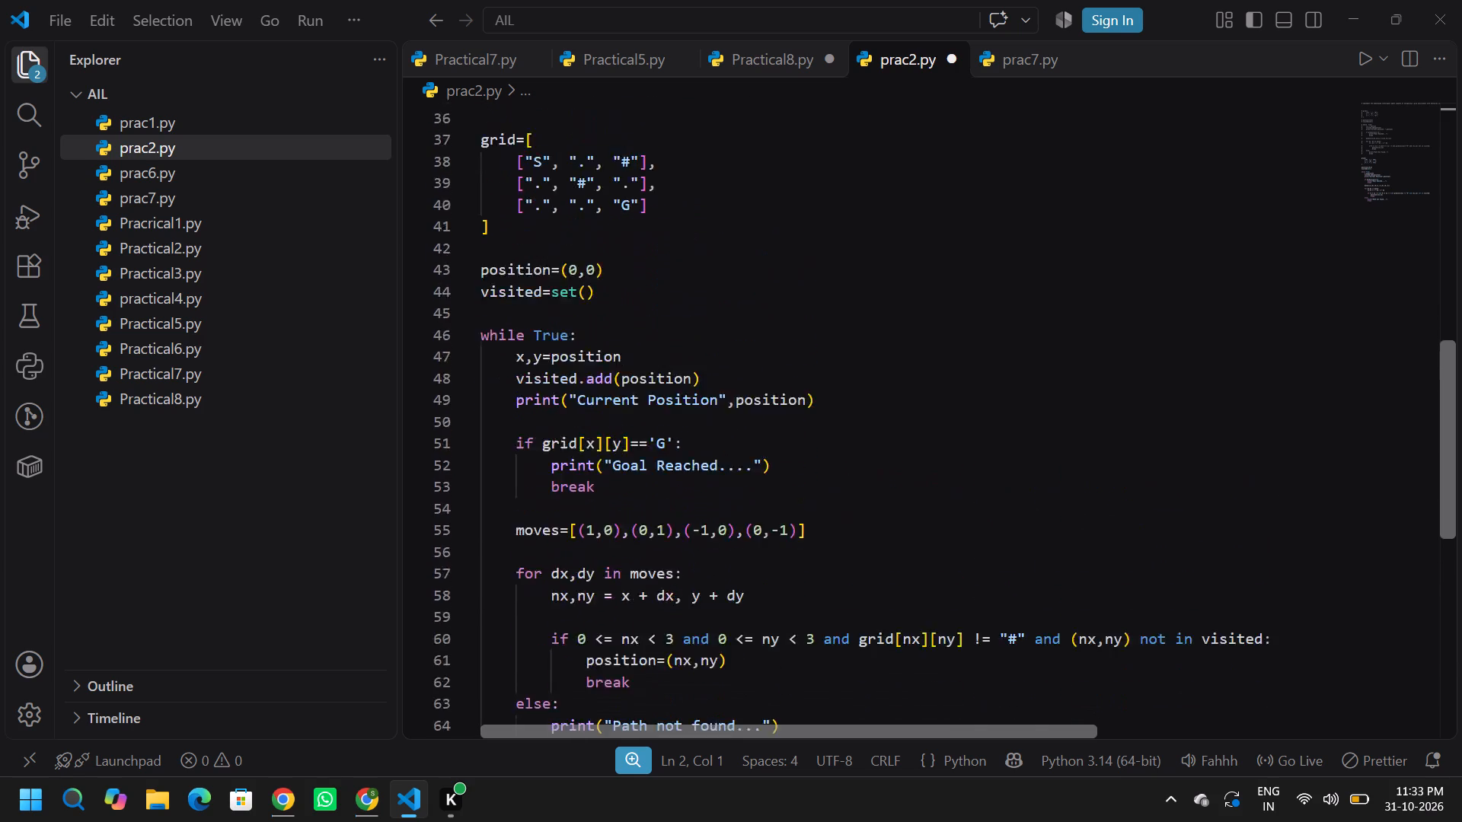
pyautogui.scroll(-1, 602, 384)
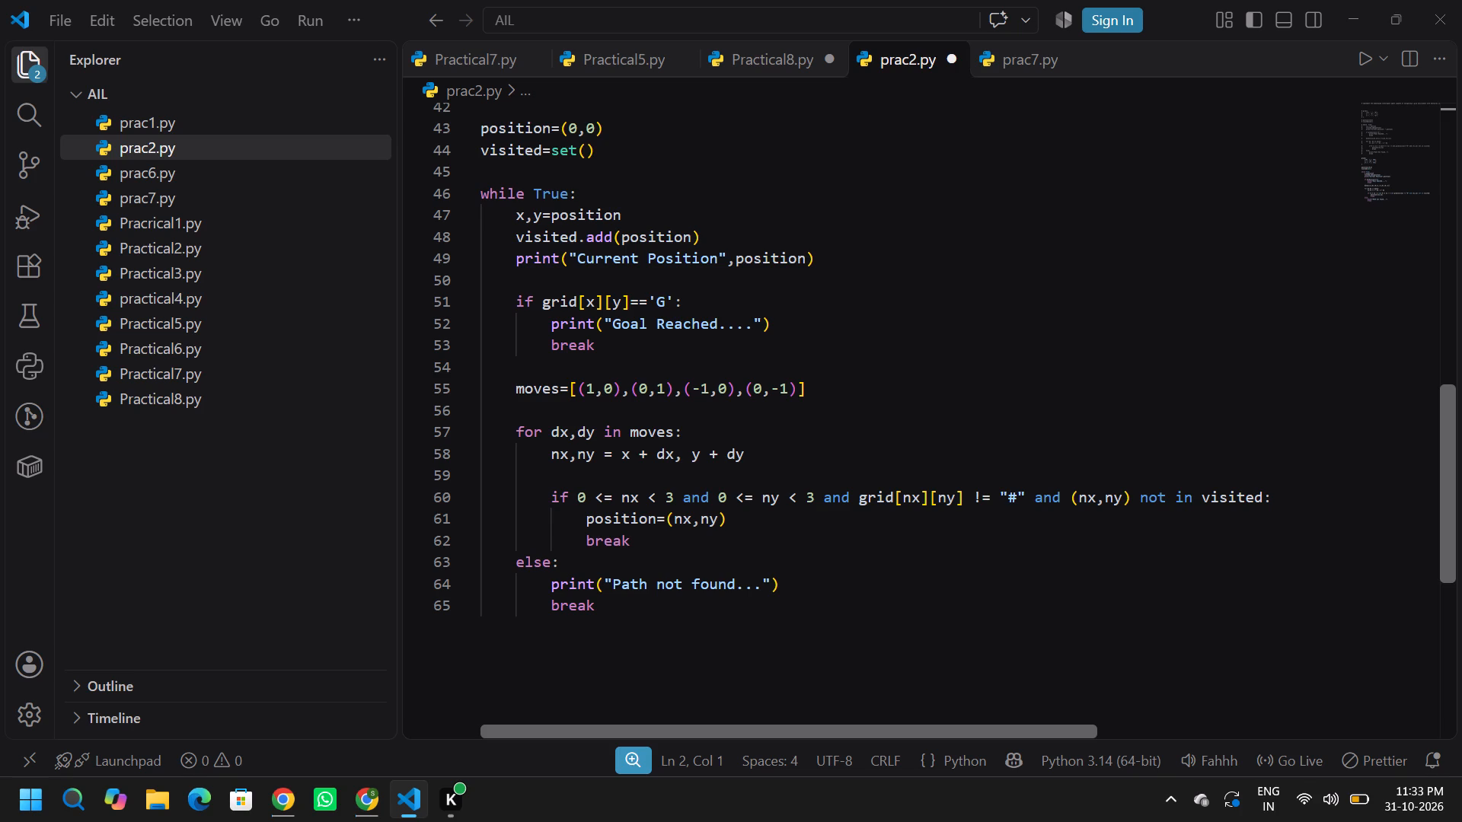
pyautogui.scroll(2, 602, 384)
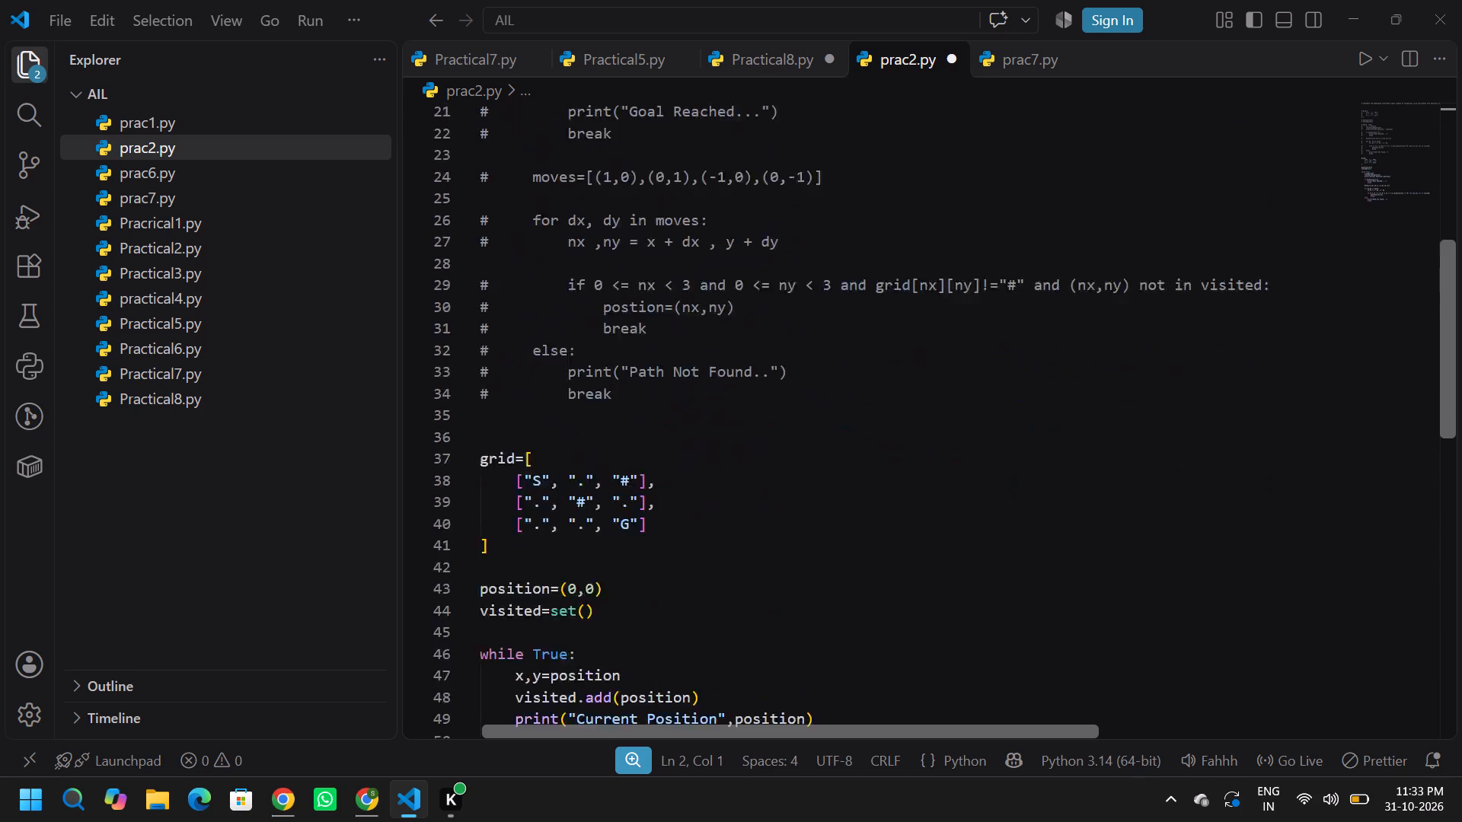
# Look through prac6.py, prac7.py and prac1.py to check their contents and opening lines.
pyautogui.click(219, 178)
pyautogui.scroll(8, 482, 272)
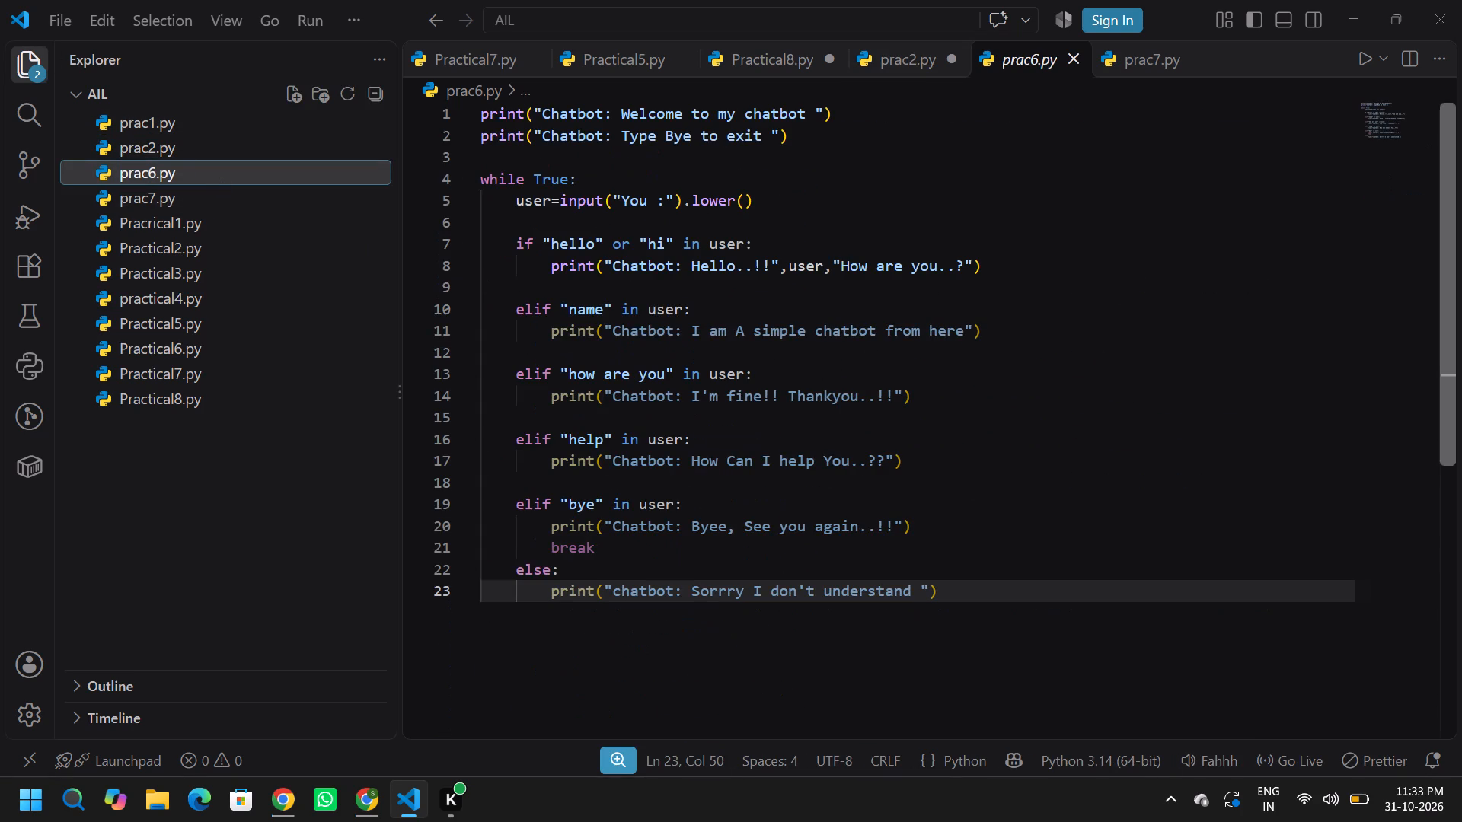
pyautogui.click(155, 204)
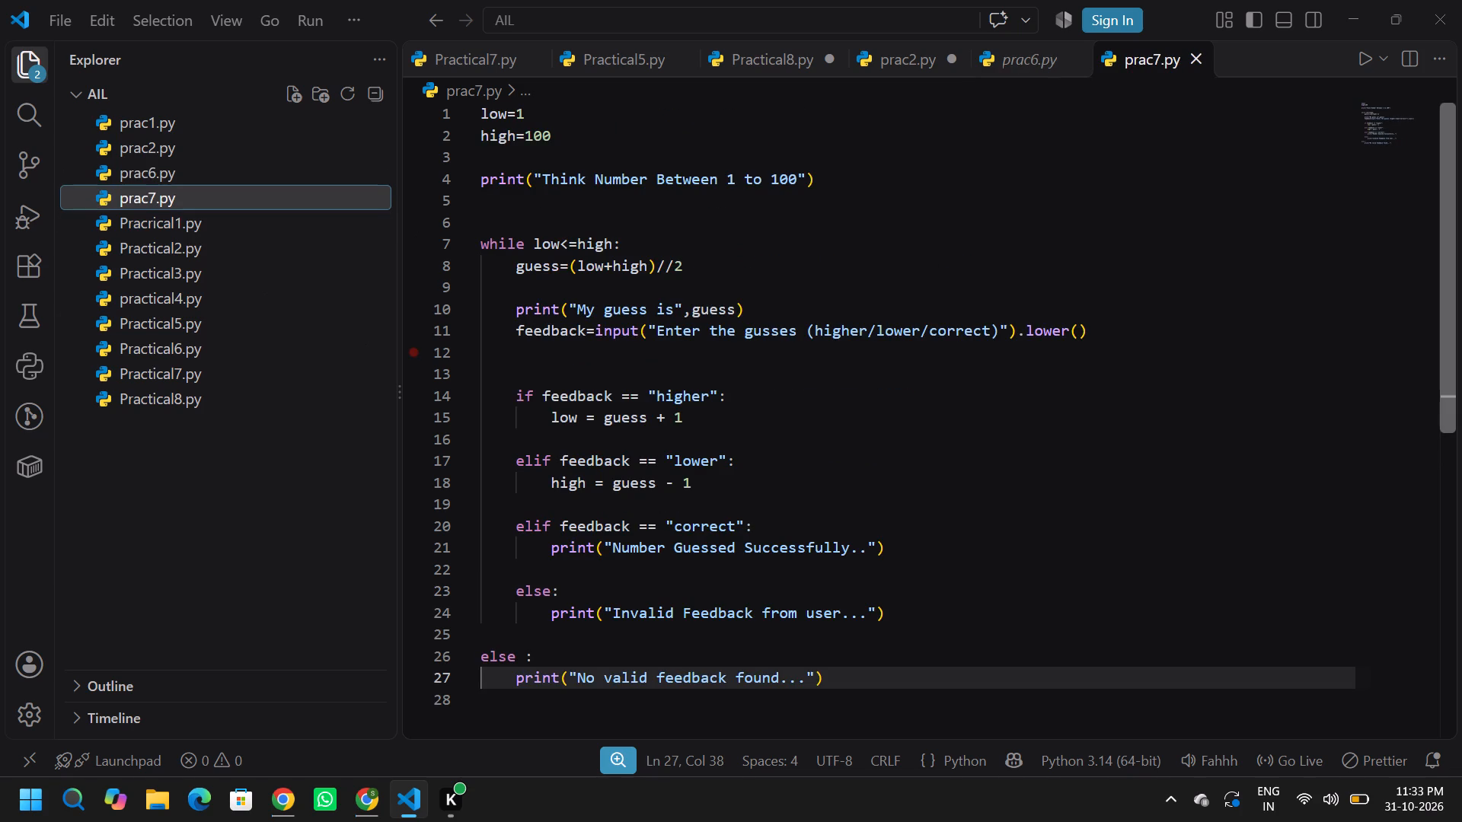
pyautogui.scroll(1, 521, 381)
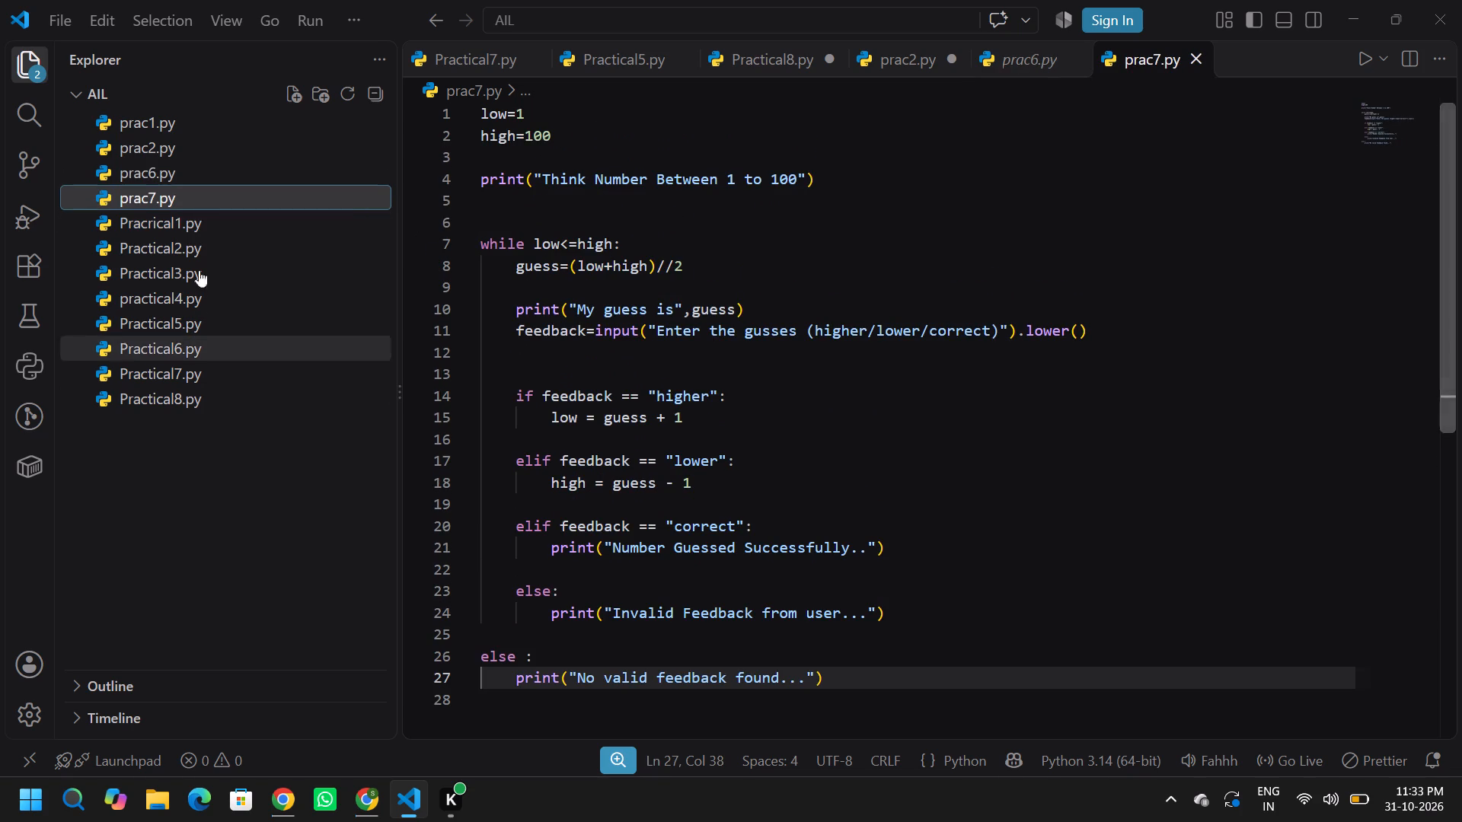
pyautogui.click(168, 177)
pyautogui.scroll(7, 564, 327)
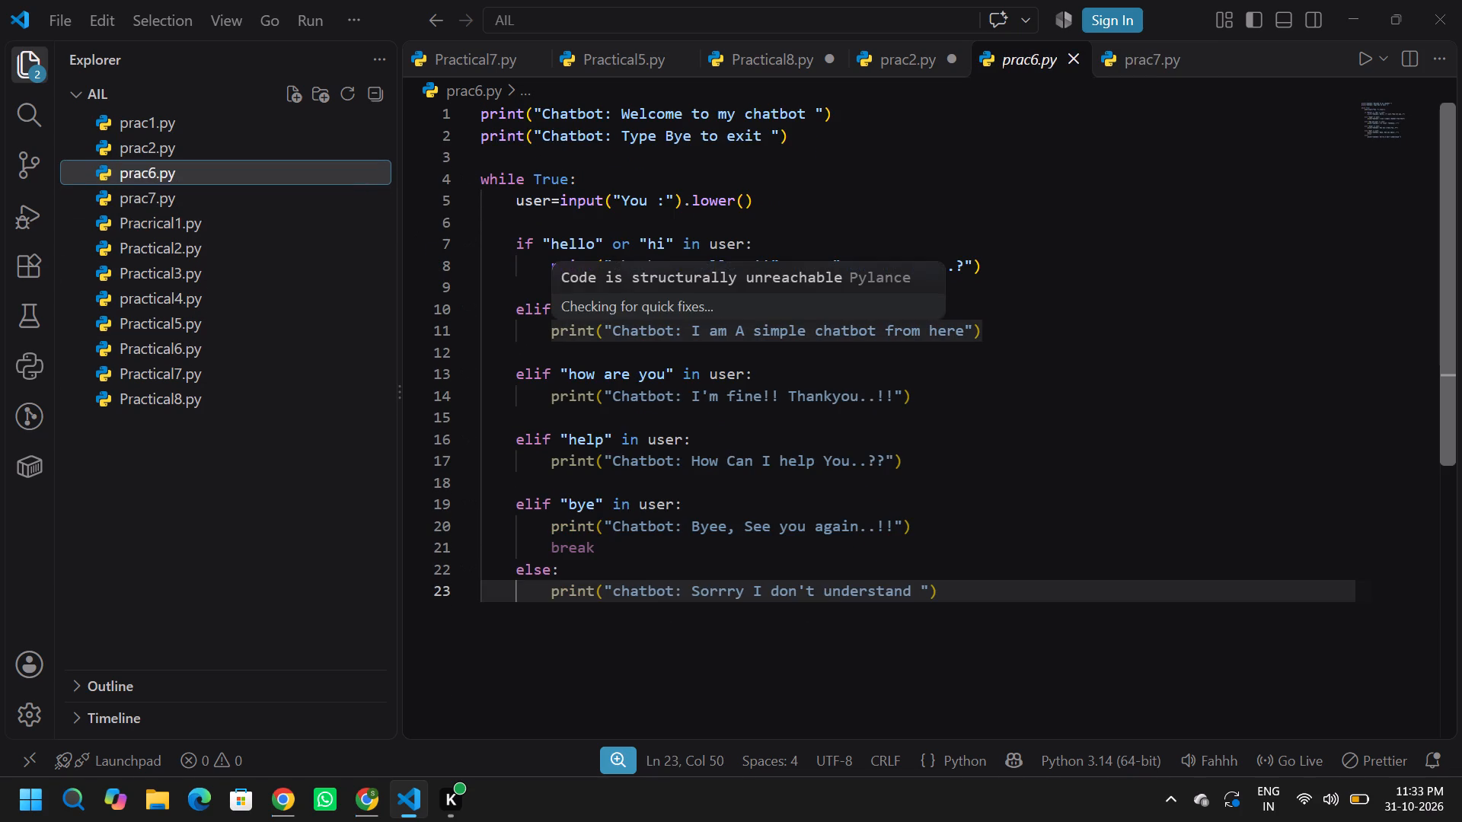
pyautogui.click(196, 125)
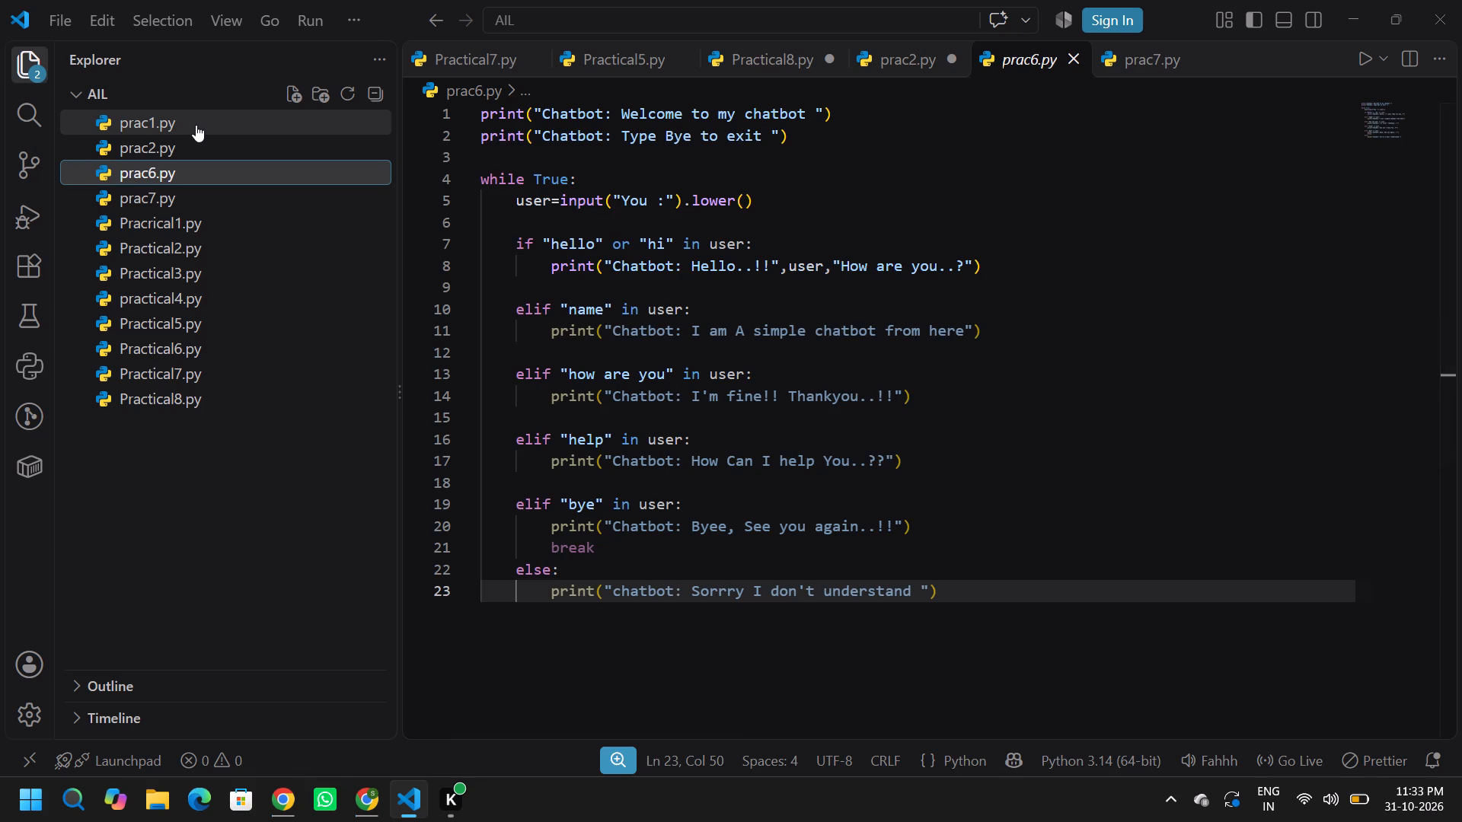
pyautogui.scroll(20, 726, 269)
pyautogui.scroll(6, 726, 269)
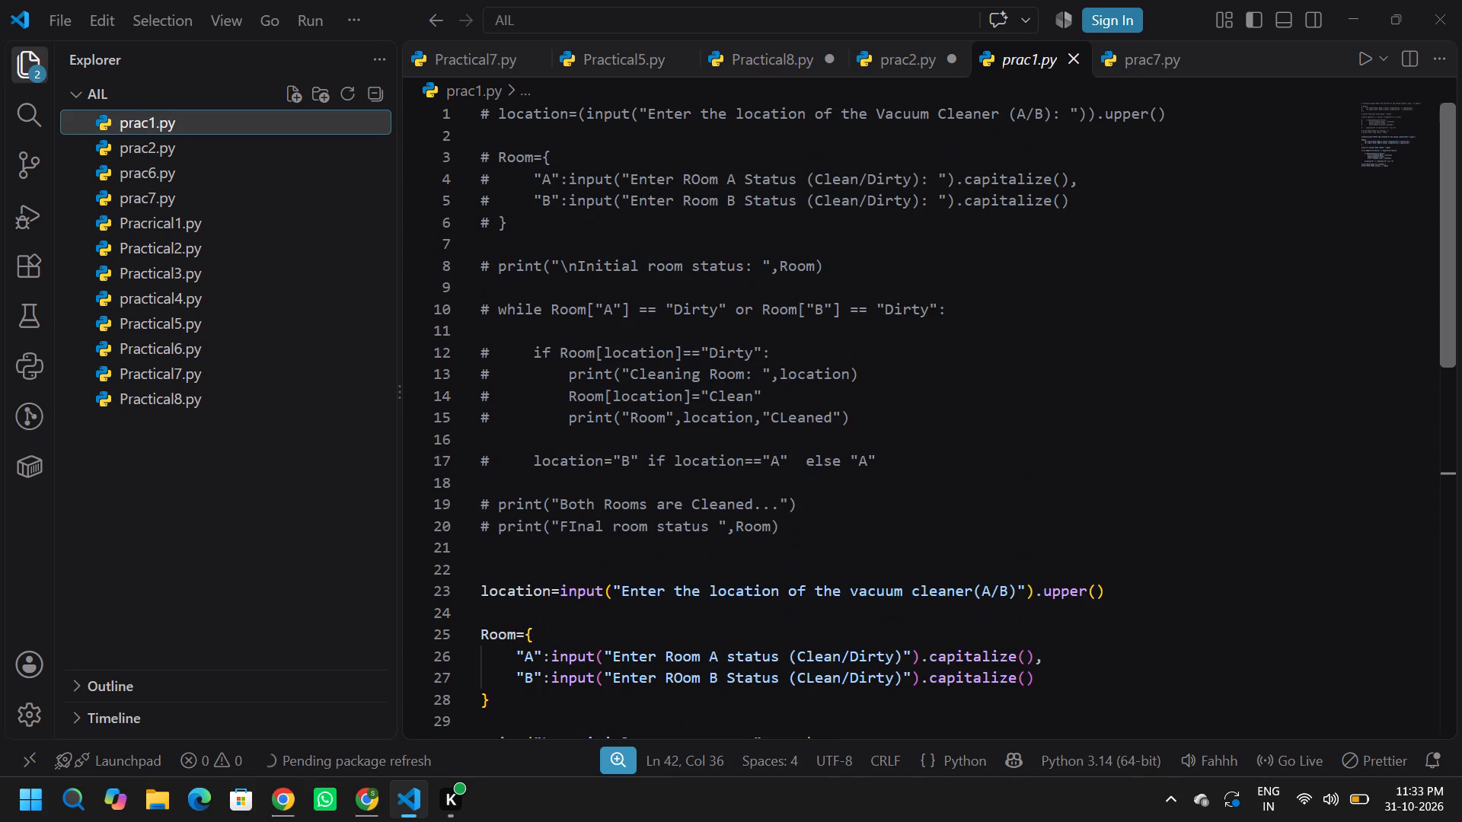
# Copy the whole first-line description comment in prac2.py.
pyautogui.click(187, 153)
pyautogui.scroll(5, 592, 176)
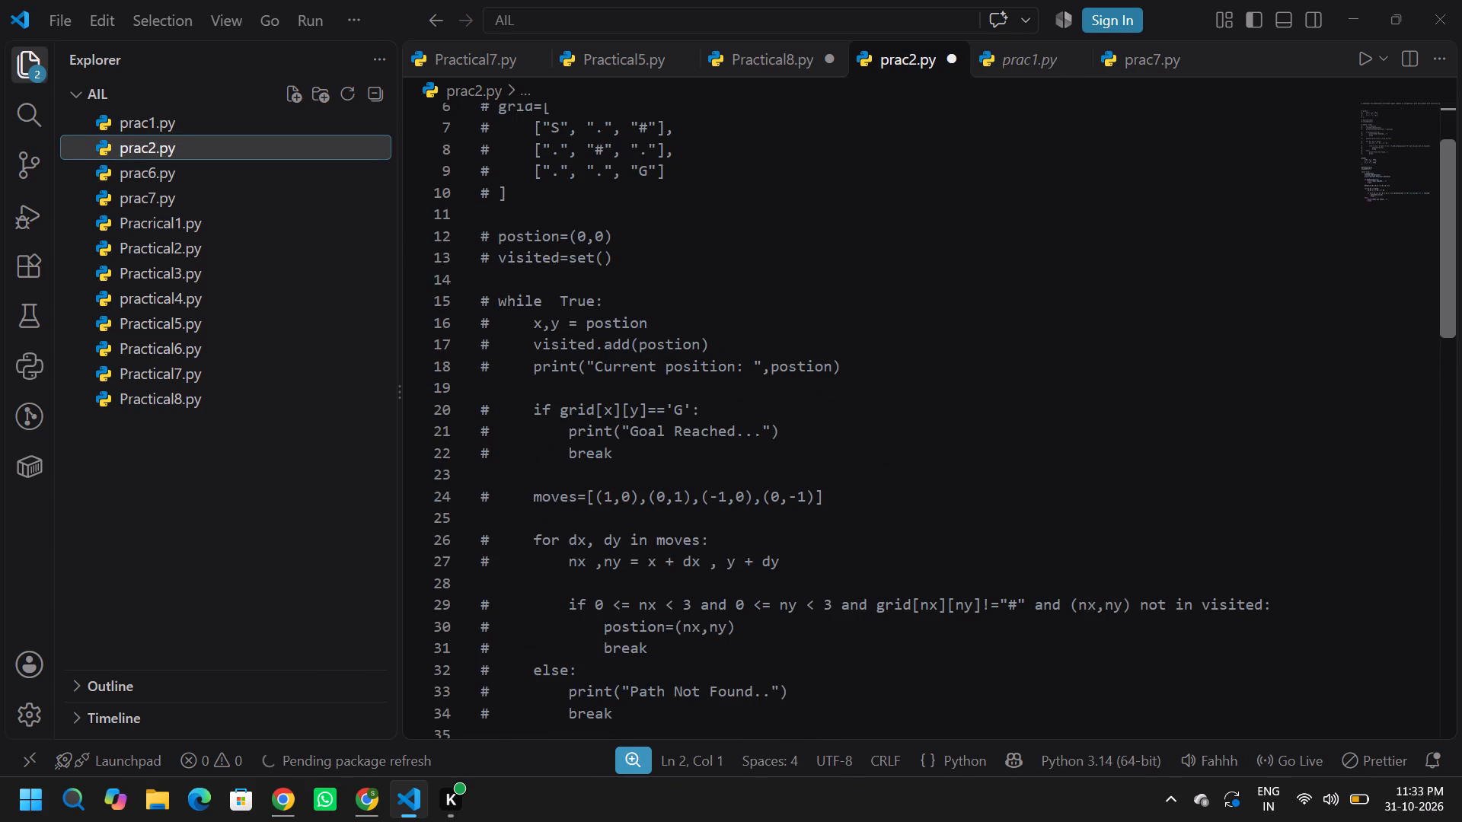
pyautogui.scroll(8, 592, 176)
pyautogui.click(494, 116)
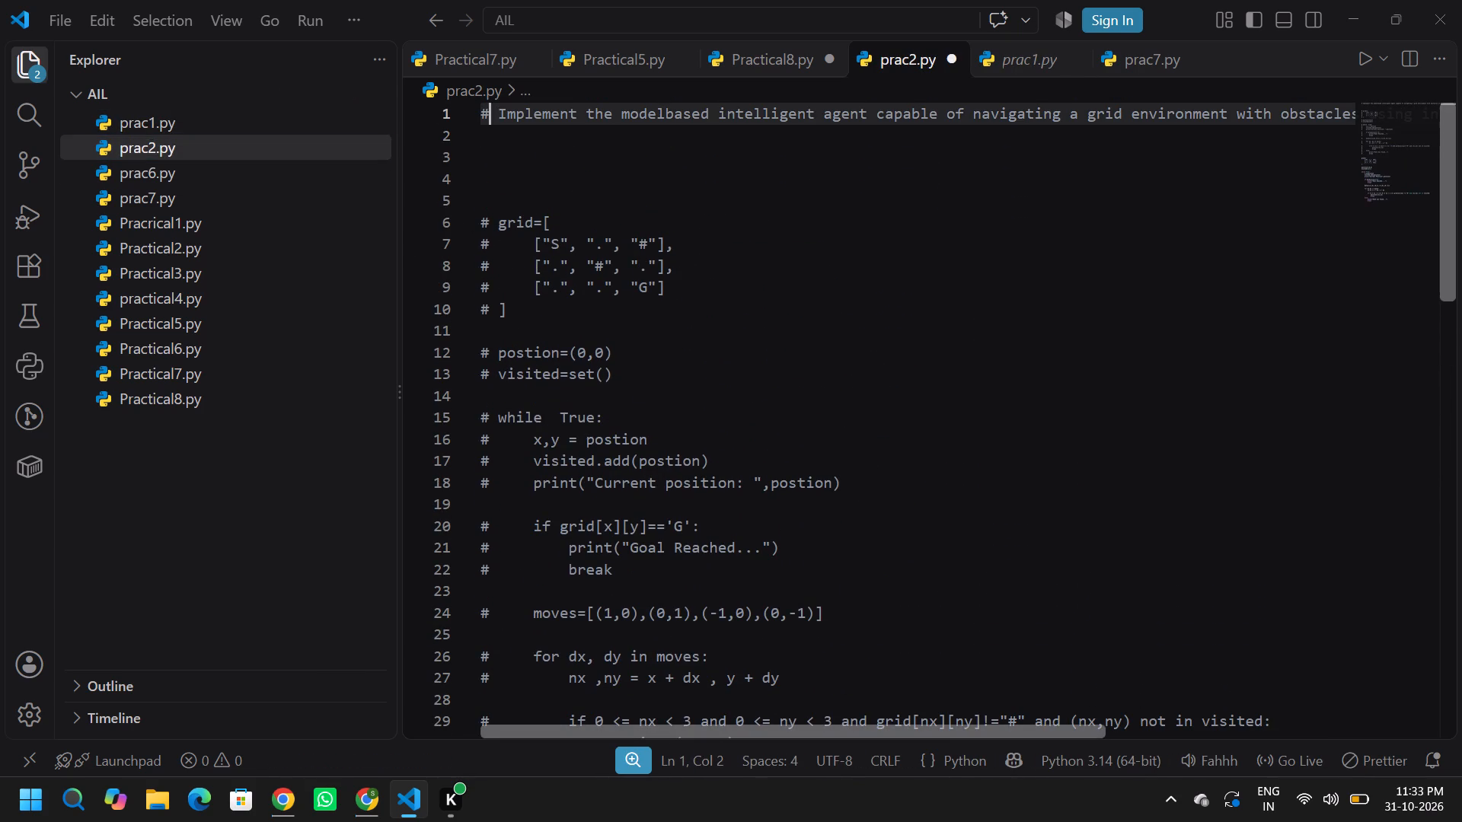
pyautogui.hotkey('ctrl', 'c')
# Examine Pracrical1.py and prac1.py to compare their opening lines and vacuum cleaner code.
pyautogui.click(174, 231)
pyautogui.scroll(6, 385, 229)
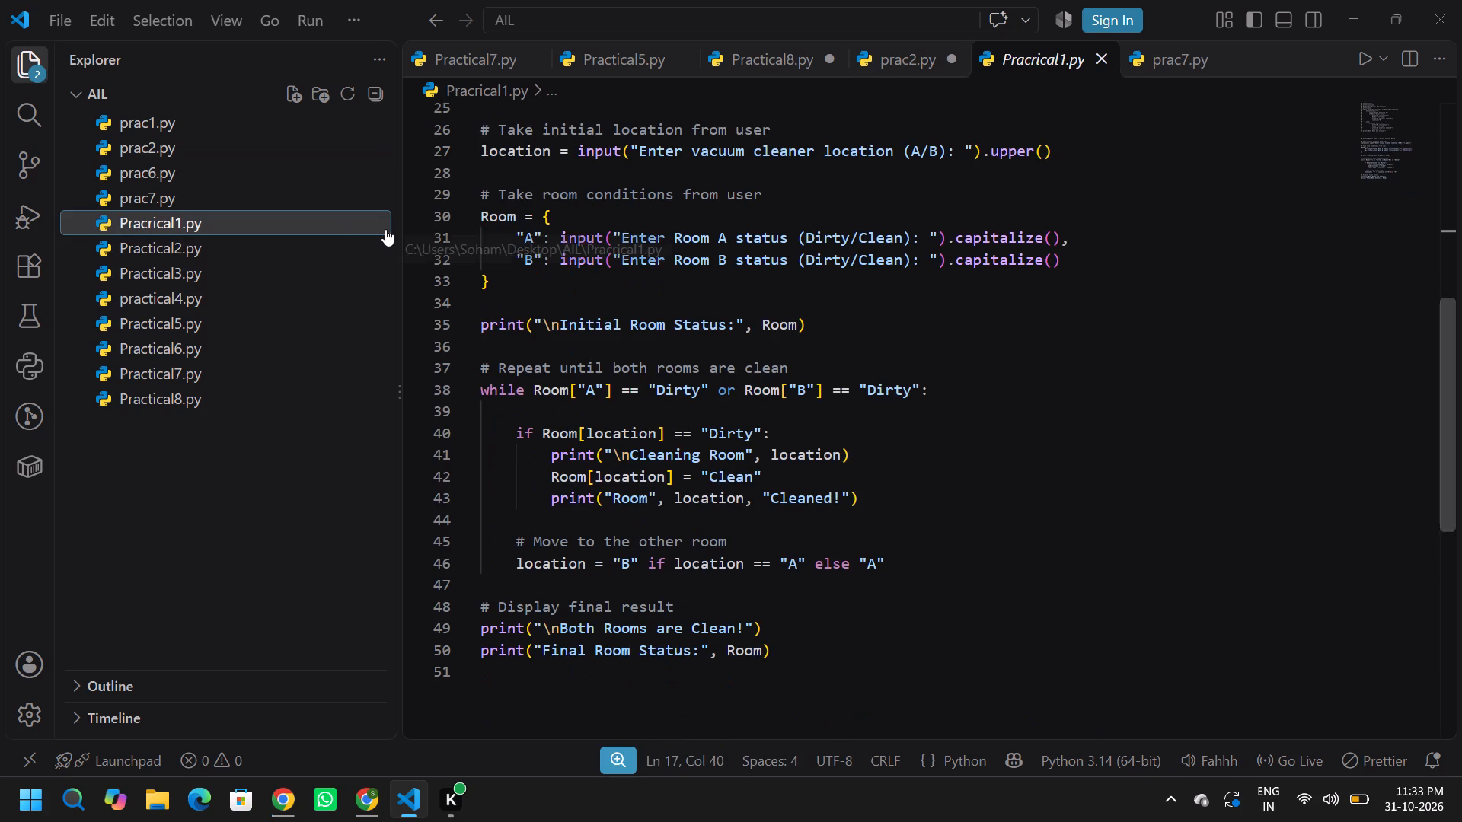
pyautogui.scroll(2, 385, 229)
pyautogui.click(255, 113)
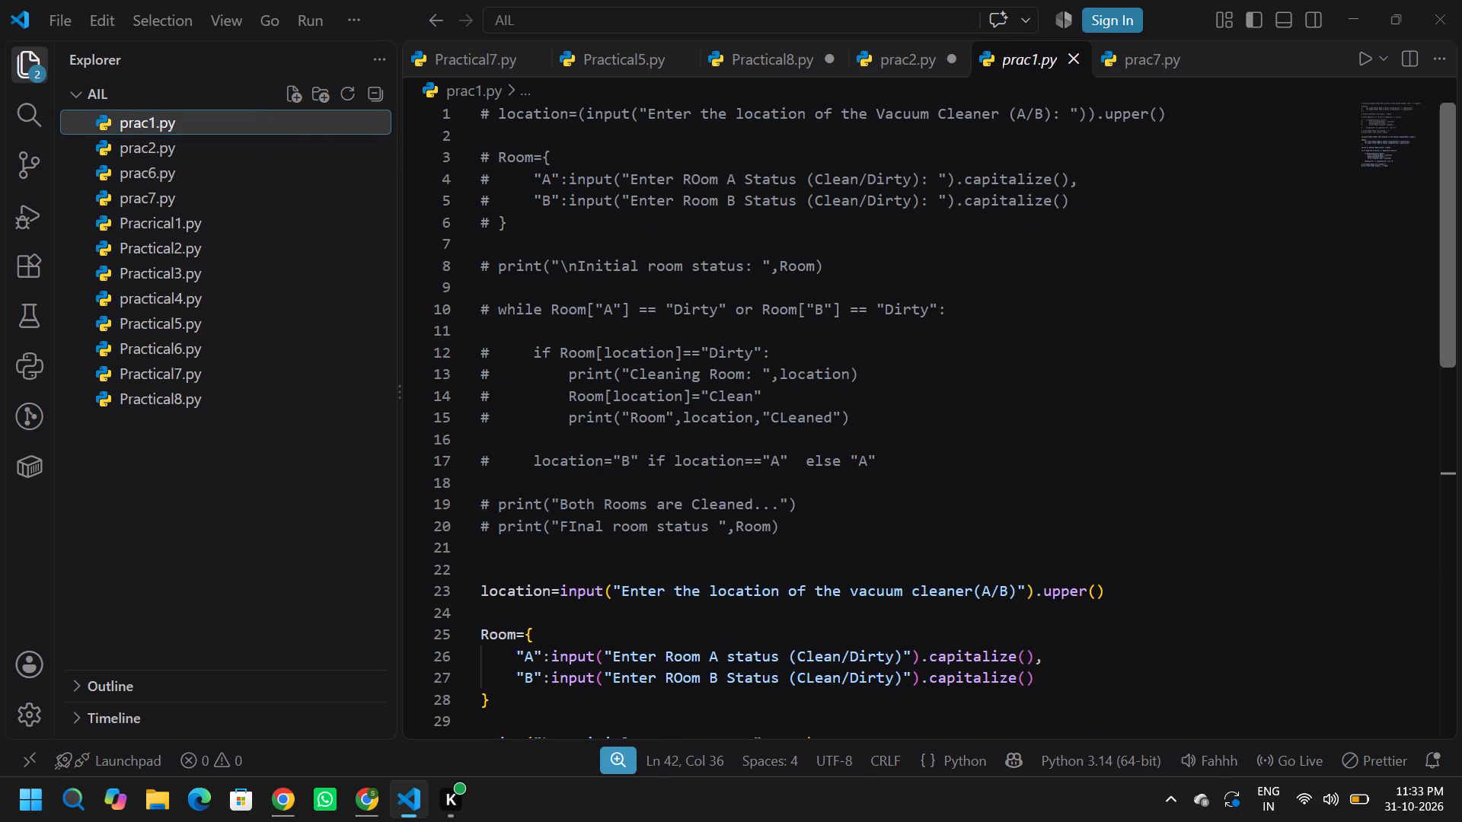
pyautogui.scroll(10, 769, 227)
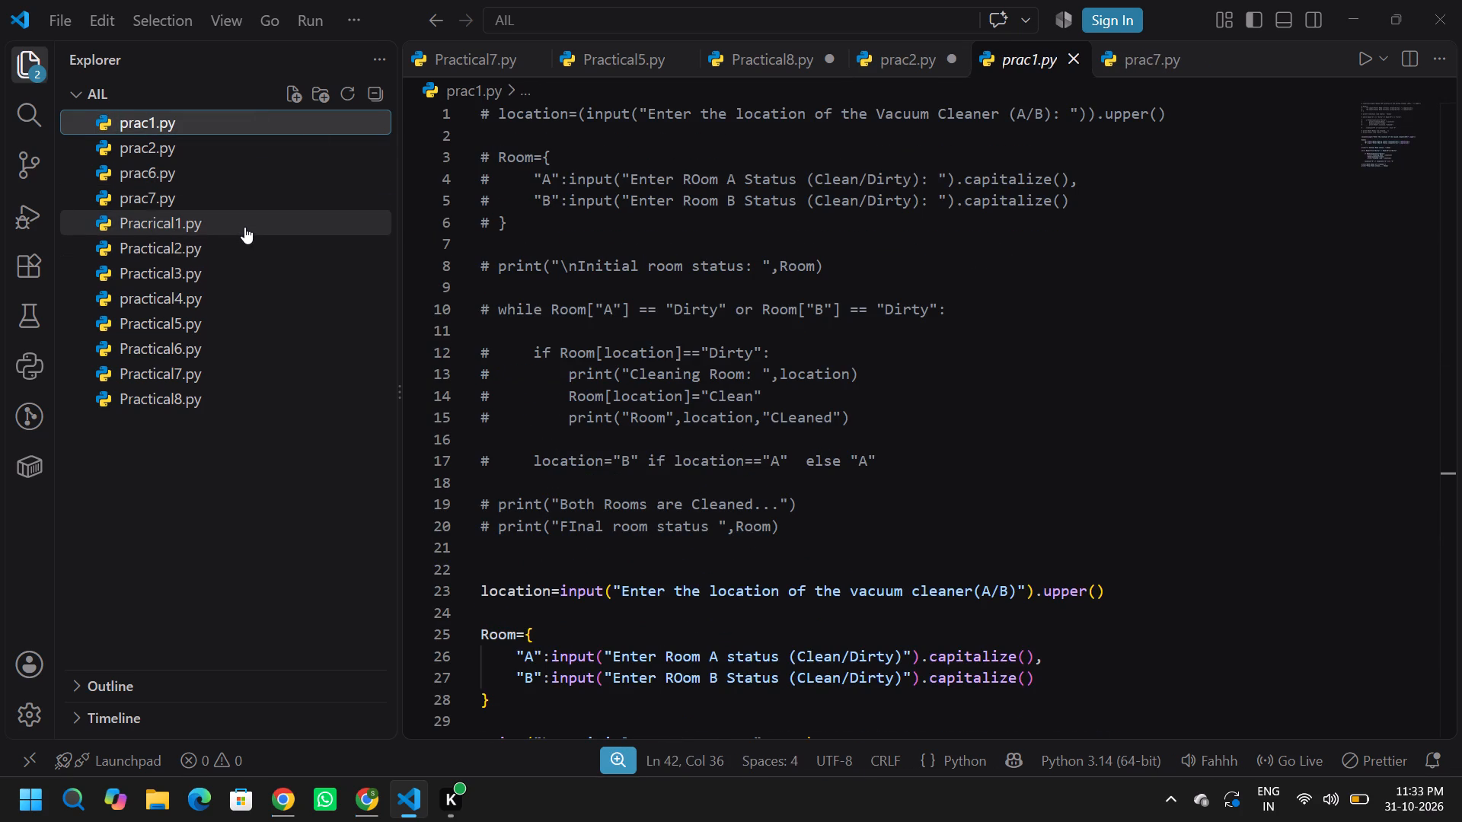
pyautogui.click(244, 227)
pyautogui.scroll(20, 560, 233)
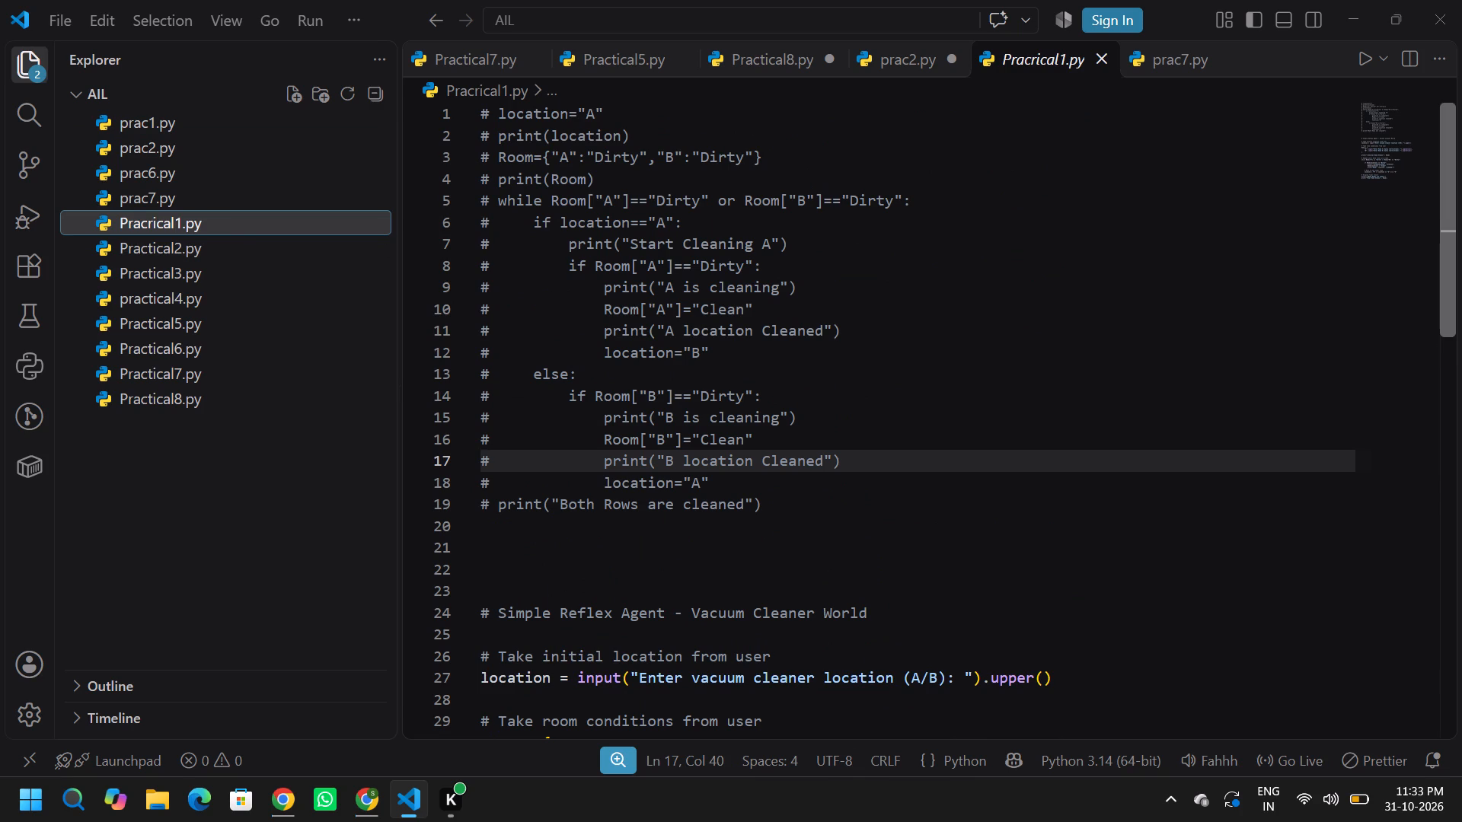
# Insert blank lines at the top of Practical2.py and paste the copied model-based agent description comment on line 1.
pyautogui.click(190, 253)
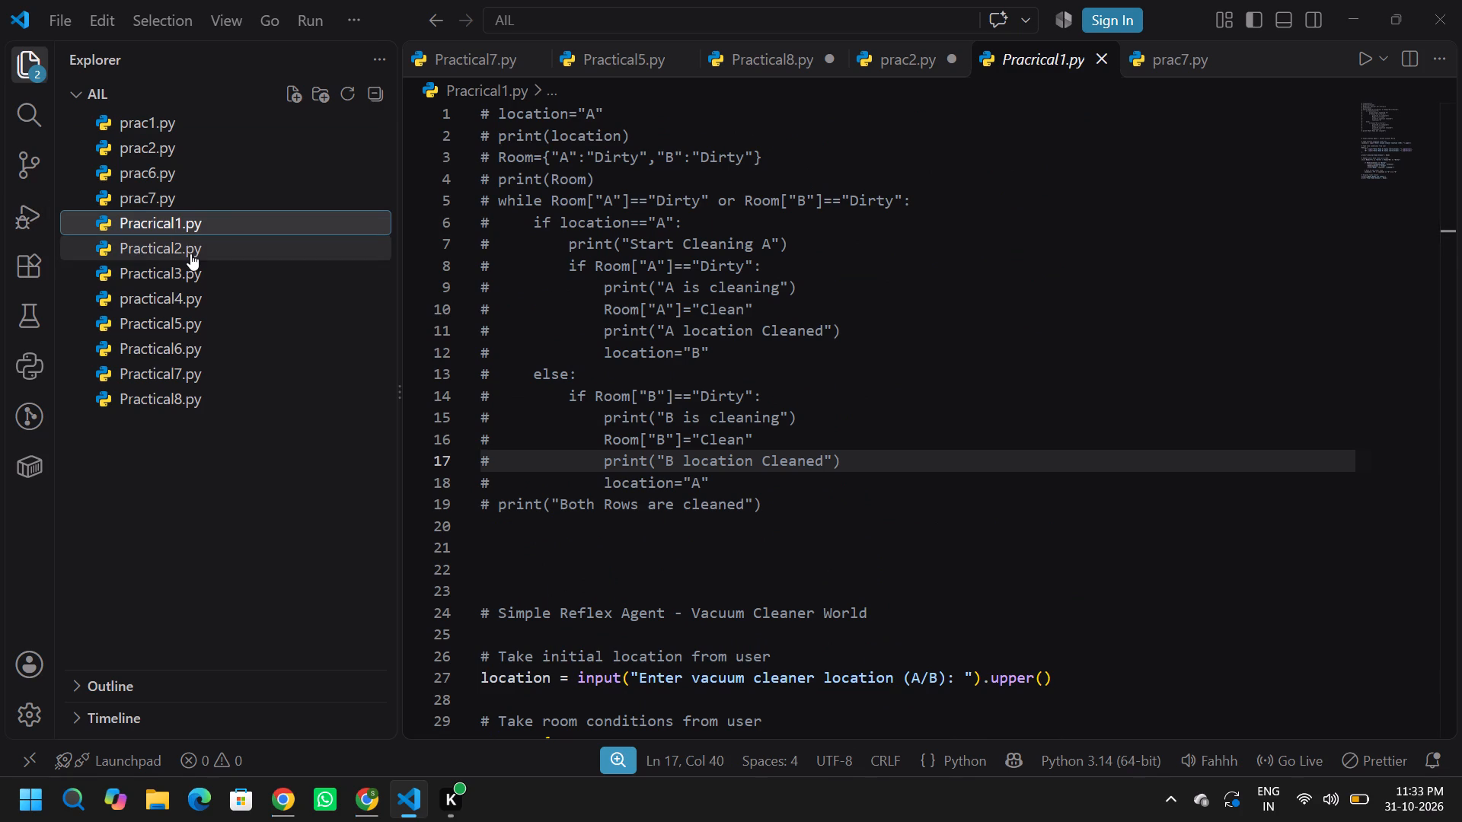
pyautogui.scroll(12, 566, 287)
pyautogui.scroll(10, 566, 287)
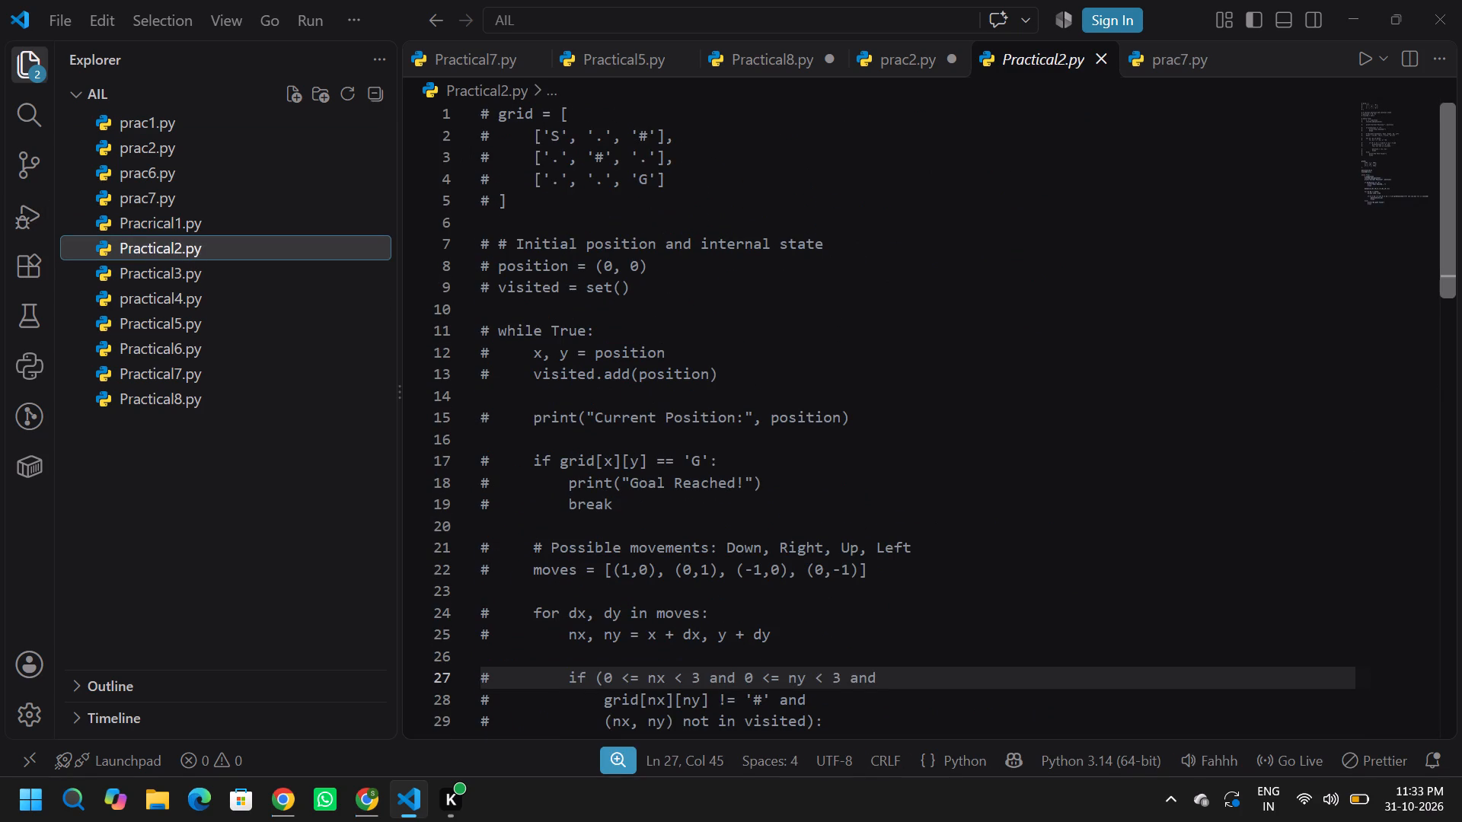
pyautogui.click(482, 112)
pyautogui.press('Return')
pyautogui.press('Return')
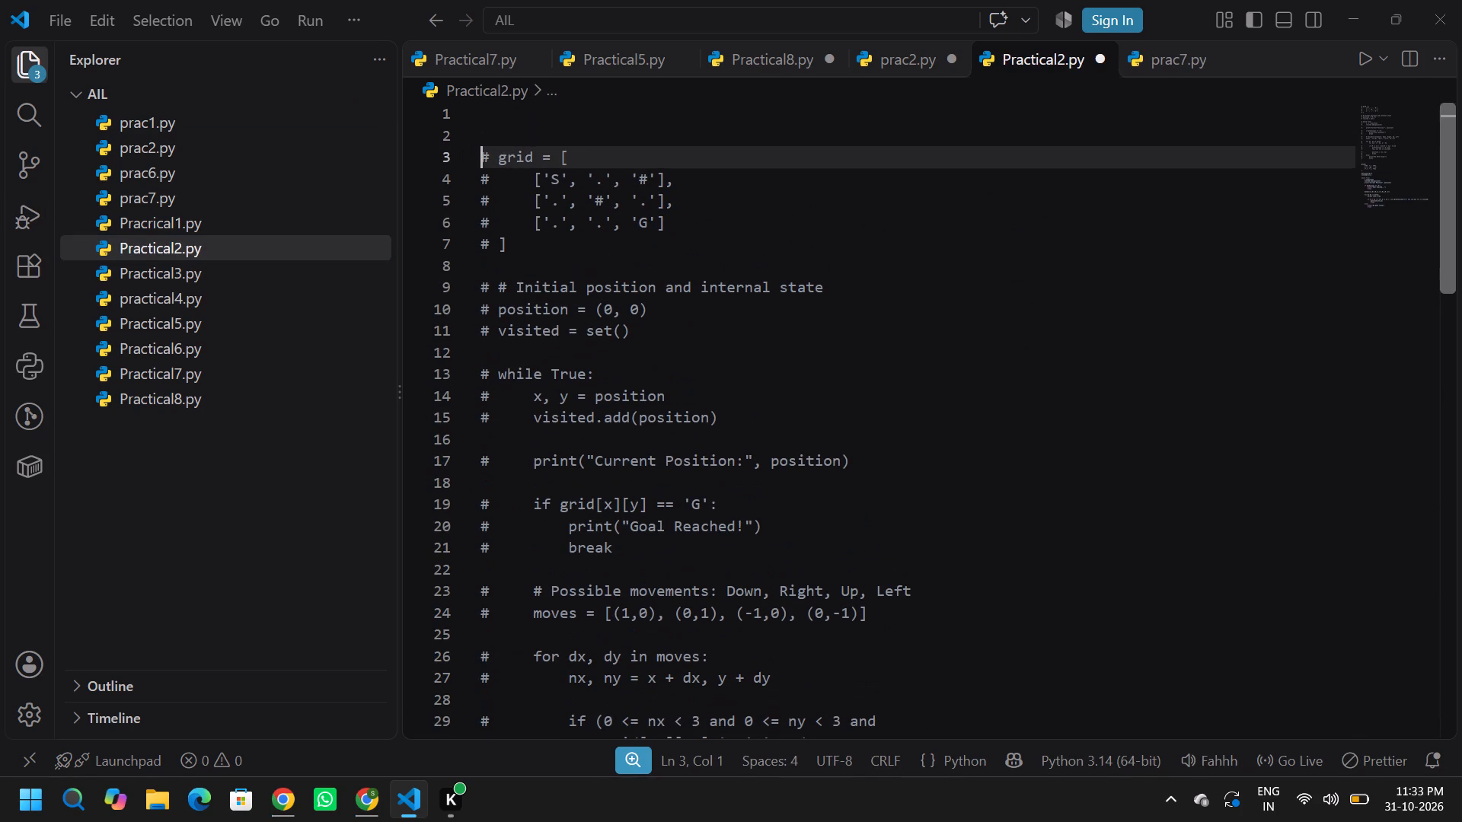
pyautogui.press('Up')
pyautogui.press('Up')
pyautogui.hotkey('ctrl', 'v')
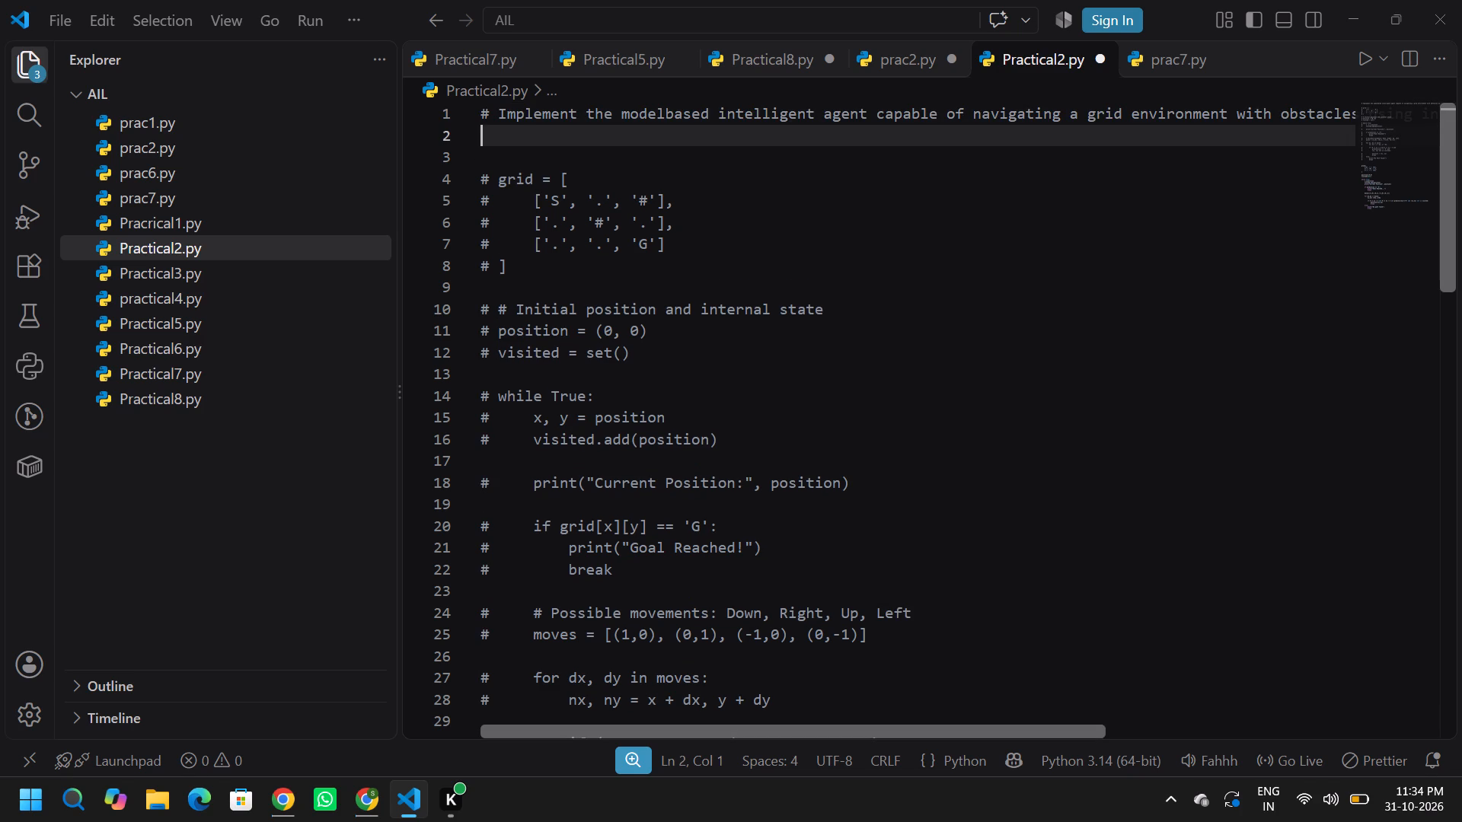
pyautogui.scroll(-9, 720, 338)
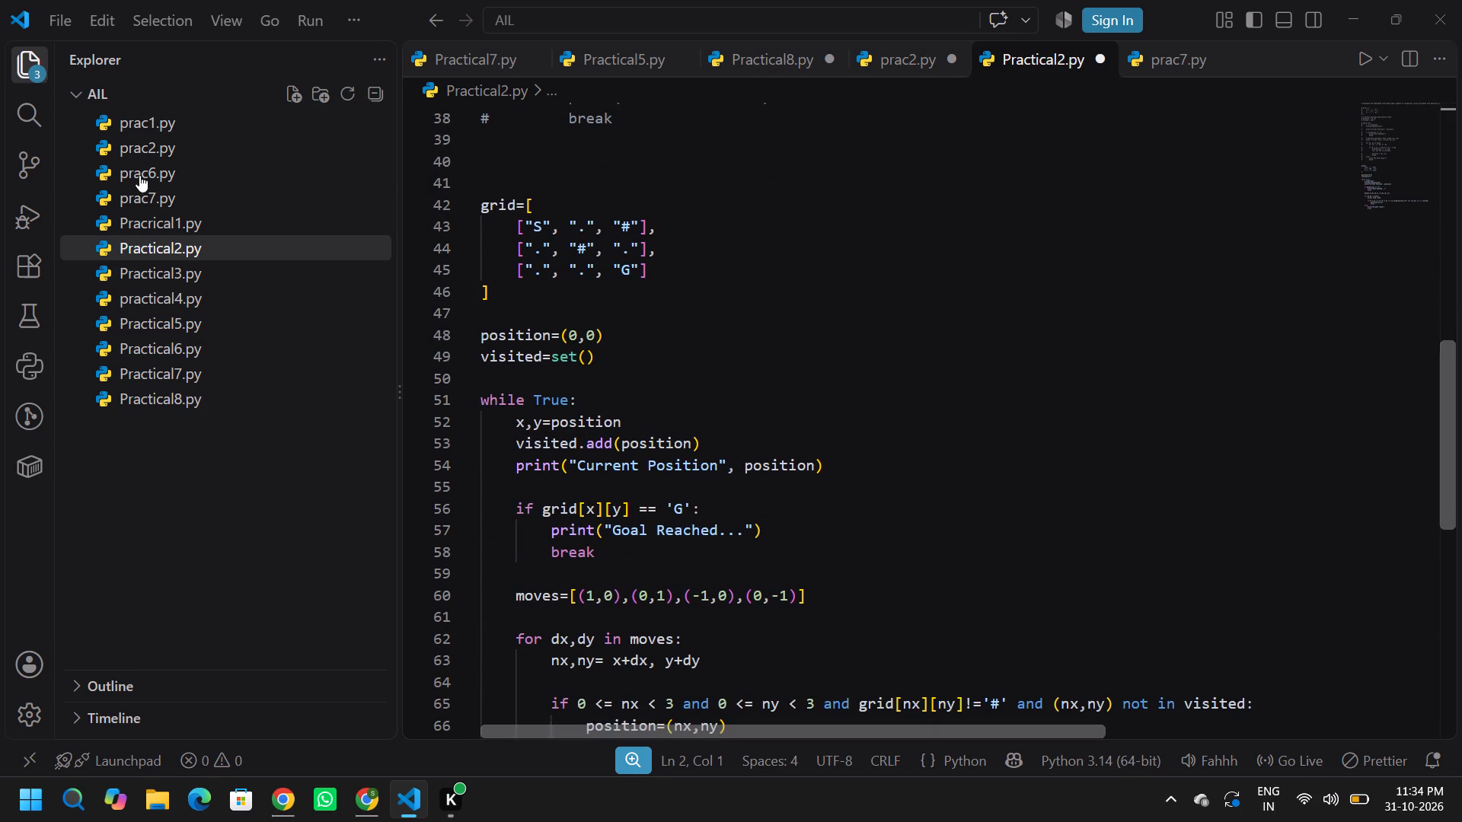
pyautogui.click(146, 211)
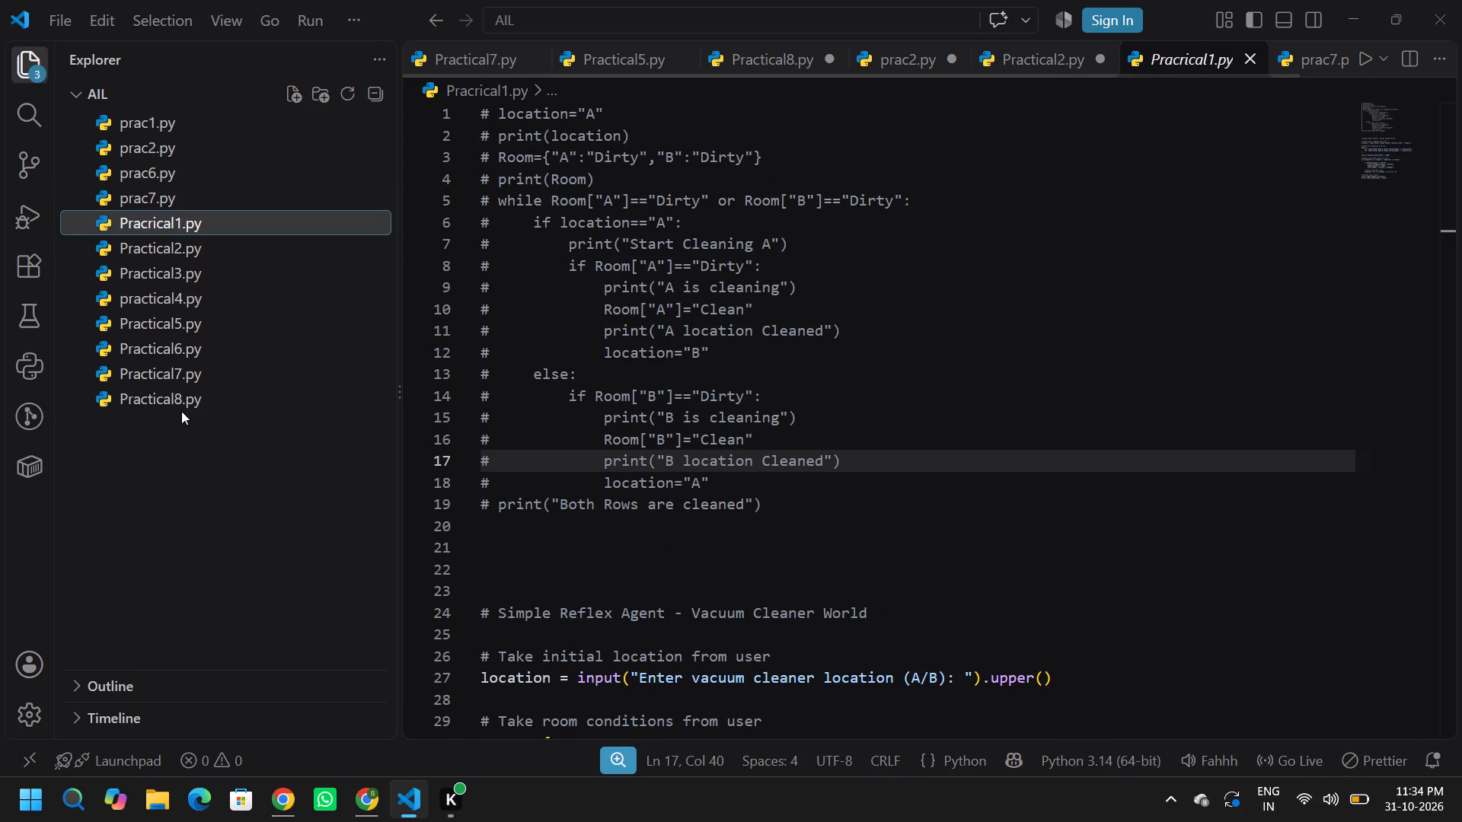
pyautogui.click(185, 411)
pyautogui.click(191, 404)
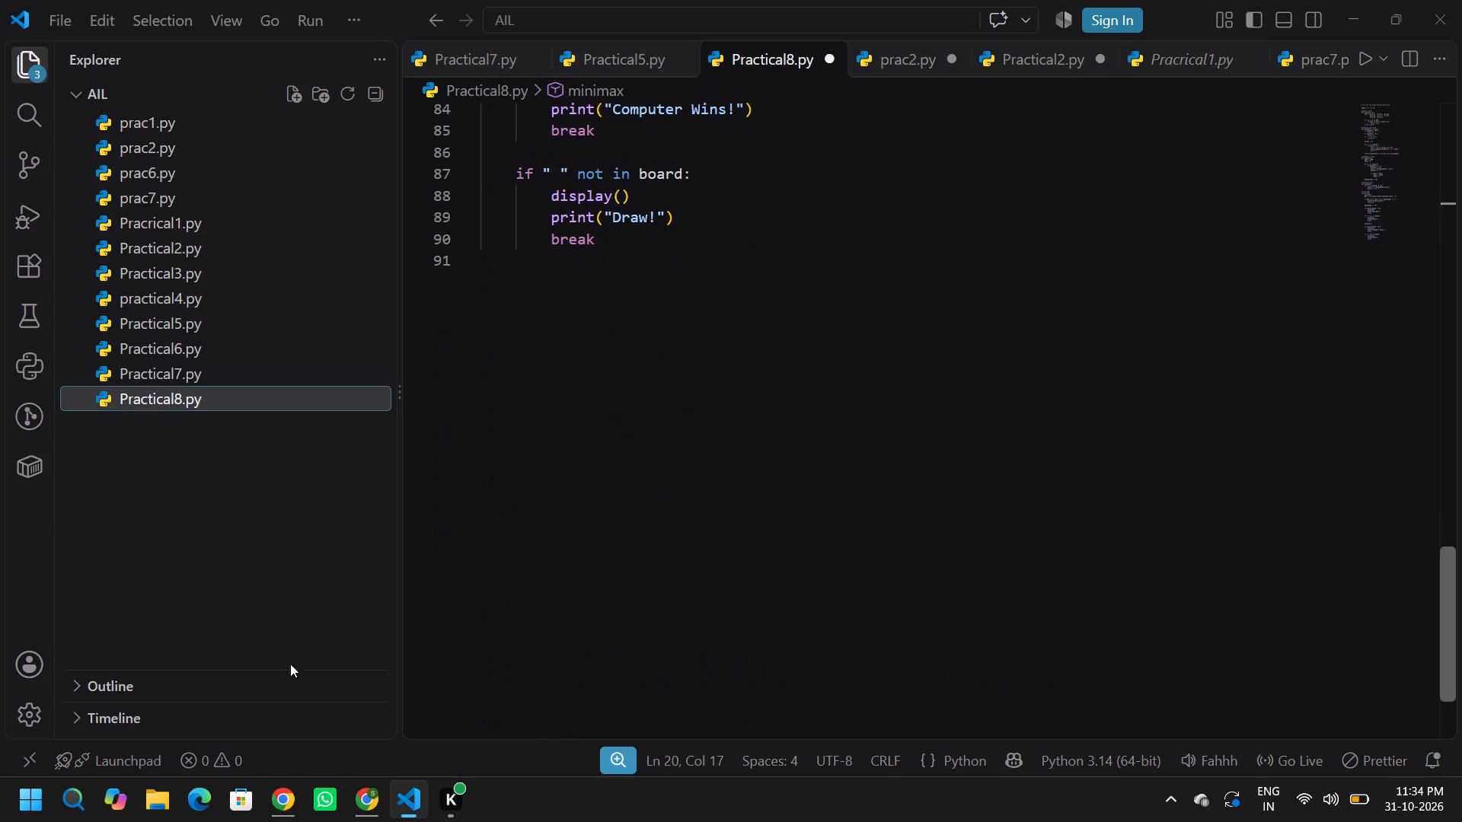
# Switch to Chrome, search for latex in a new tab, and open the seminar_report-26 (1) project in Overleaf.
pyautogui.click(357, 802)
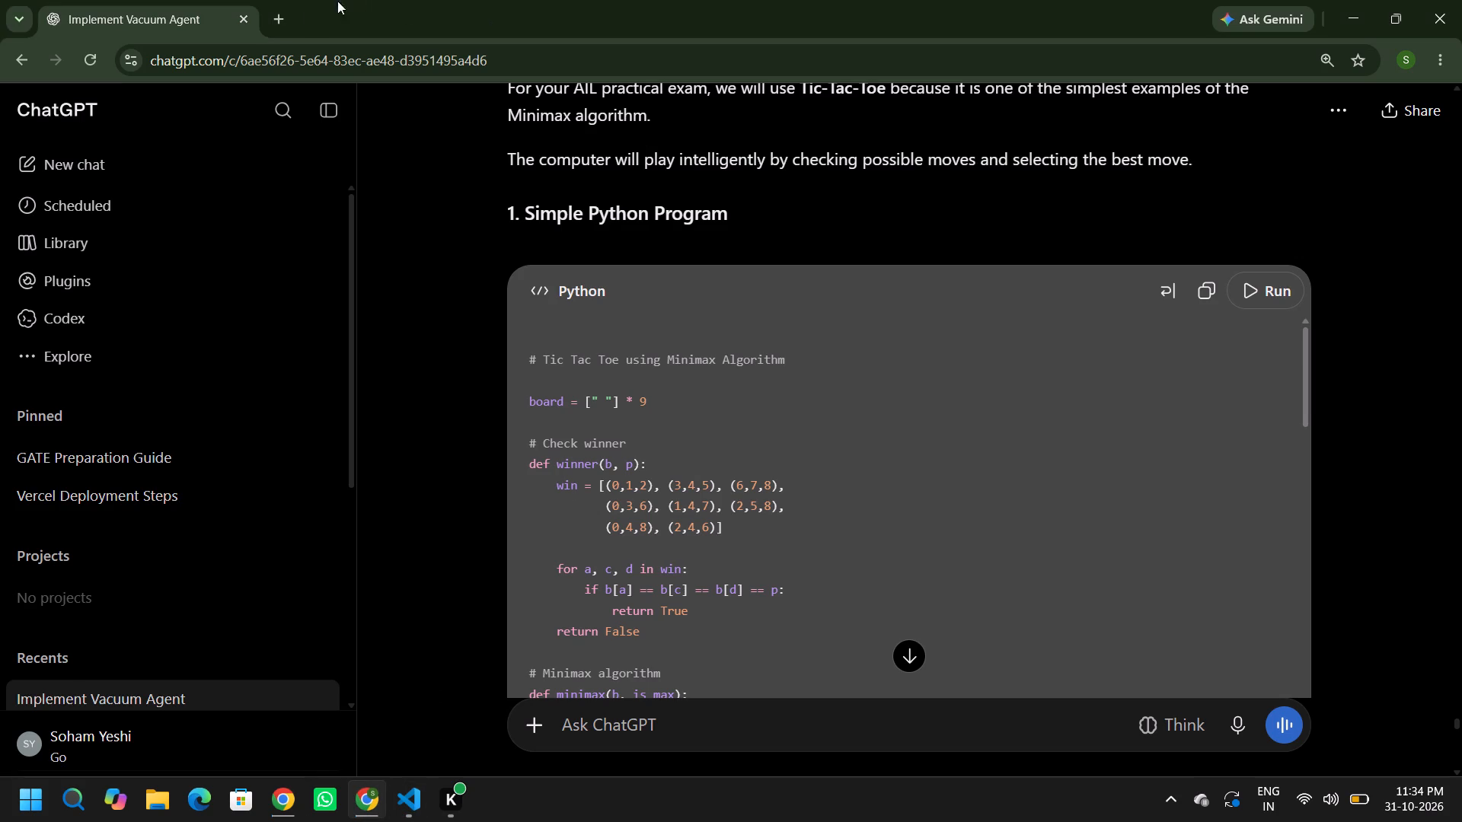
pyautogui.click(285, 10)
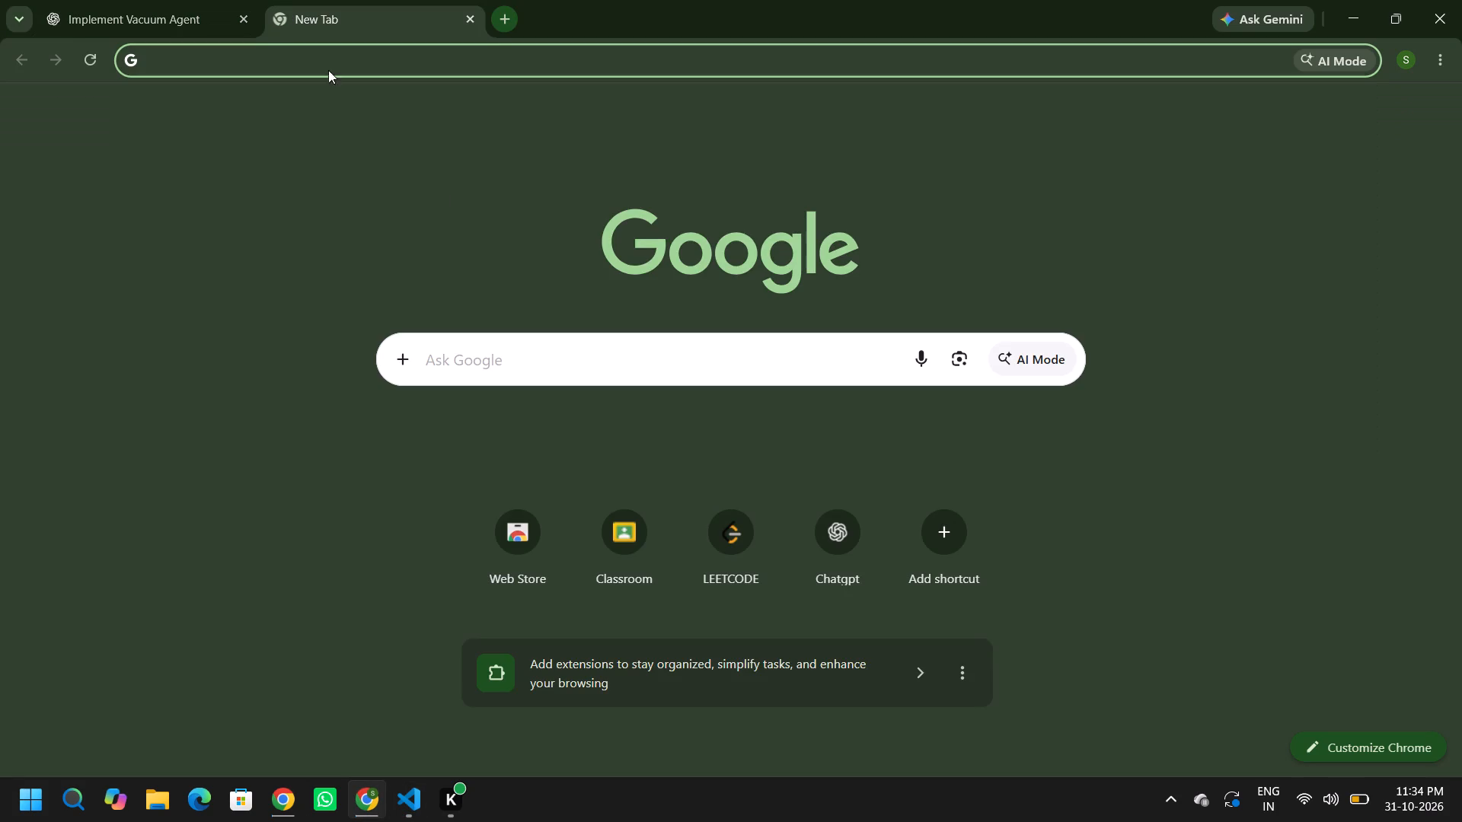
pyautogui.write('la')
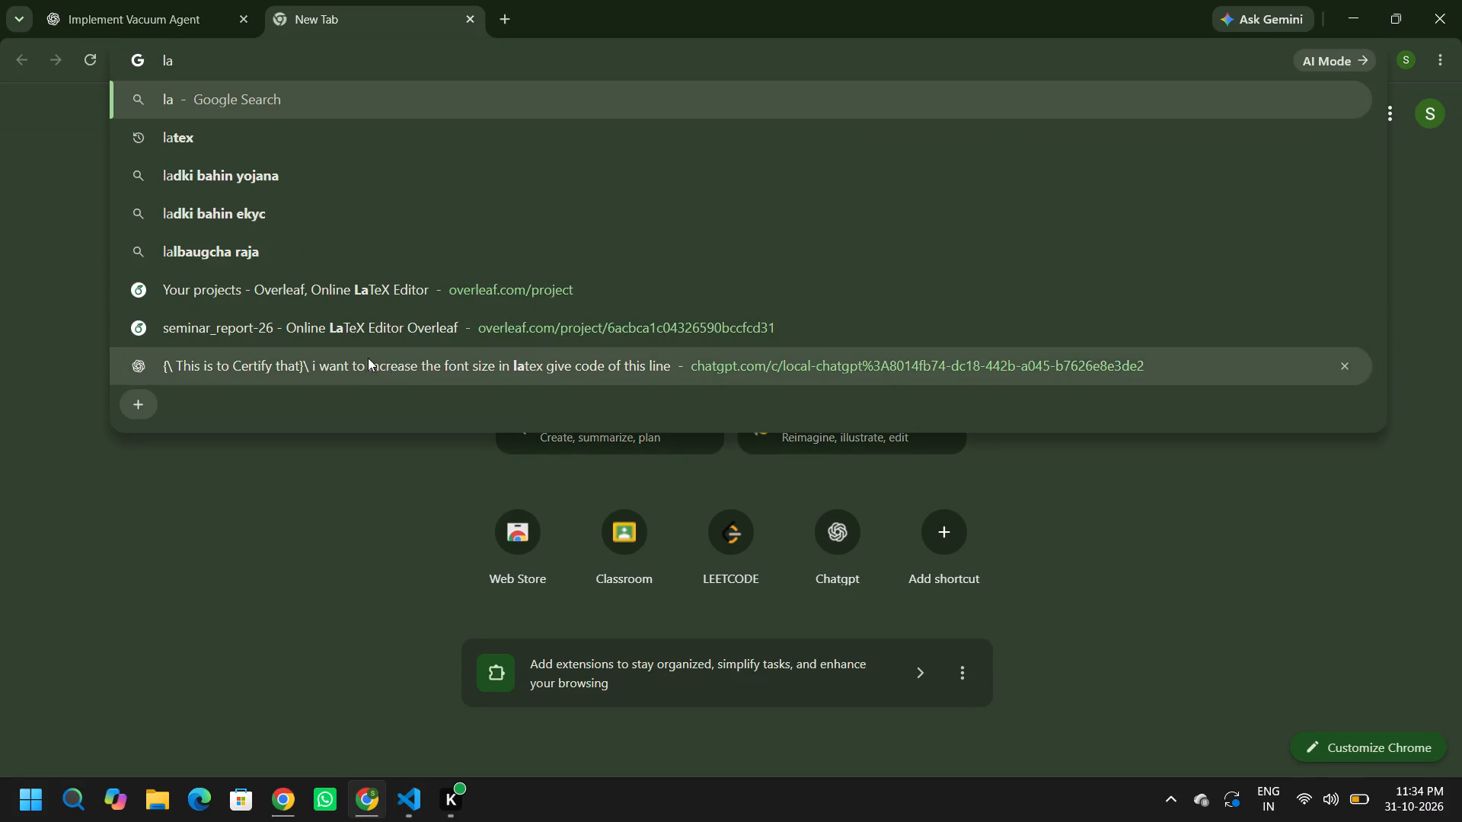
pyautogui.click(276, 134)
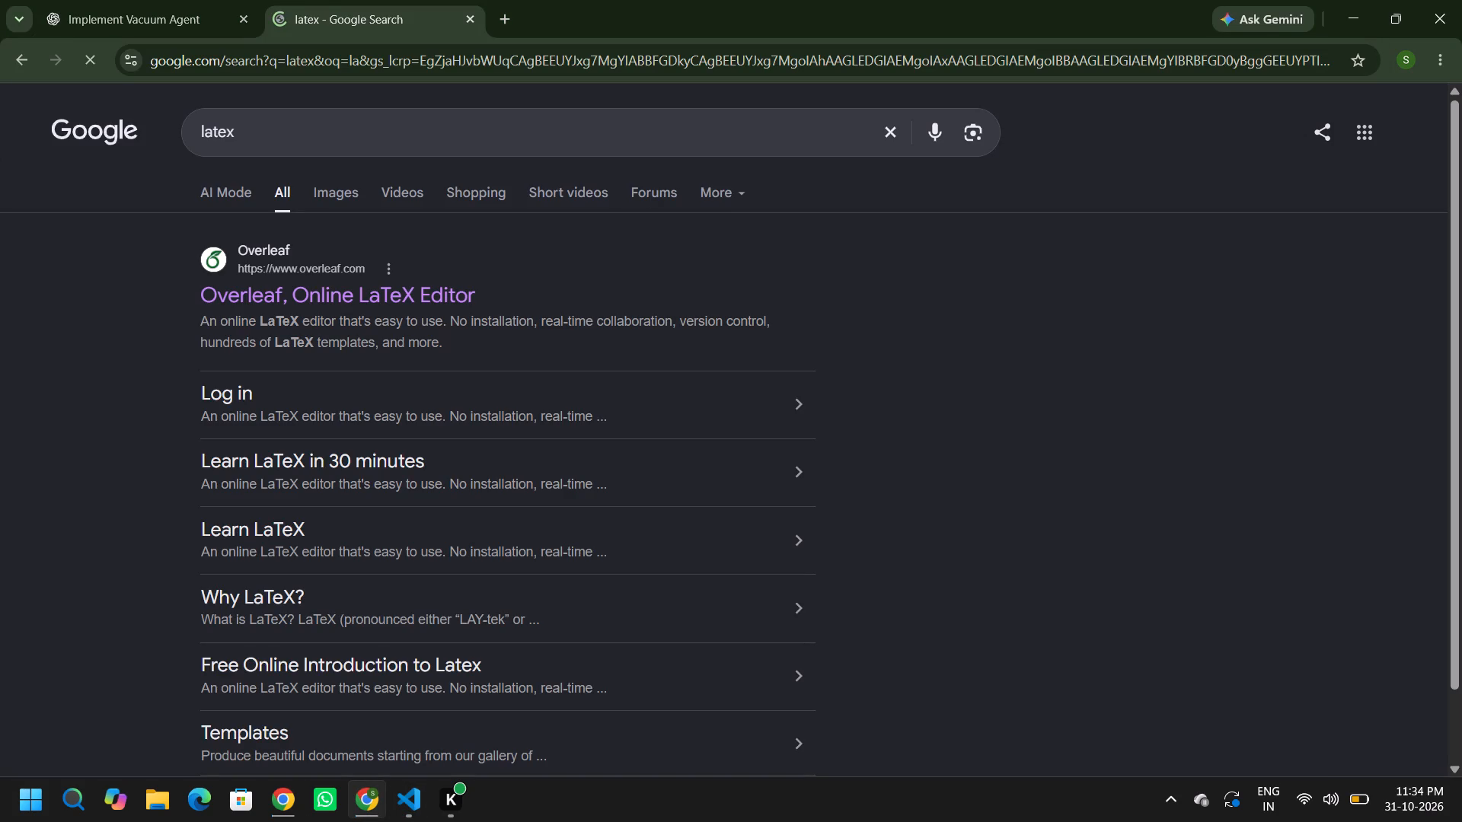
pyautogui.click(305, 297)
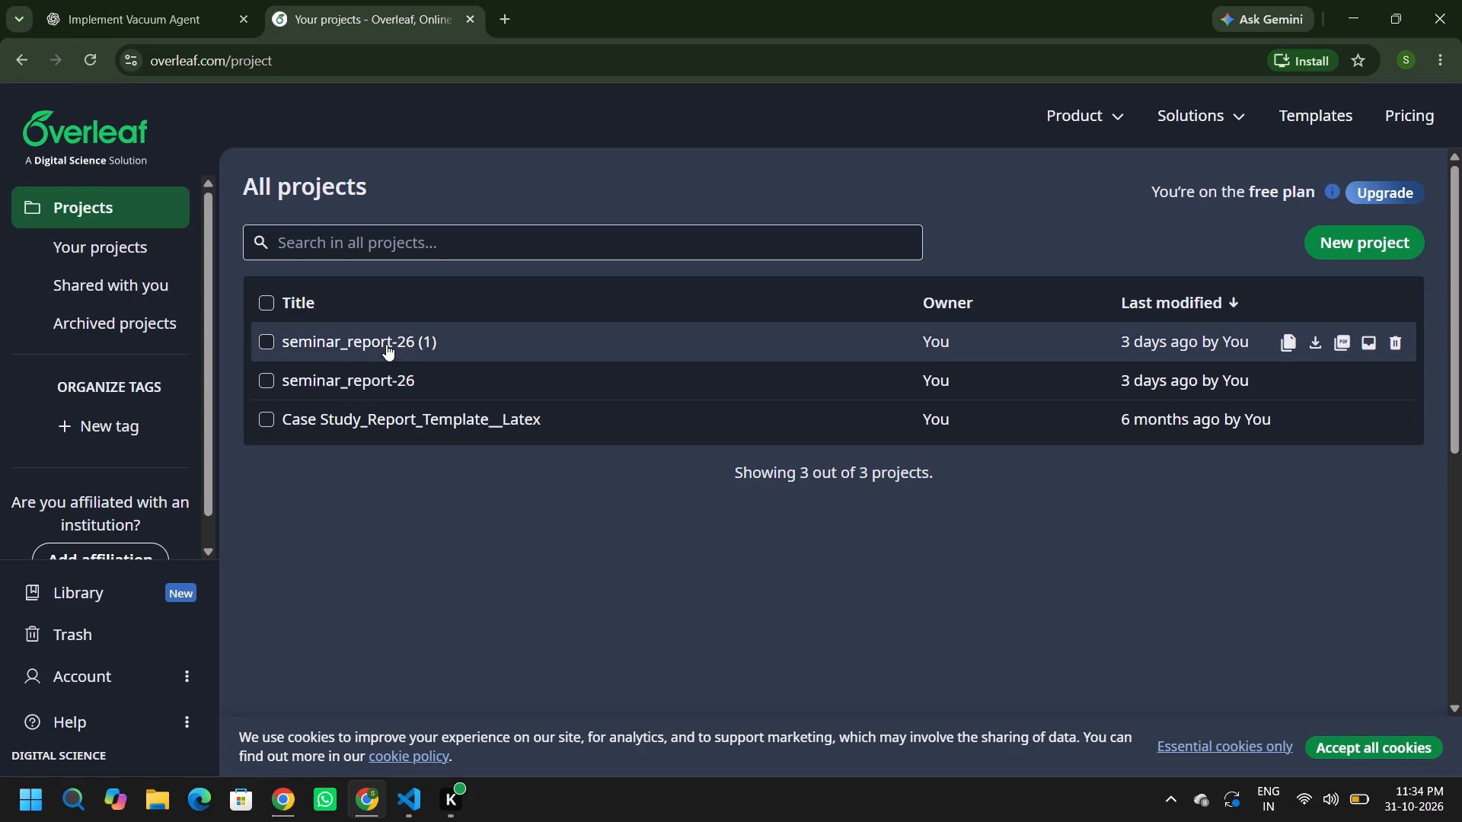
pyautogui.click(384, 343)
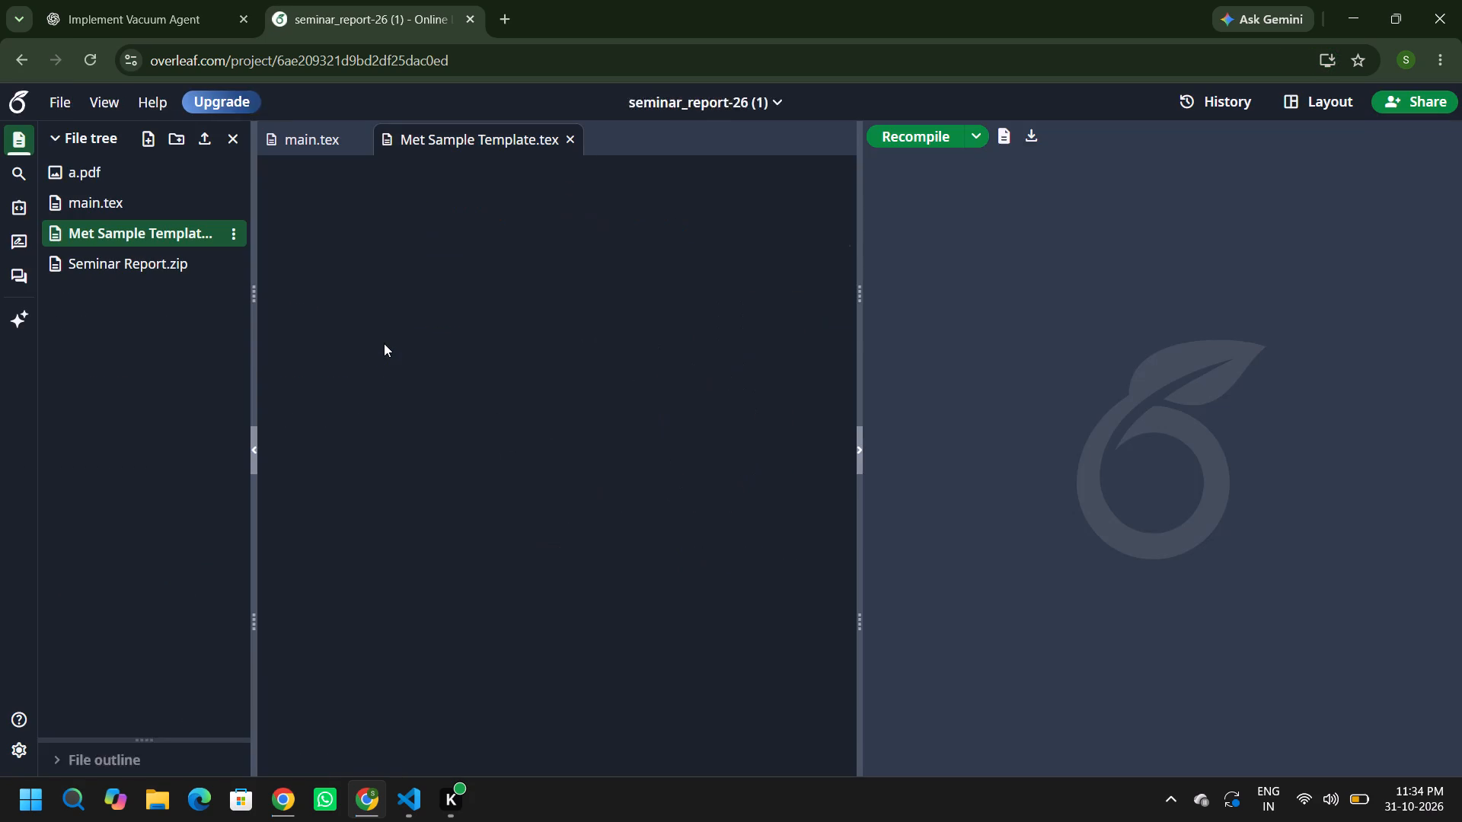
# Examine the LaTeX source of Met Sample Template.tex from the Background section up to the document preamble.
pyautogui.scroll(4, 533, 390)
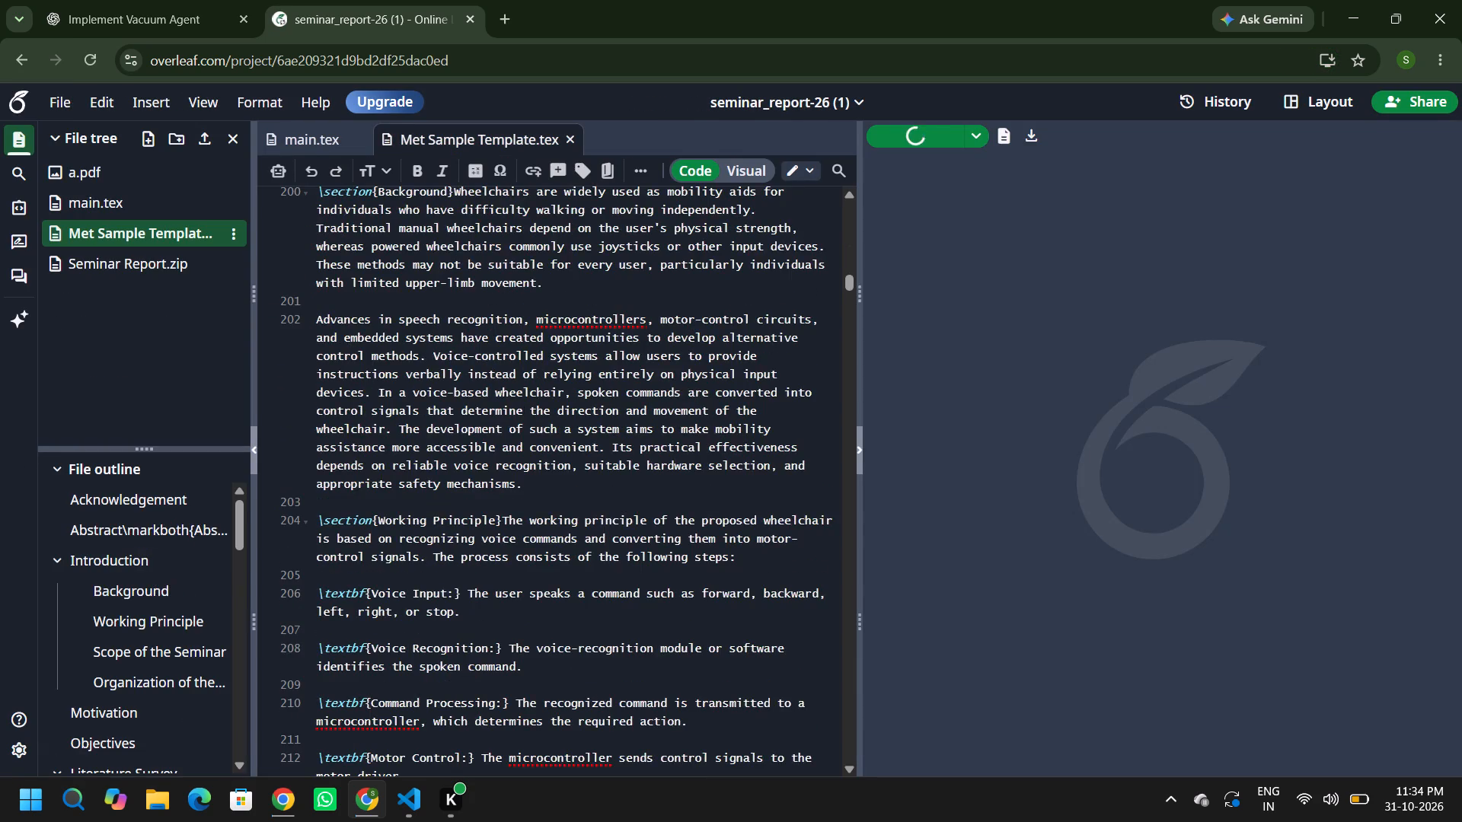
pyautogui.scroll(13, 533, 390)
pyautogui.scroll(1, 1178, 464)
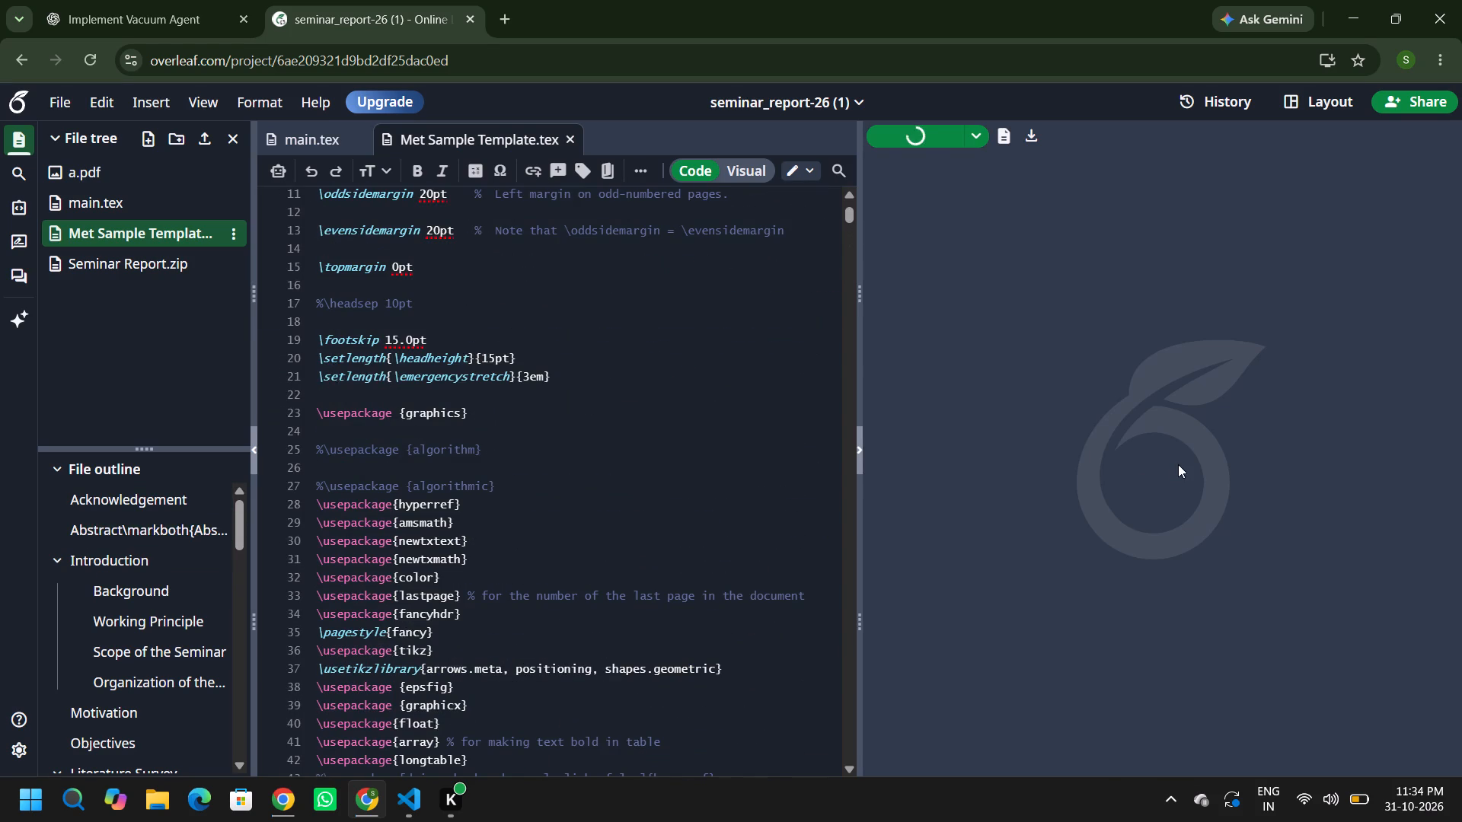
pyautogui.scroll(19, 475, 285)
pyautogui.scroll(3, 475, 285)
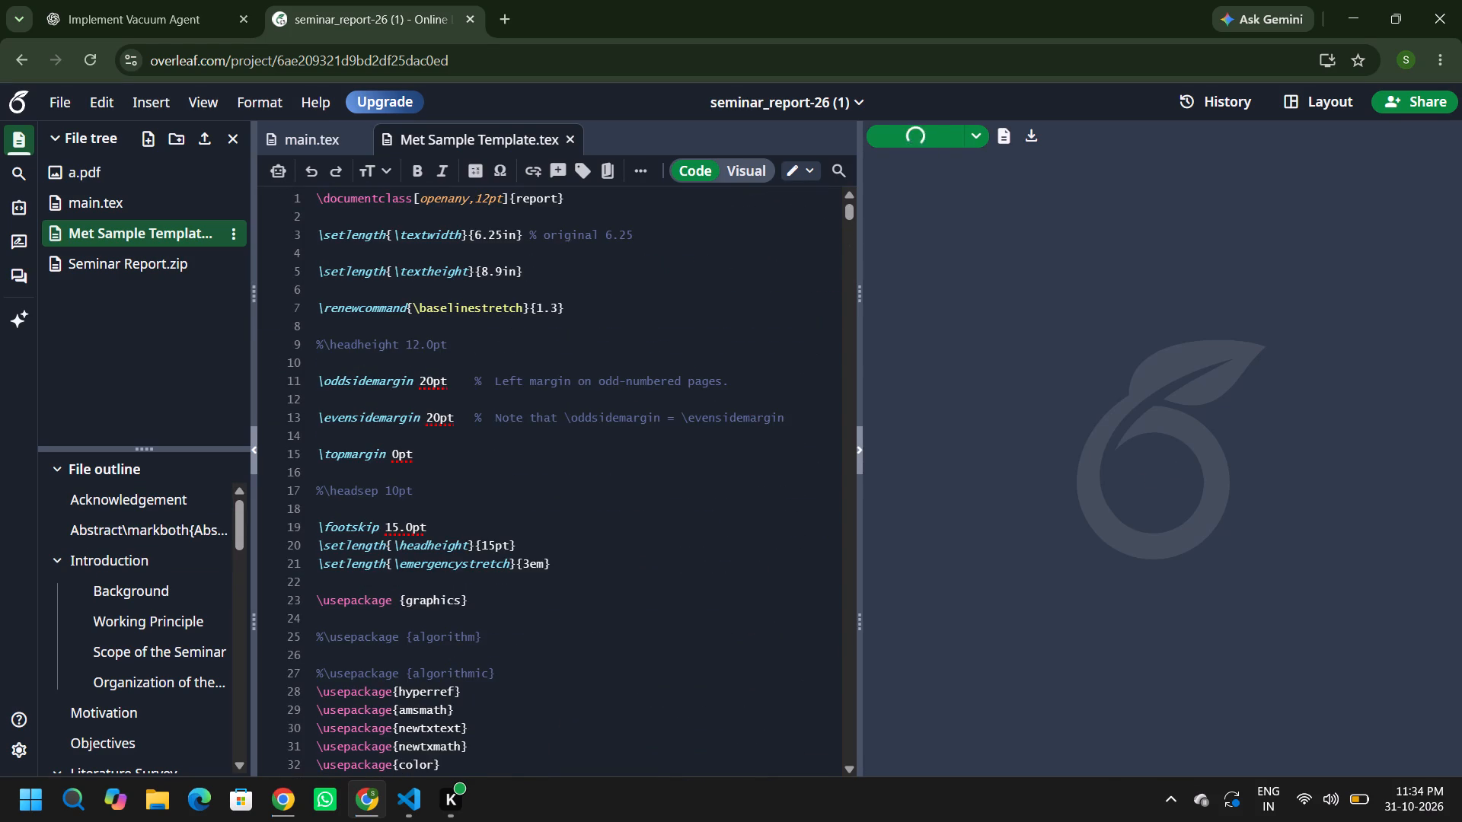
pyautogui.scroll(2, 475, 285)
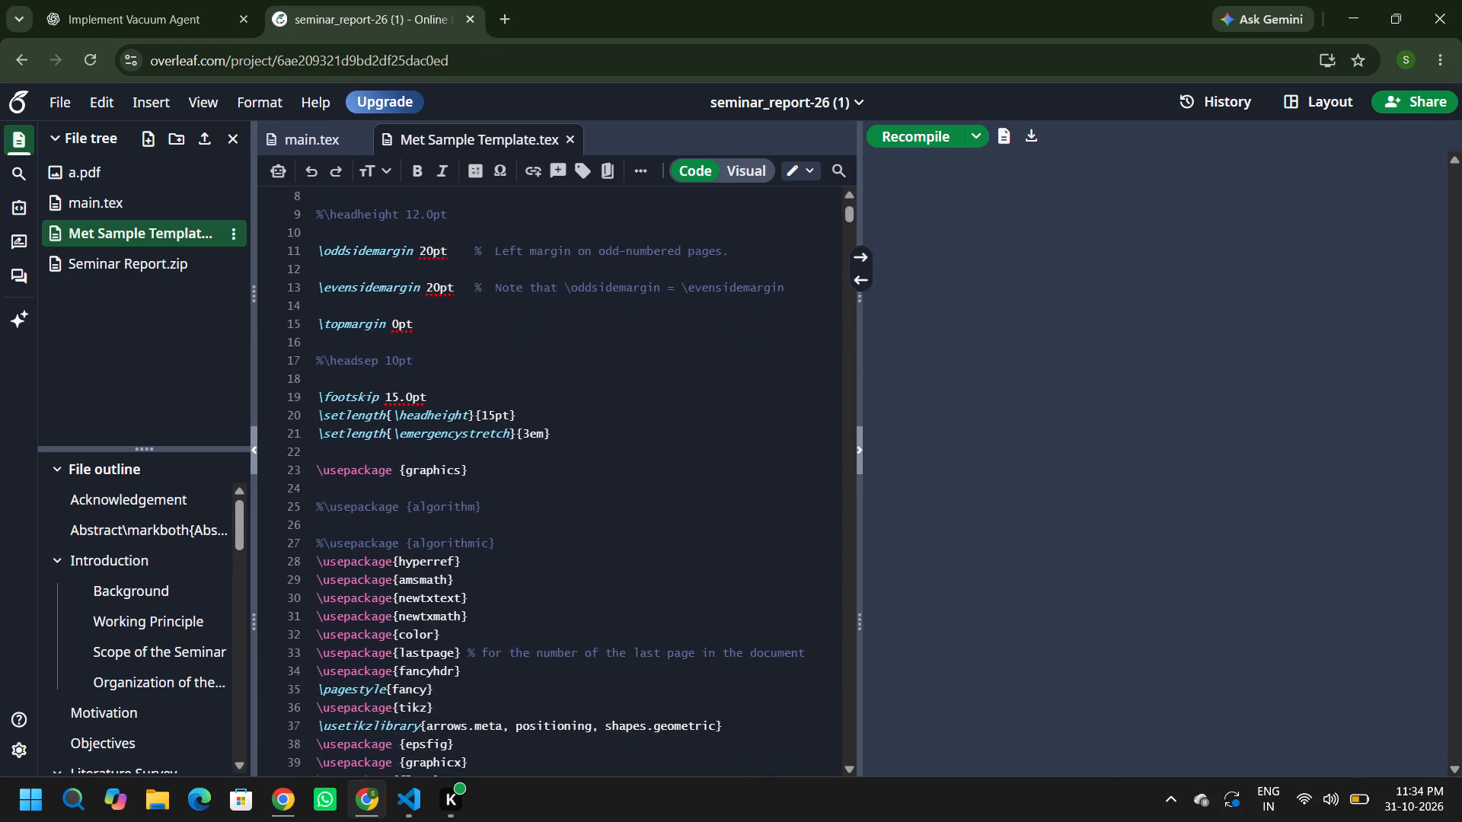
pyautogui.scroll(1, 475, 285)
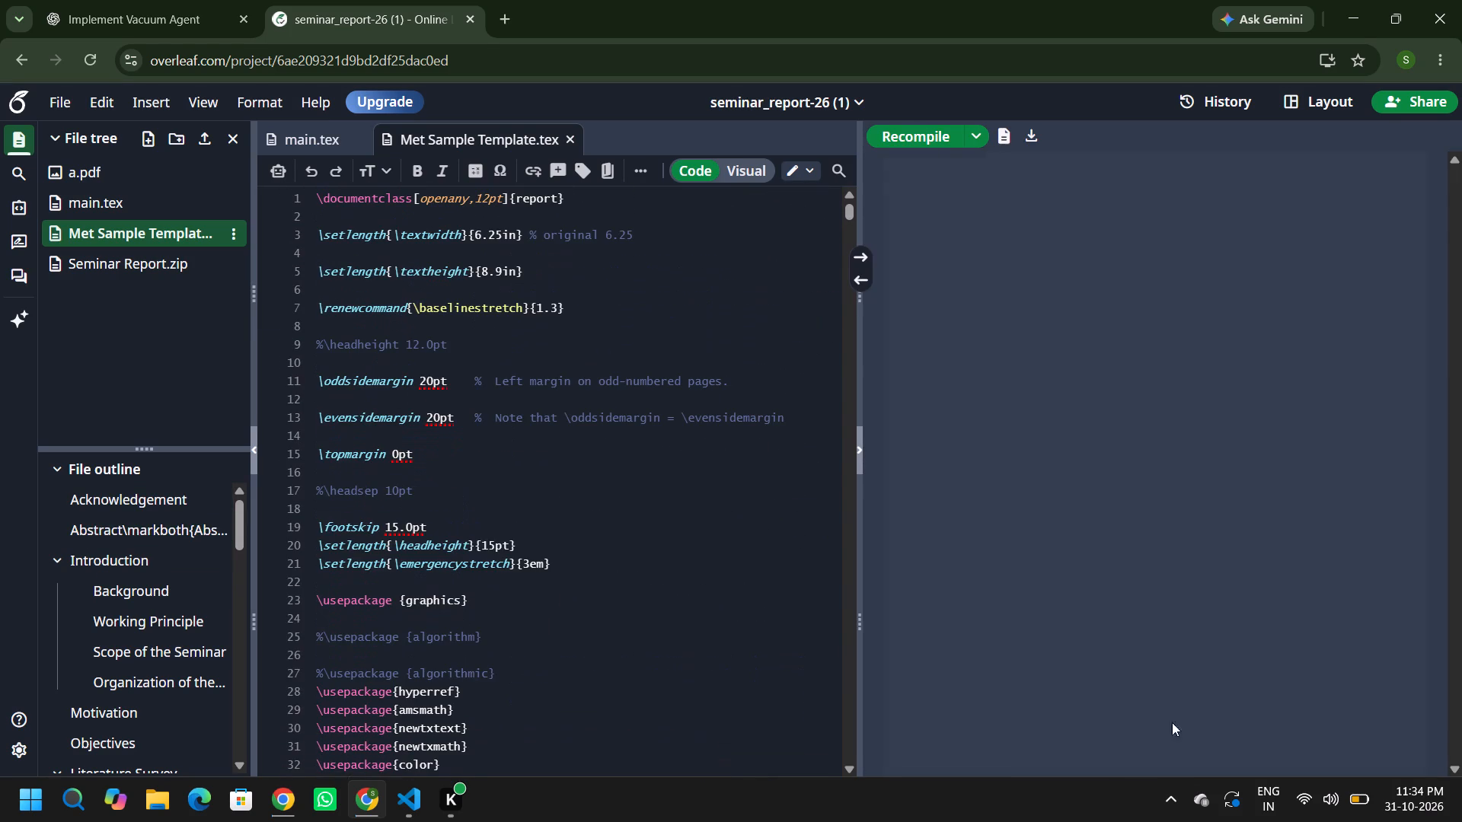
pyautogui.scroll(9, 1140, 483)
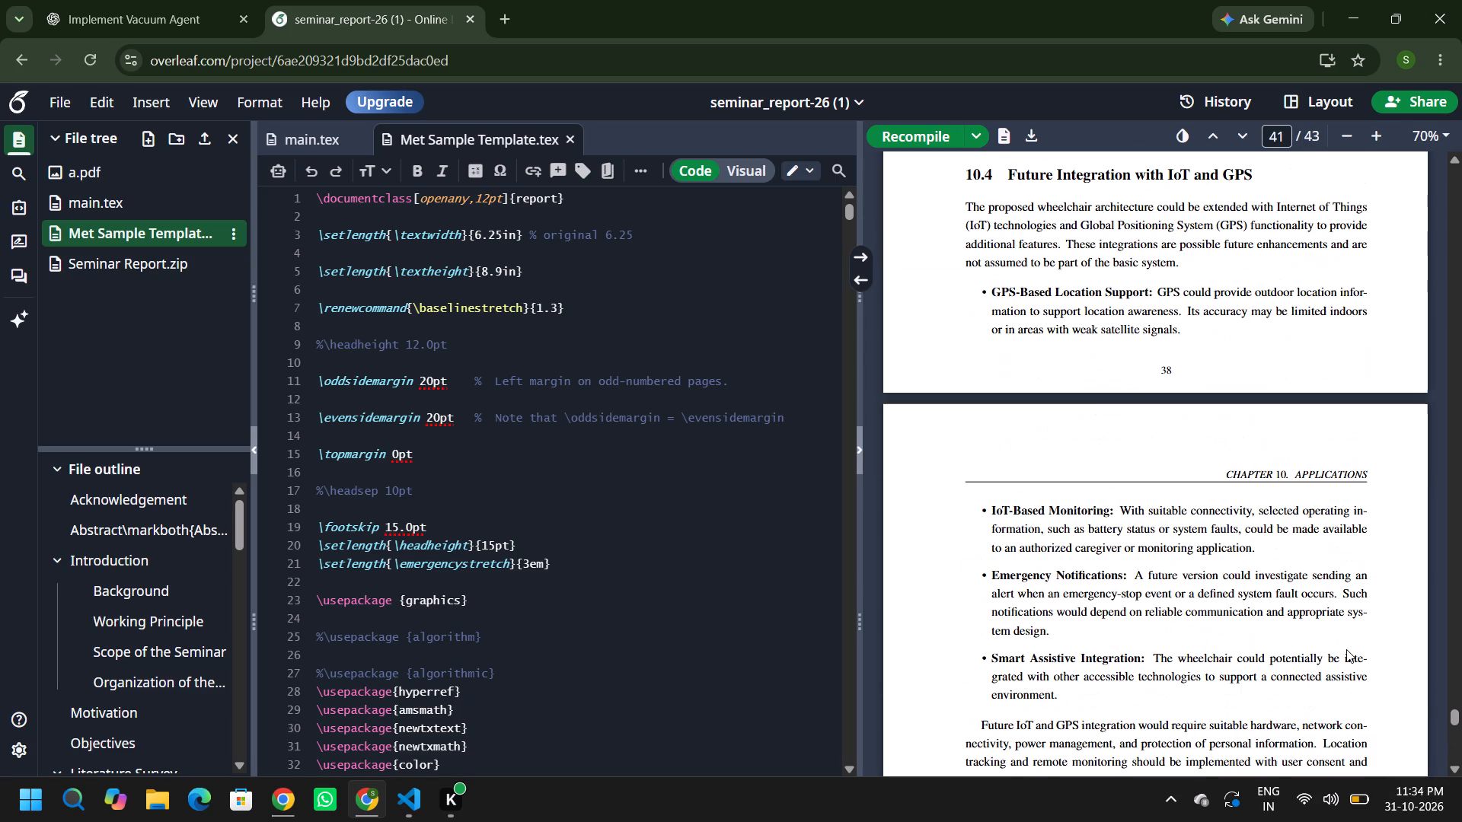
# Find the Certificate page in the compiled report and jump from the seminar guide's name to its LaTeX source.
pyautogui.moveTo(1452, 718); pyautogui.dragTo(1461, 377)
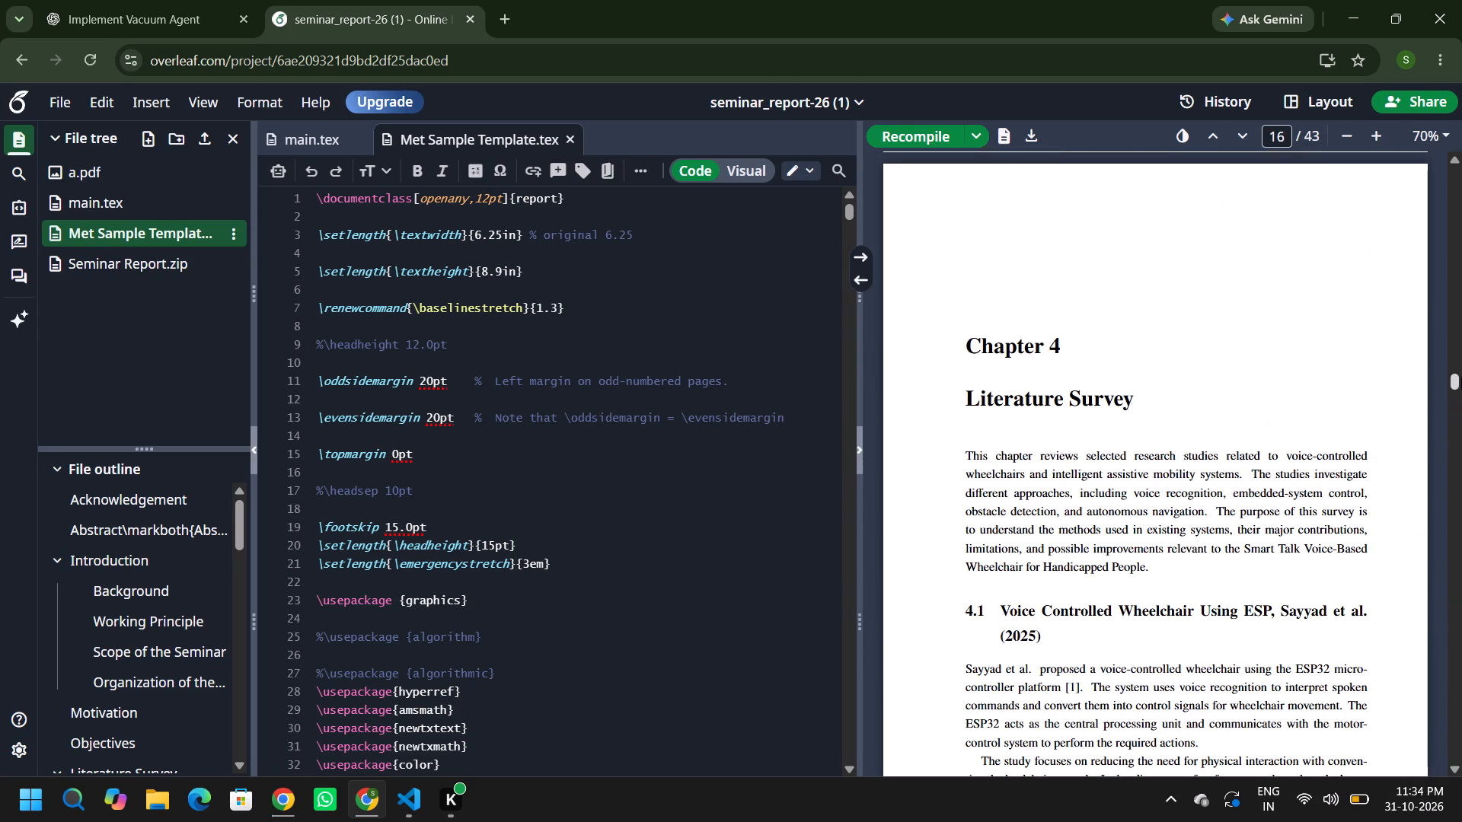
pyautogui.moveTo(1461, 377); pyautogui.dragTo(1461, 111)
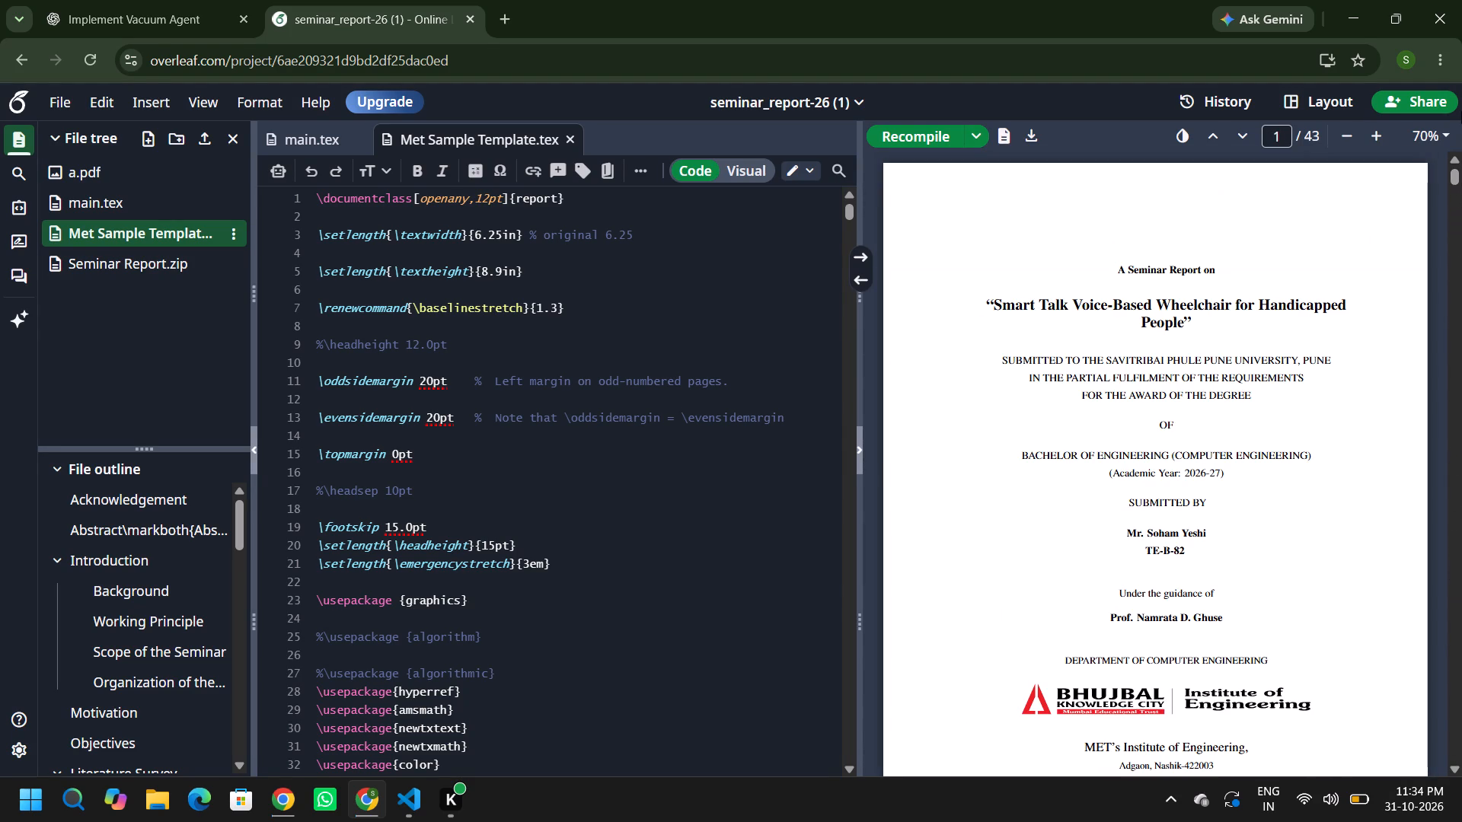
pyautogui.scroll(-2, 1282, 321)
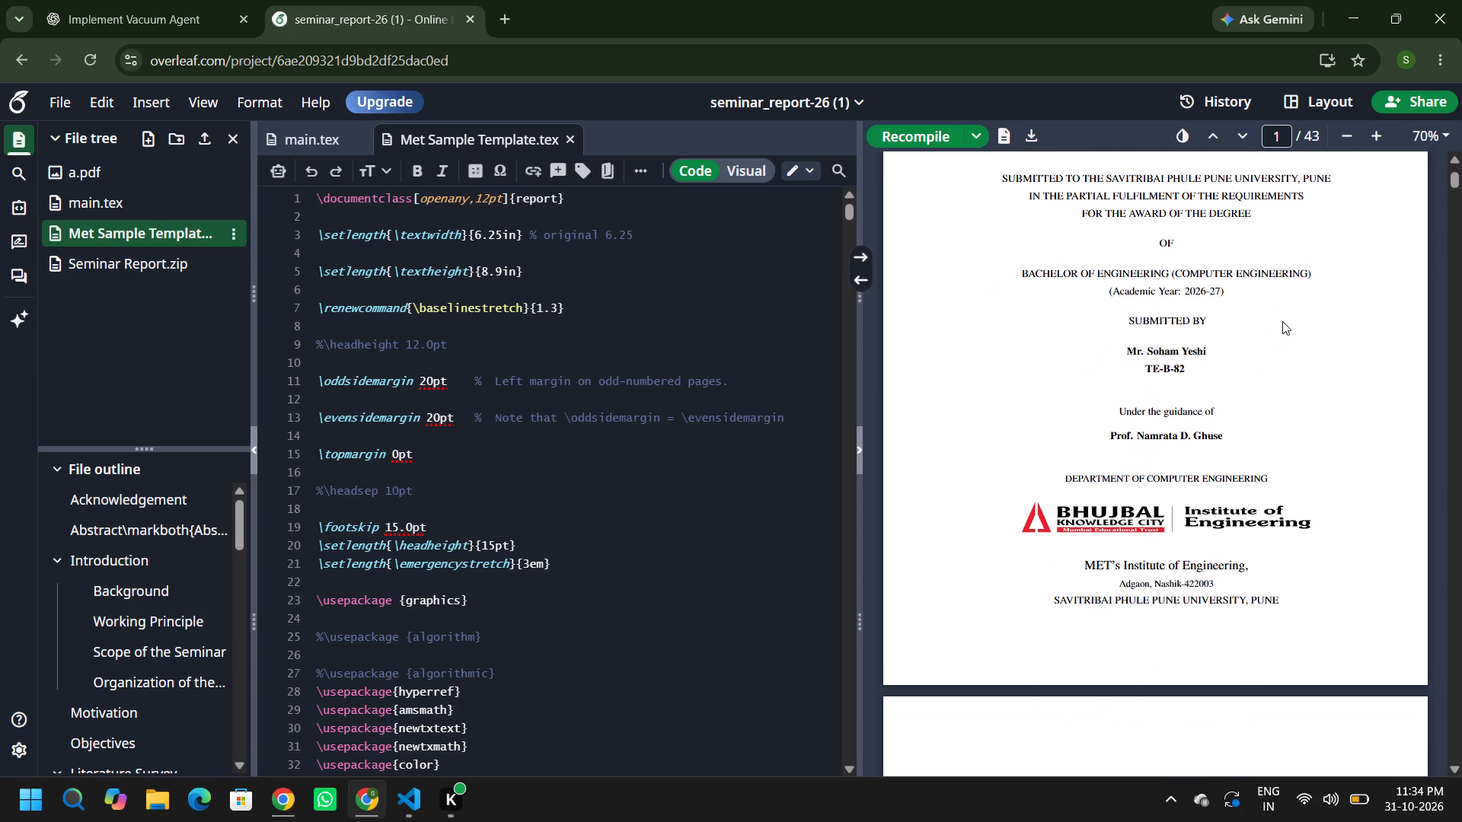
pyautogui.scroll(-6, 1282, 321)
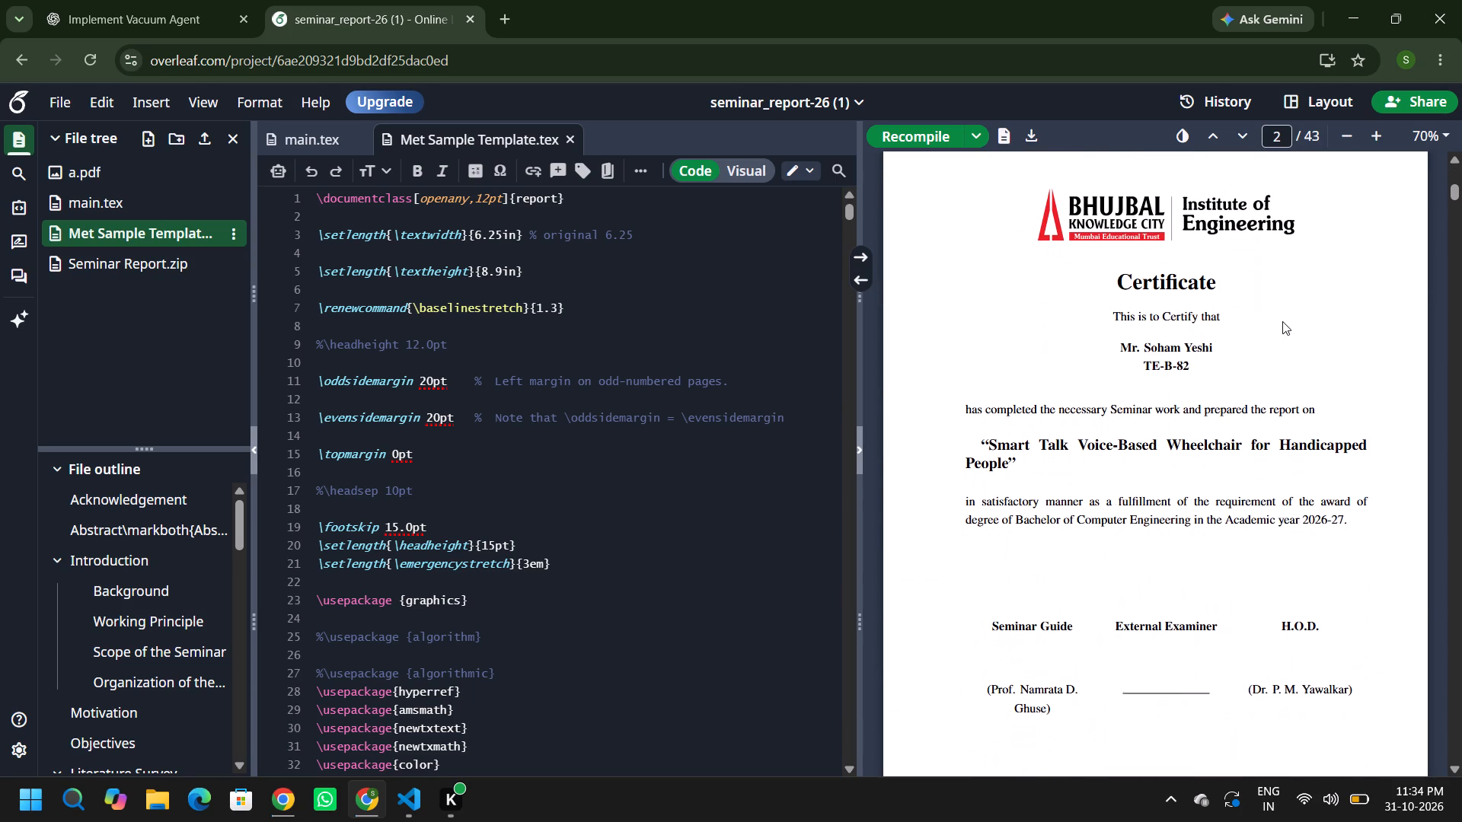
pyautogui.scroll(-2, 1282, 321)
pyautogui.scroll(1, 1282, 321)
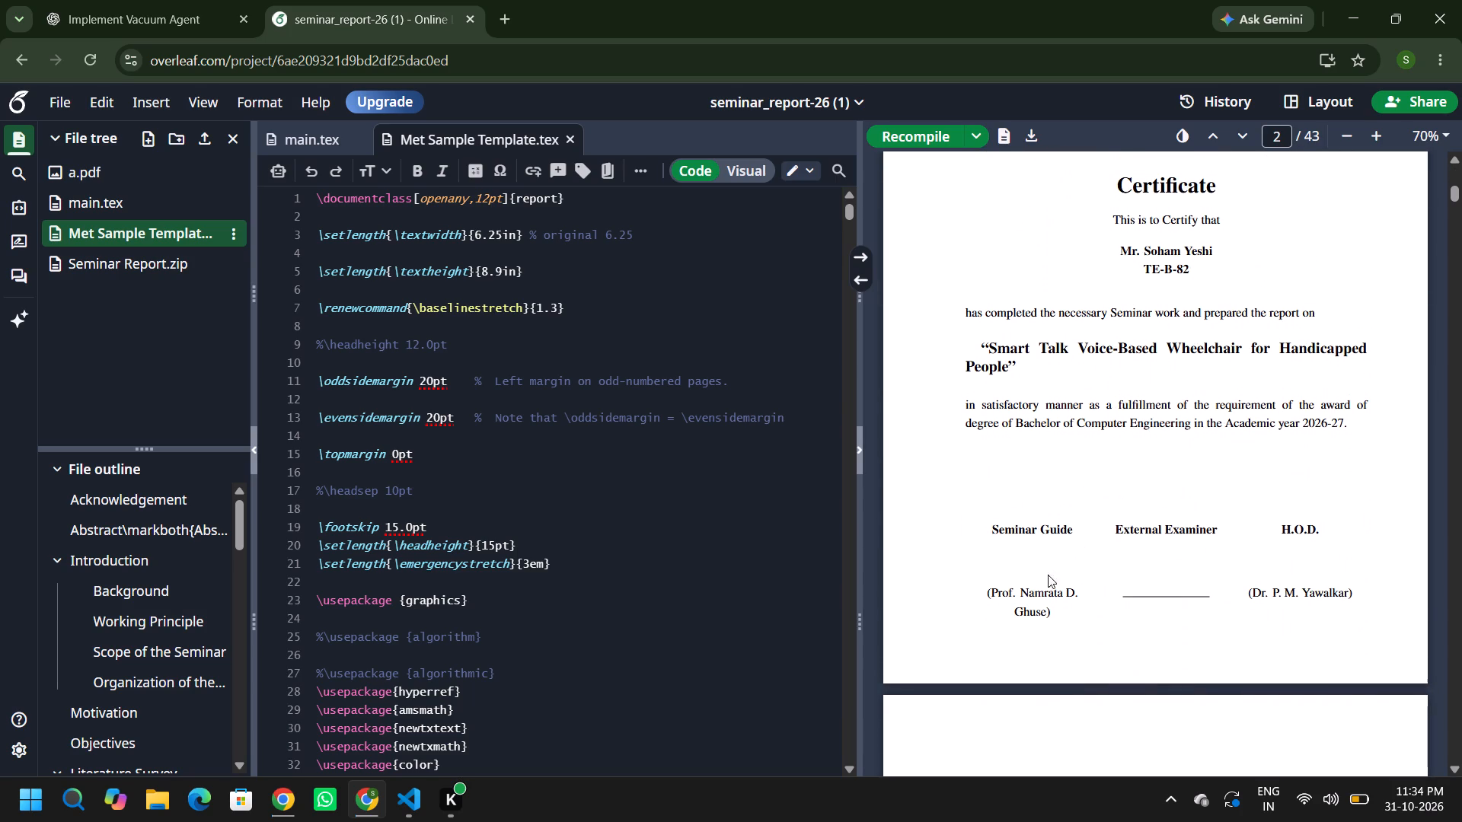
pyautogui.click(1039, 589)
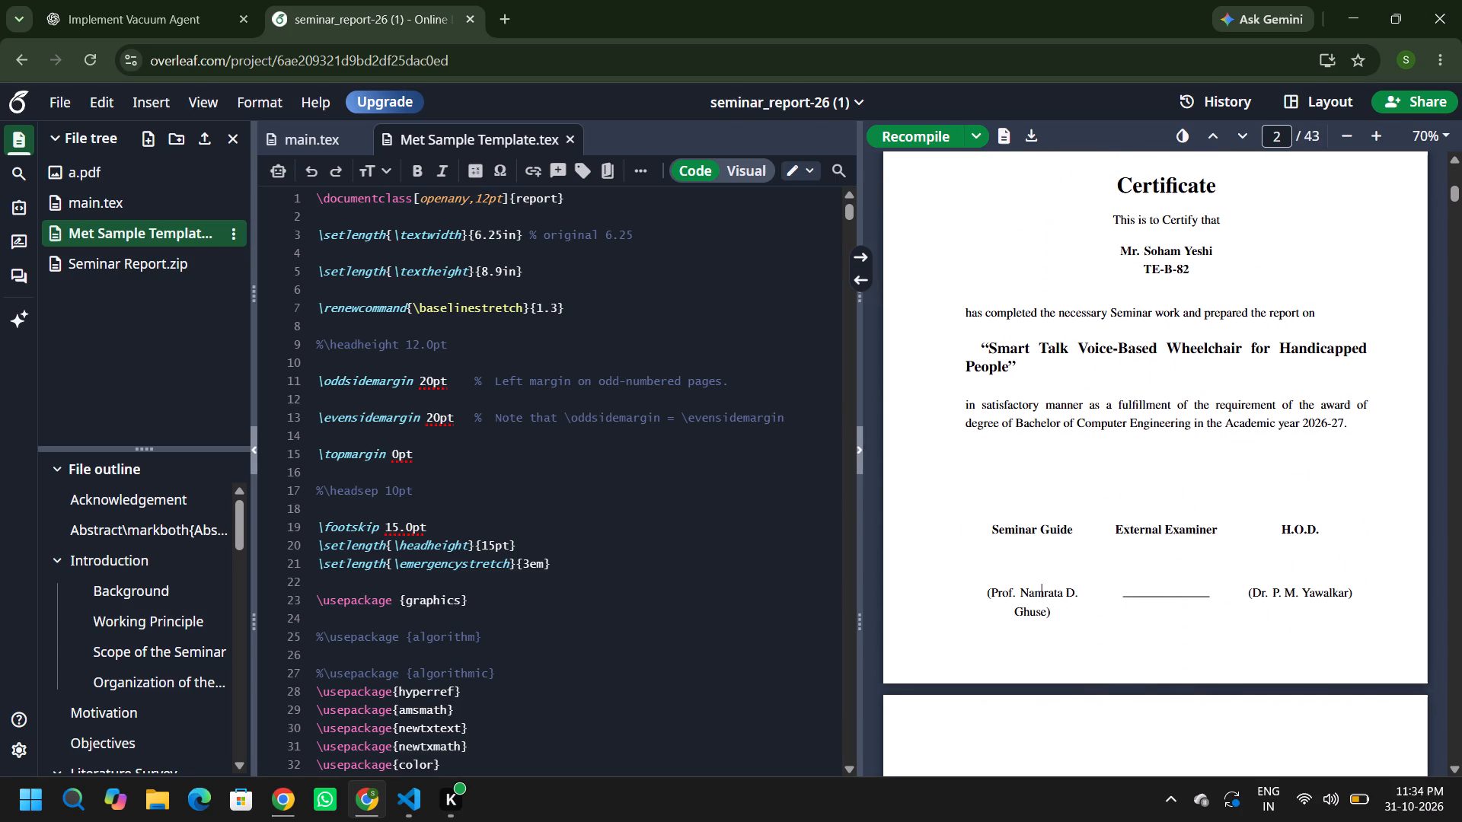
pyautogui.doubleClick(1039, 589)
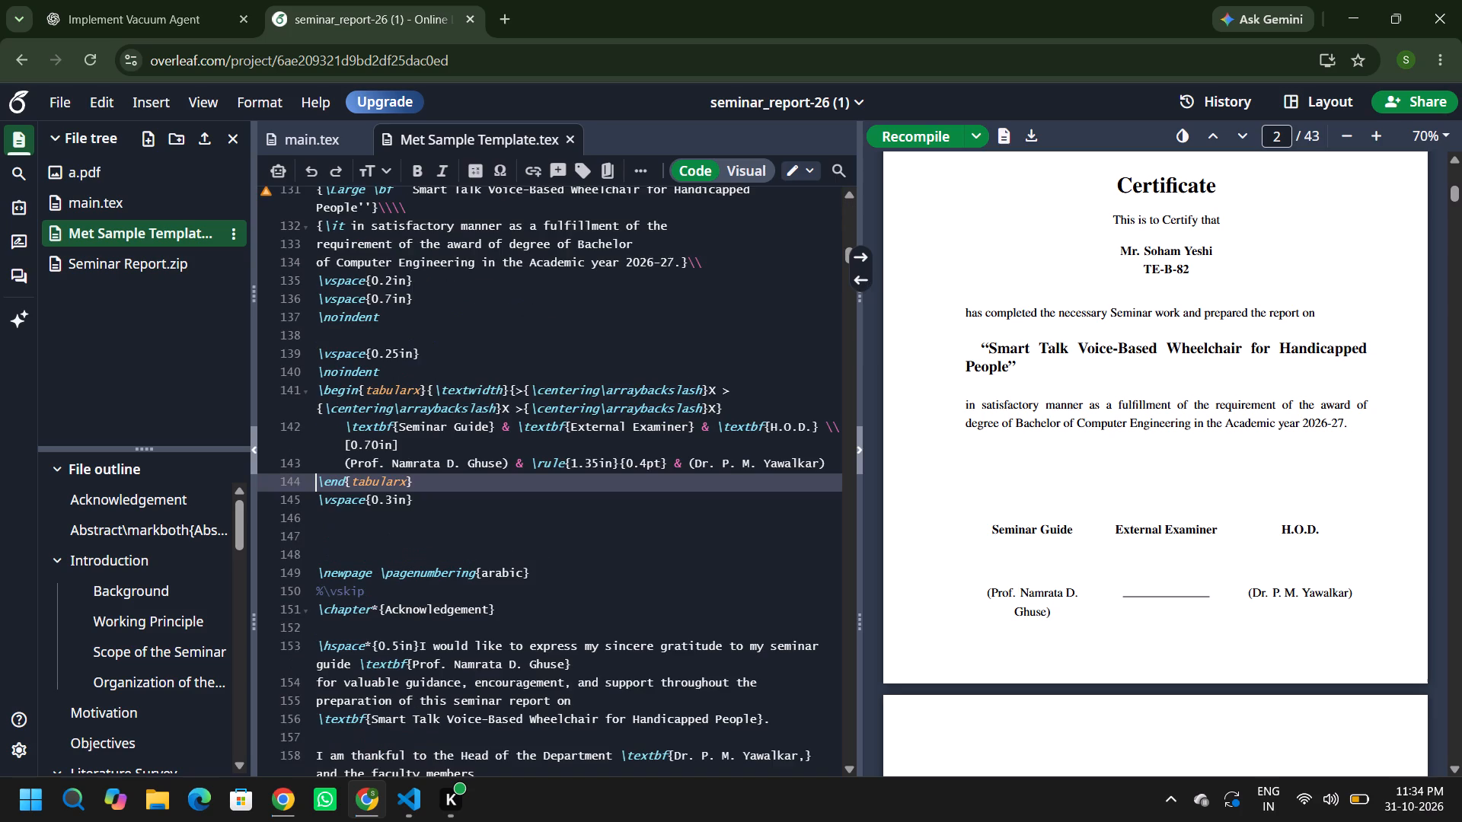
pyautogui.click(488, 503)
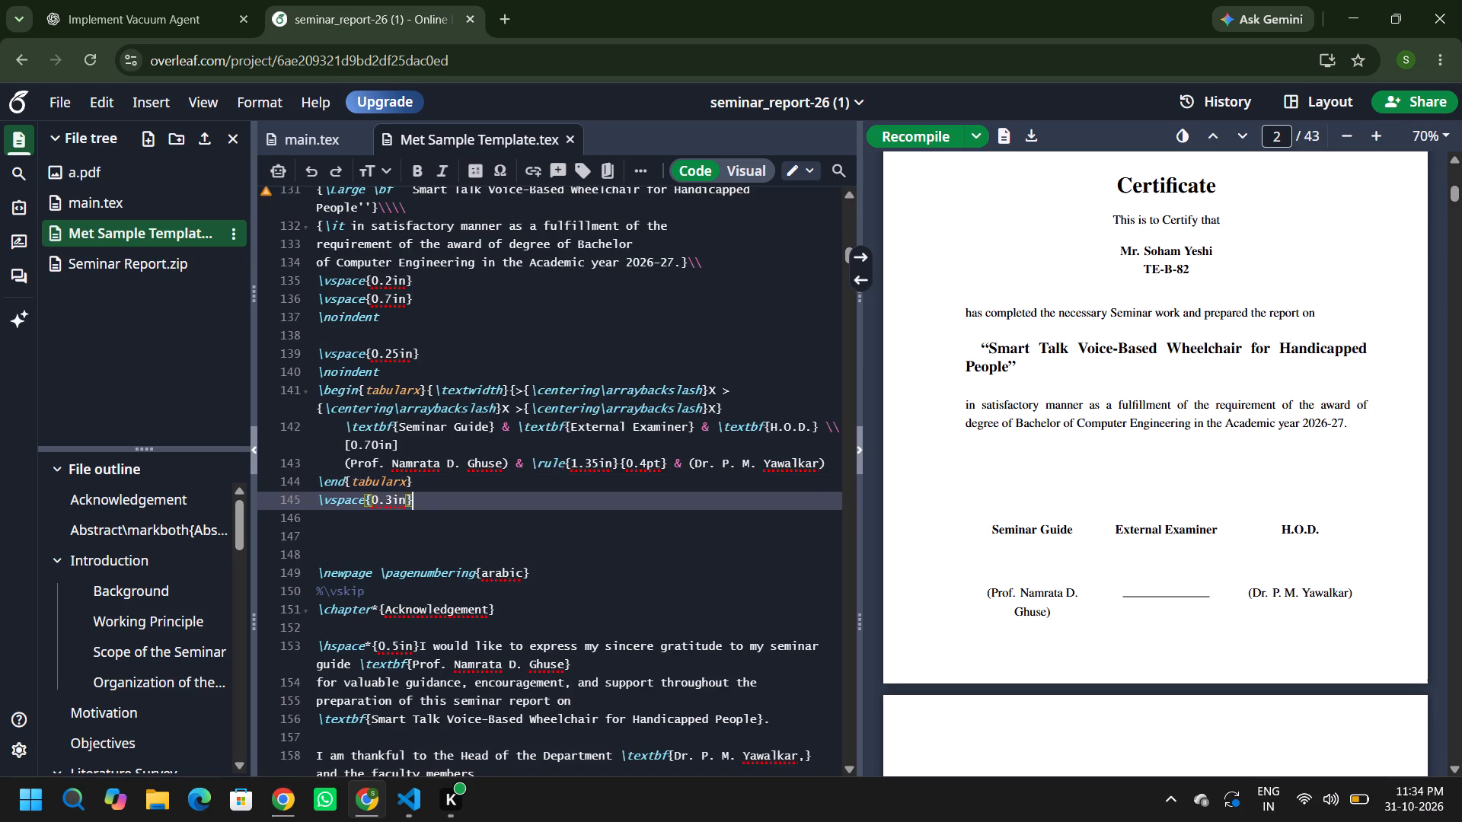
pyautogui.hscroll(1, 445, 475)
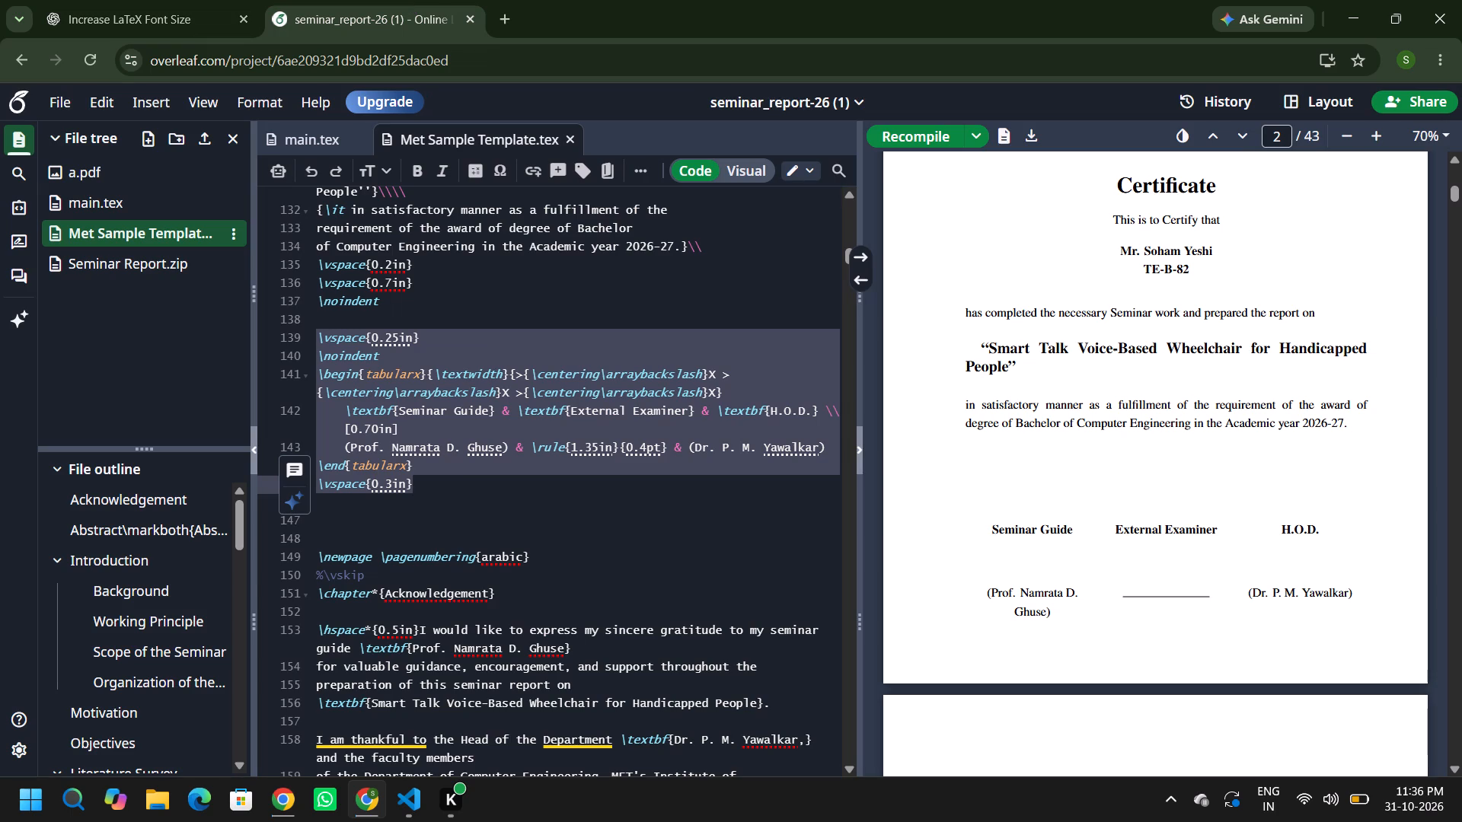
pyautogui.click(422, 492)
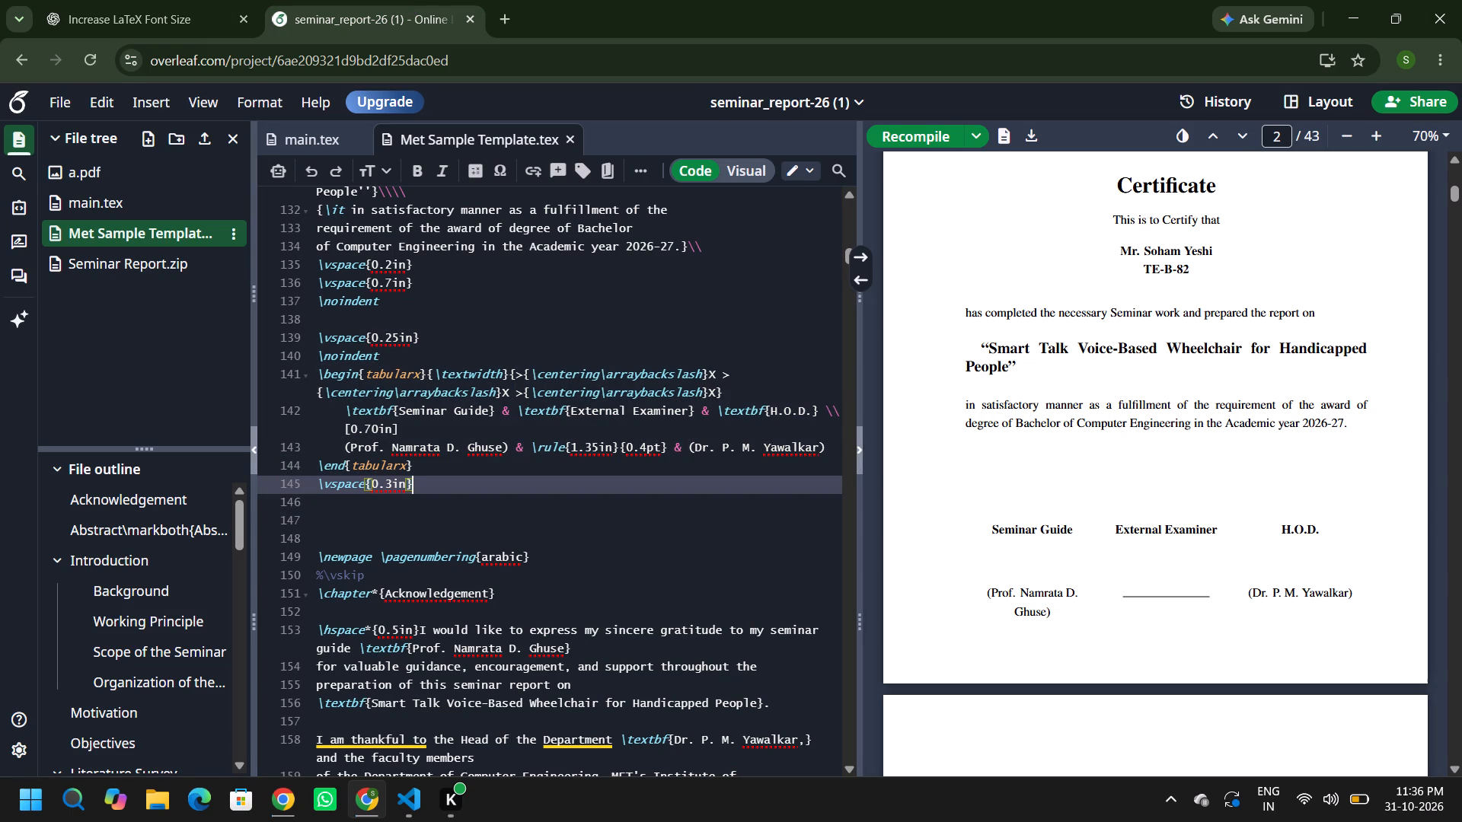
pyautogui.moveTo(440, 490); pyautogui.dragTo(321, 330)
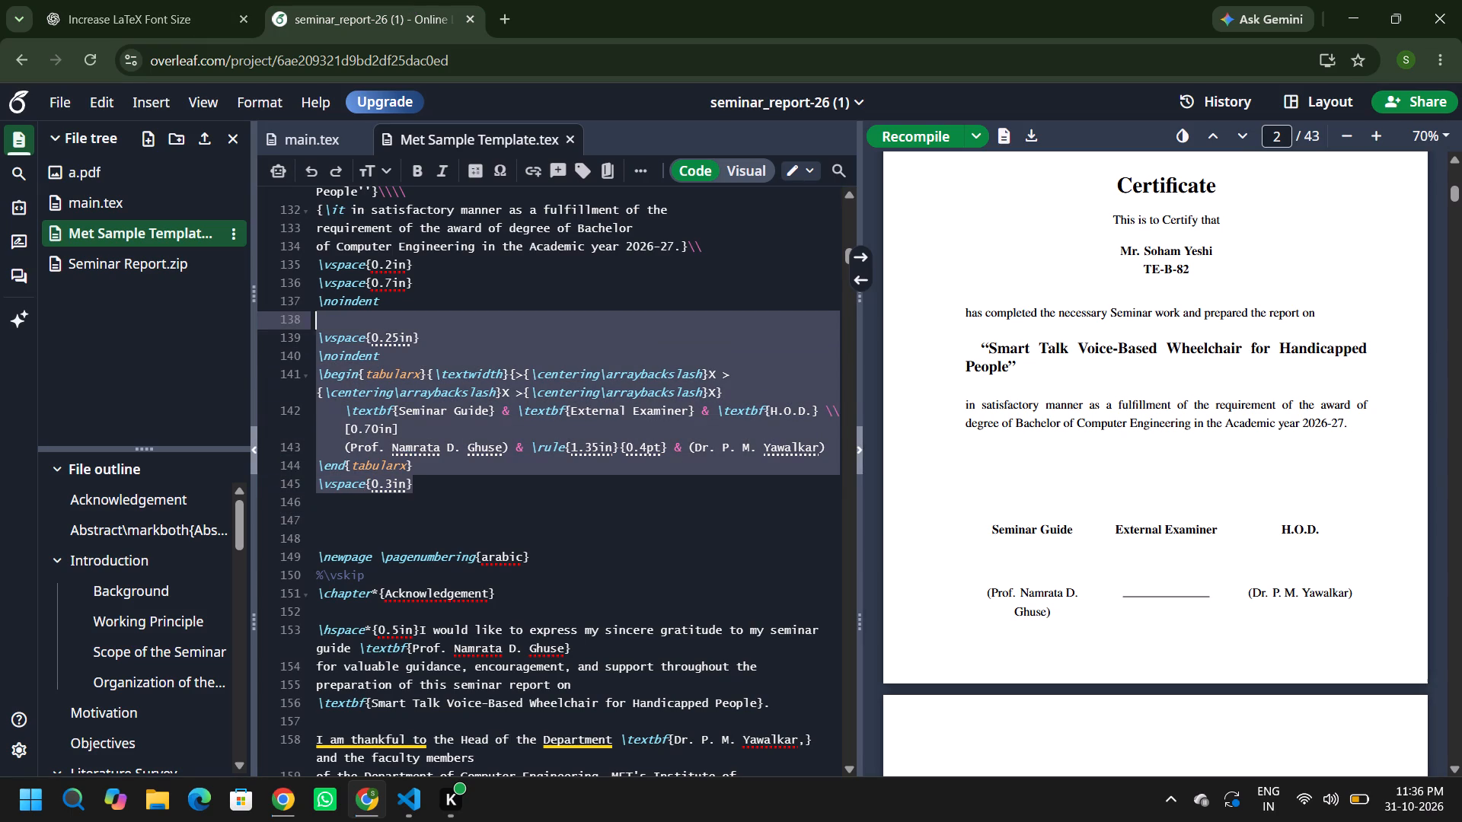
pyautogui.moveTo(321, 330); pyautogui.dragTo(316, 334)
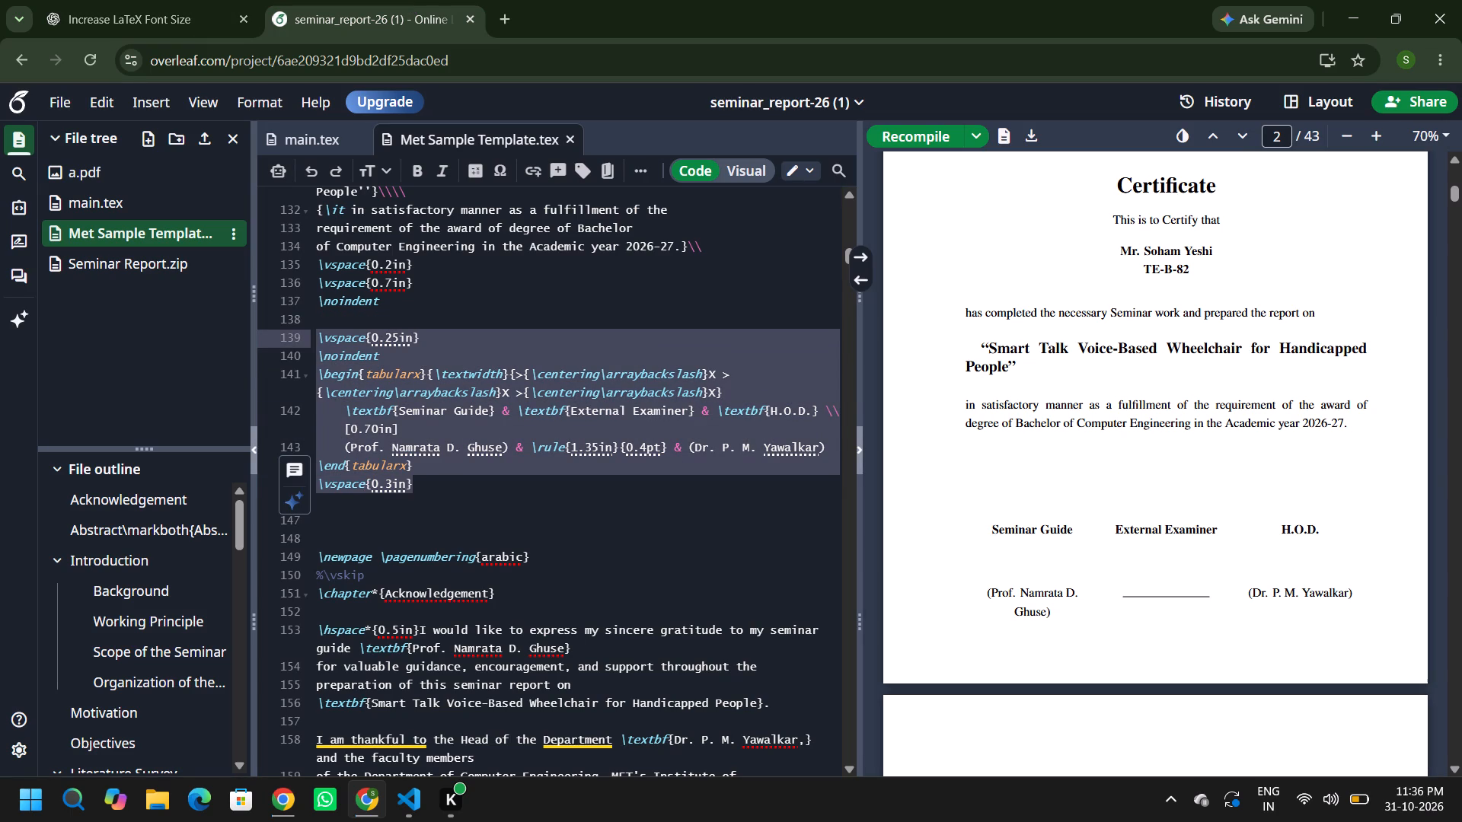
pyautogui.hotkey('ctrl', '/')
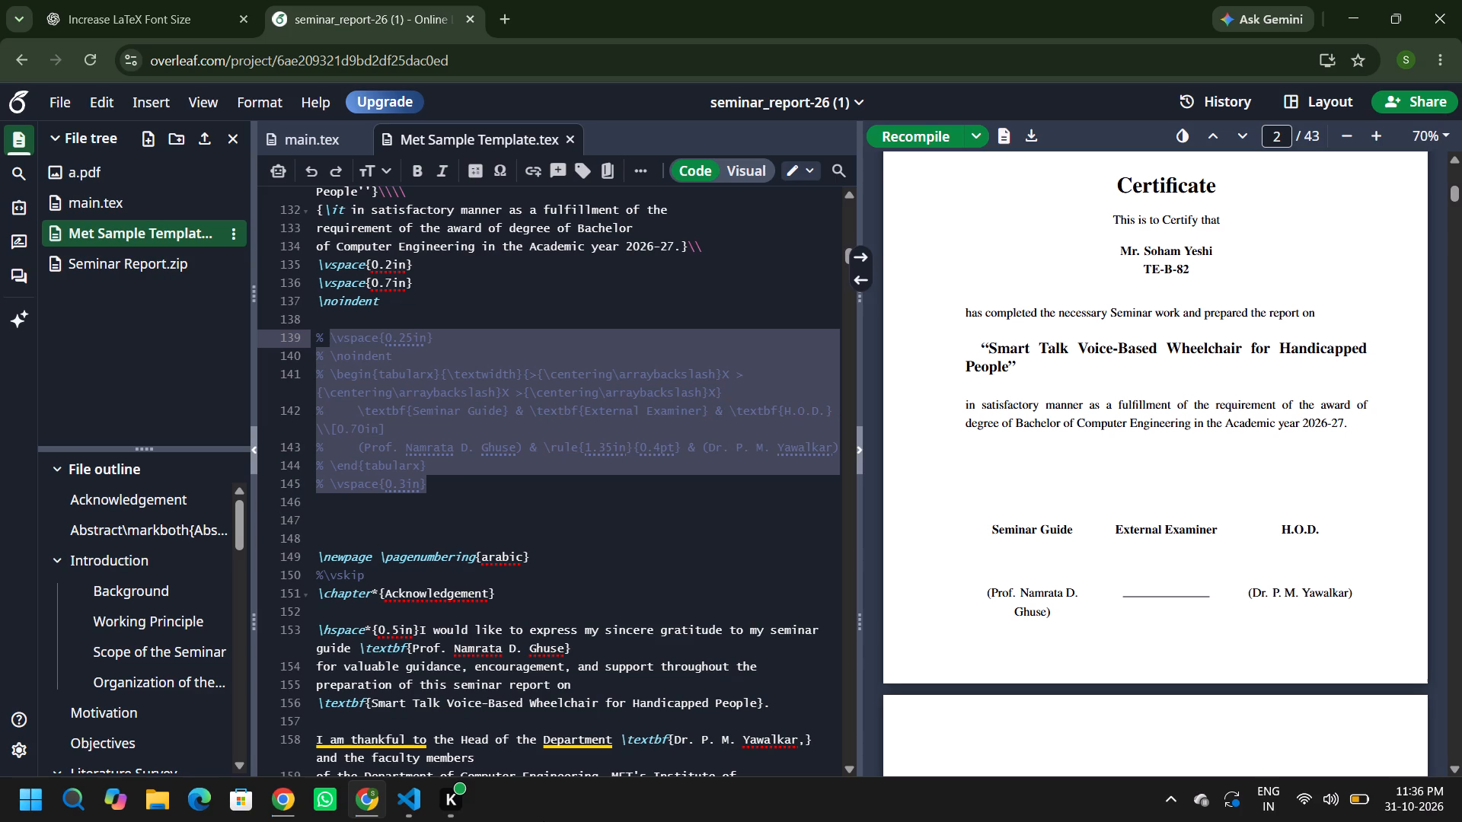
# Paste the revised signature table code below the commented-out block, leaving blank lines between, and recompile the report.
pyautogui.click(522, 496)
pyautogui.press('Return')
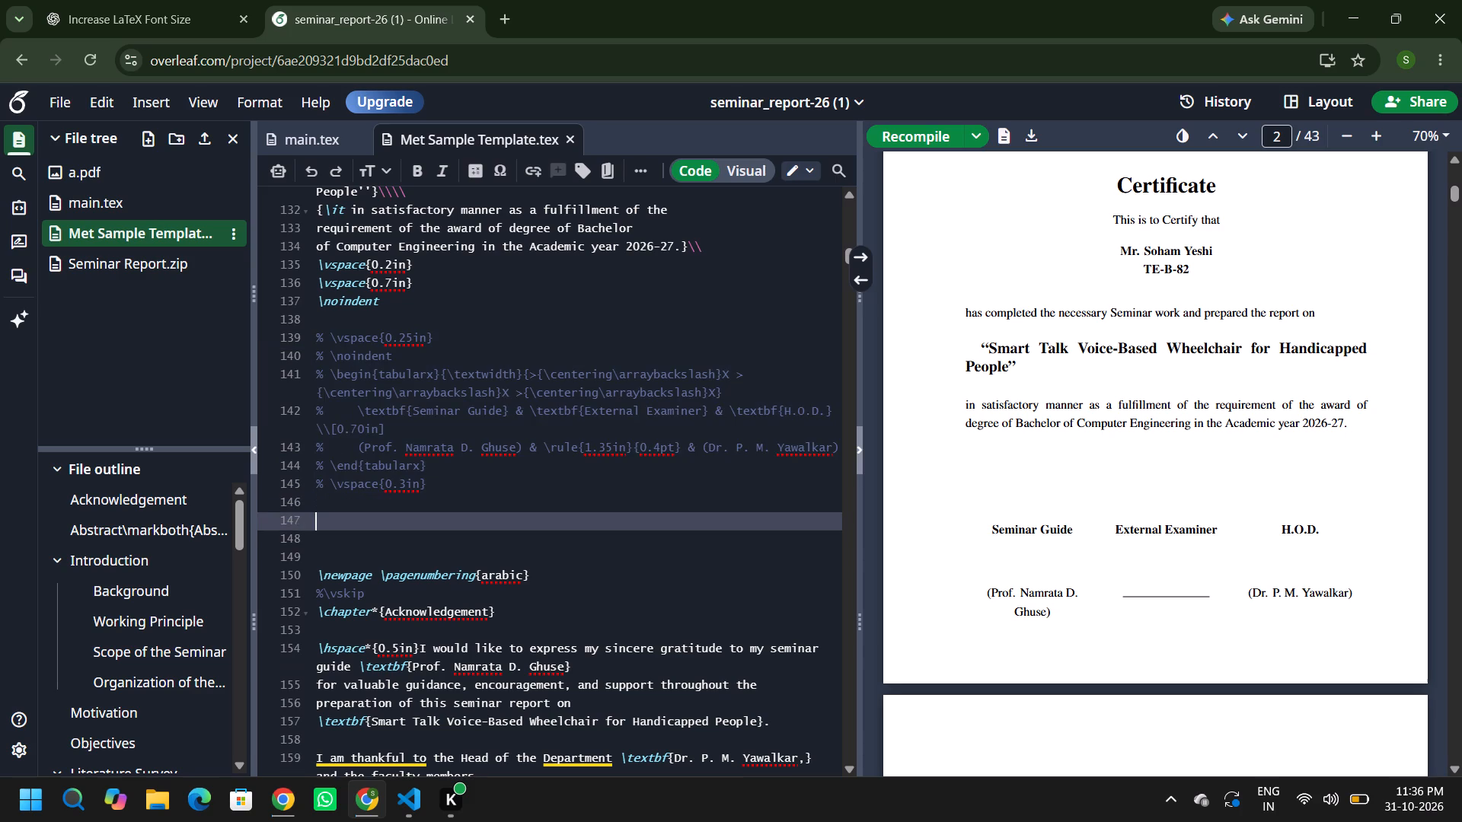
pyautogui.press('Return')
pyautogui.hotkey('ctrl', 'v')
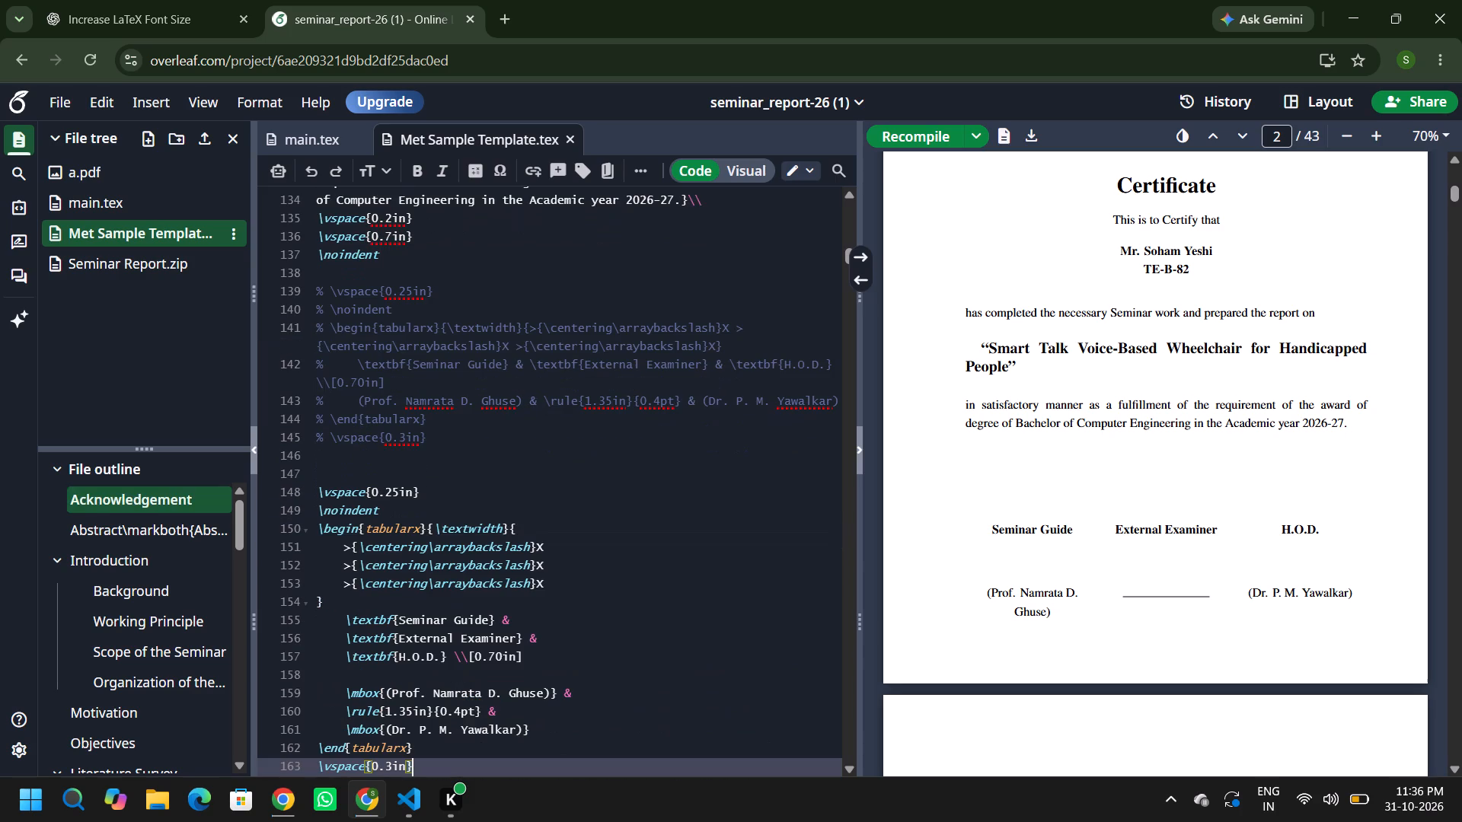
pyautogui.scroll(-4, 522, 496)
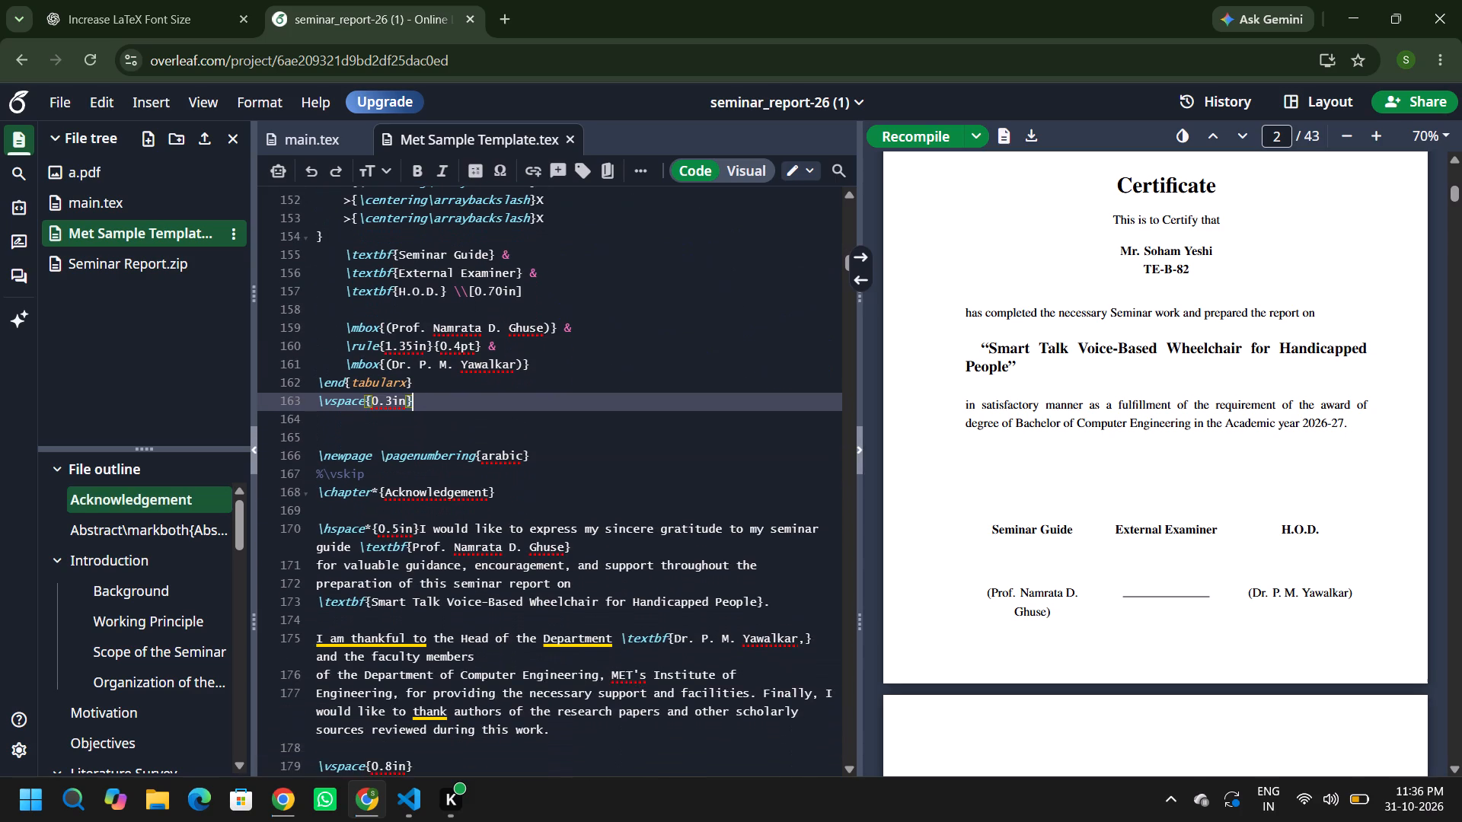
pyautogui.scroll(3, 522, 496)
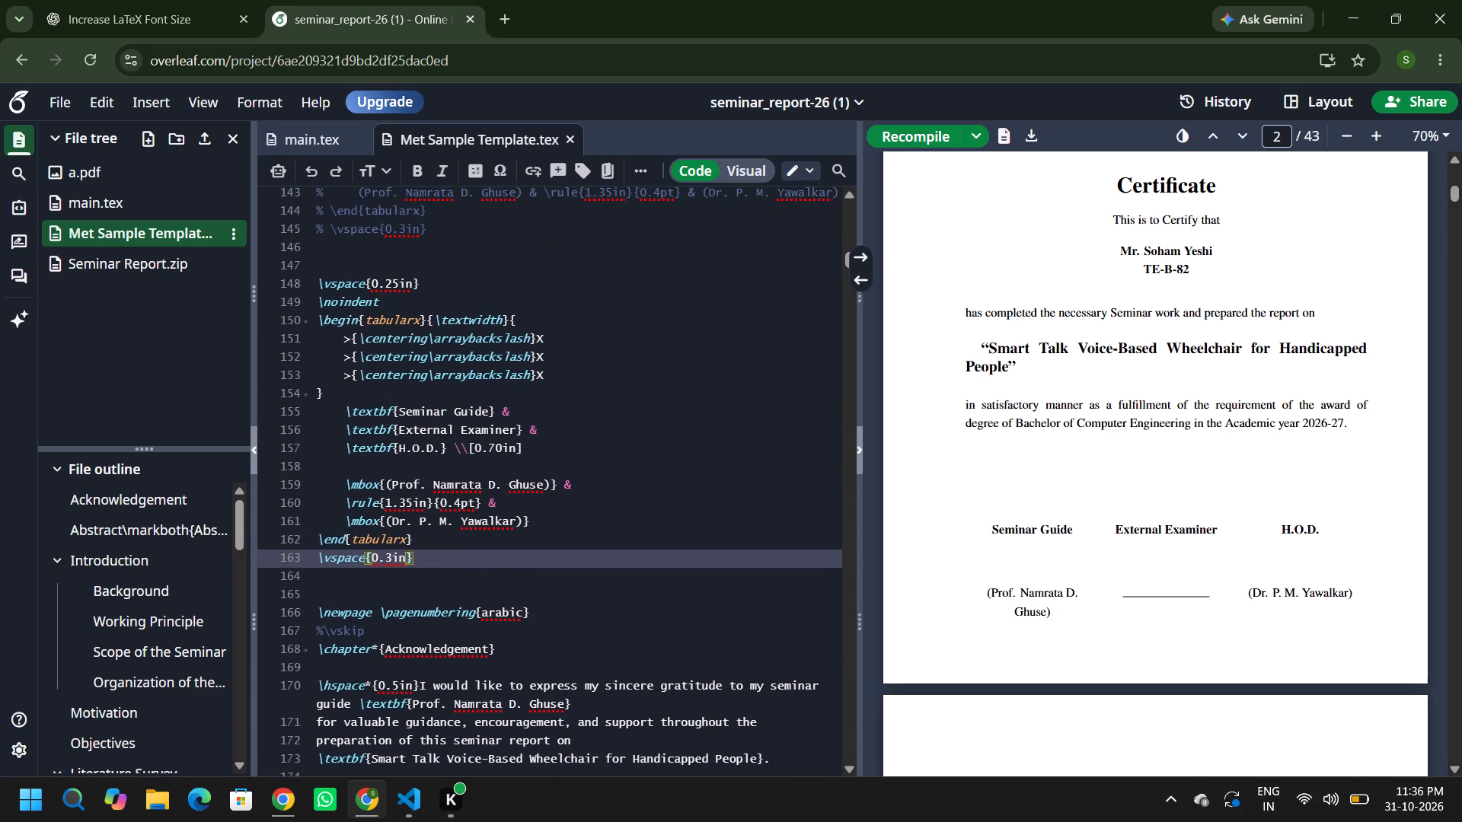
pyautogui.hotkey('ctrl', 's')
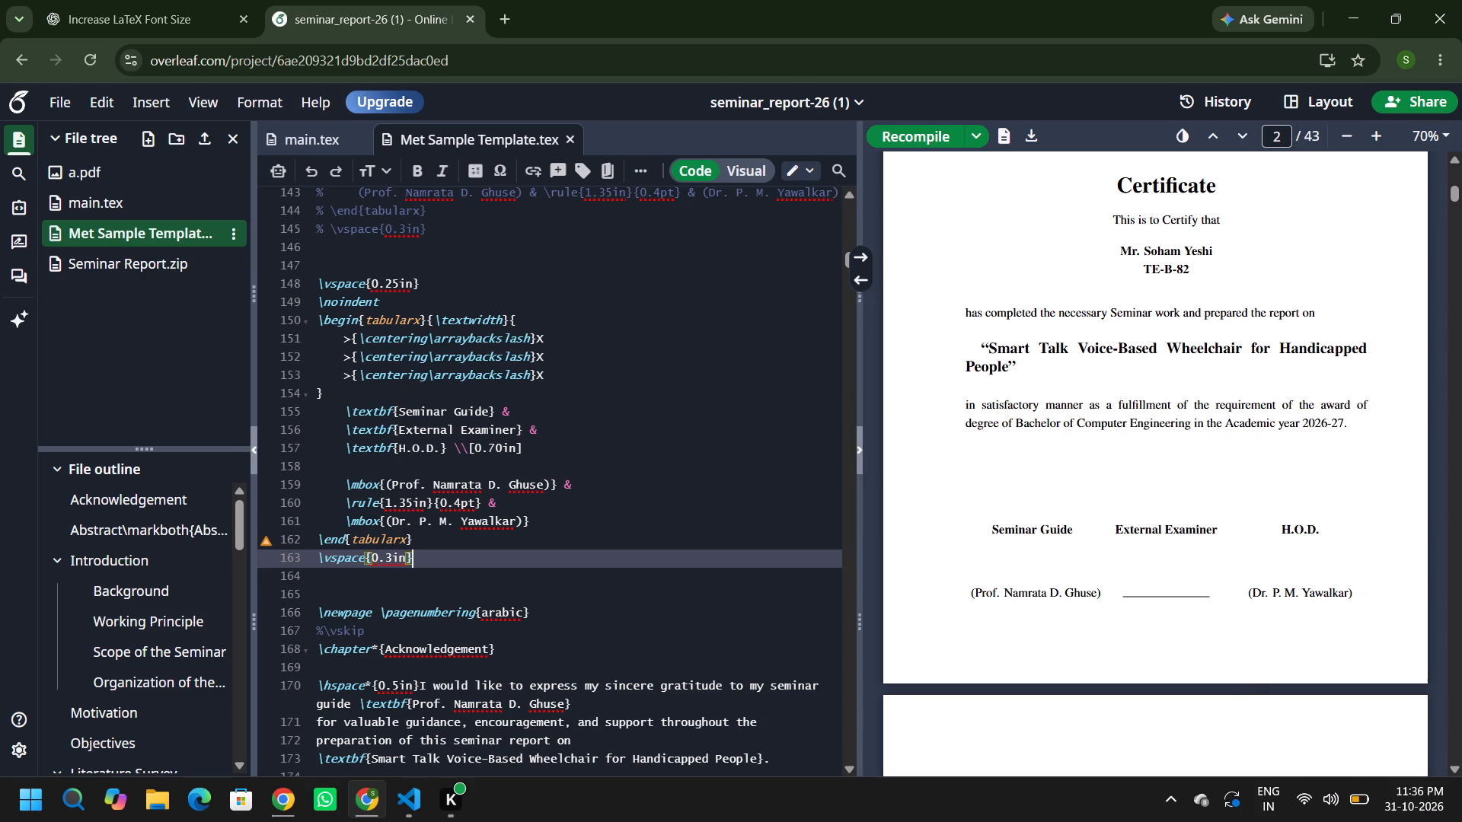
pyautogui.scroll(11, 1280, 409)
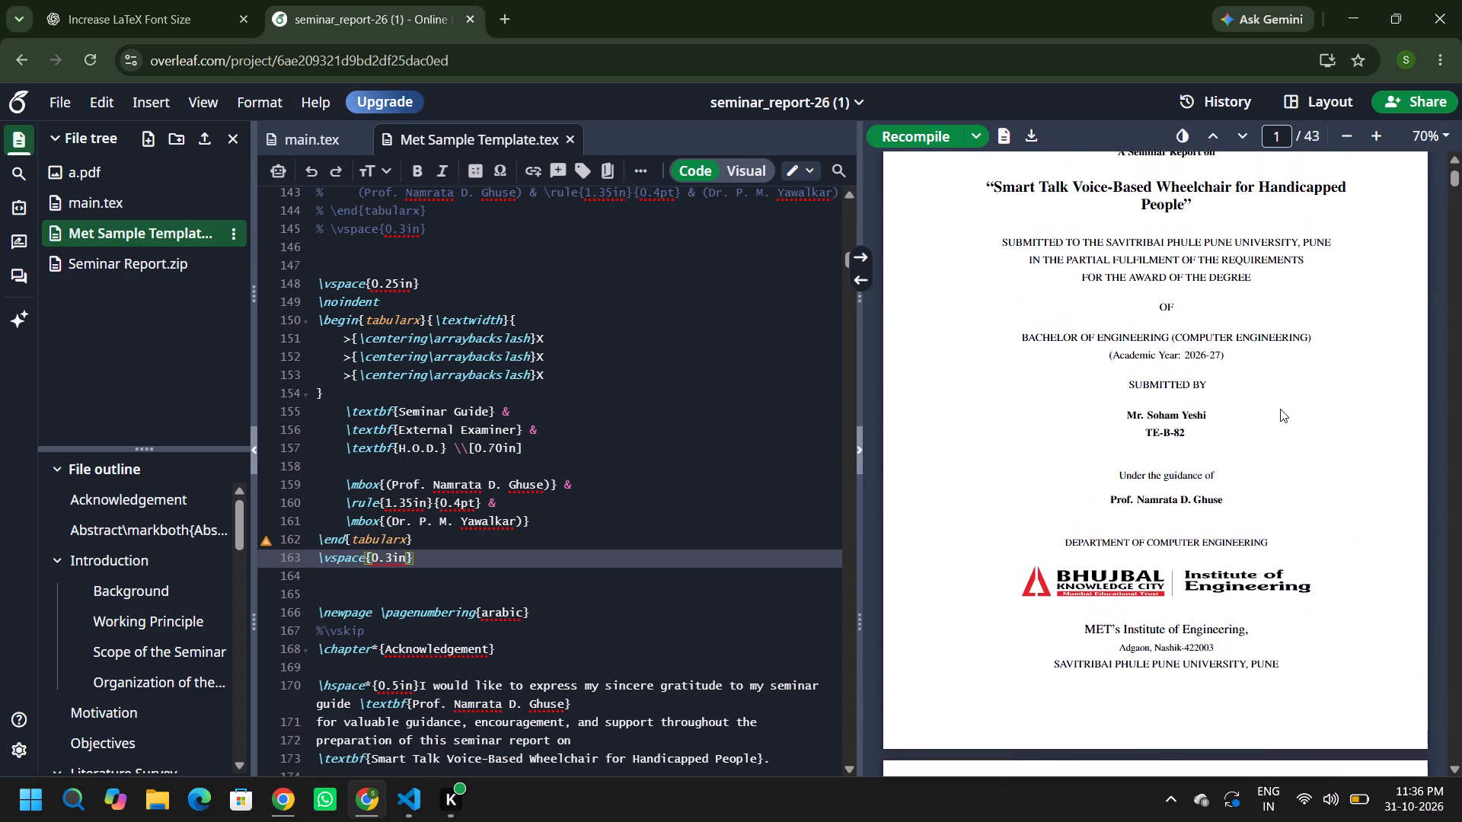
pyautogui.scroll(3, 1280, 409)
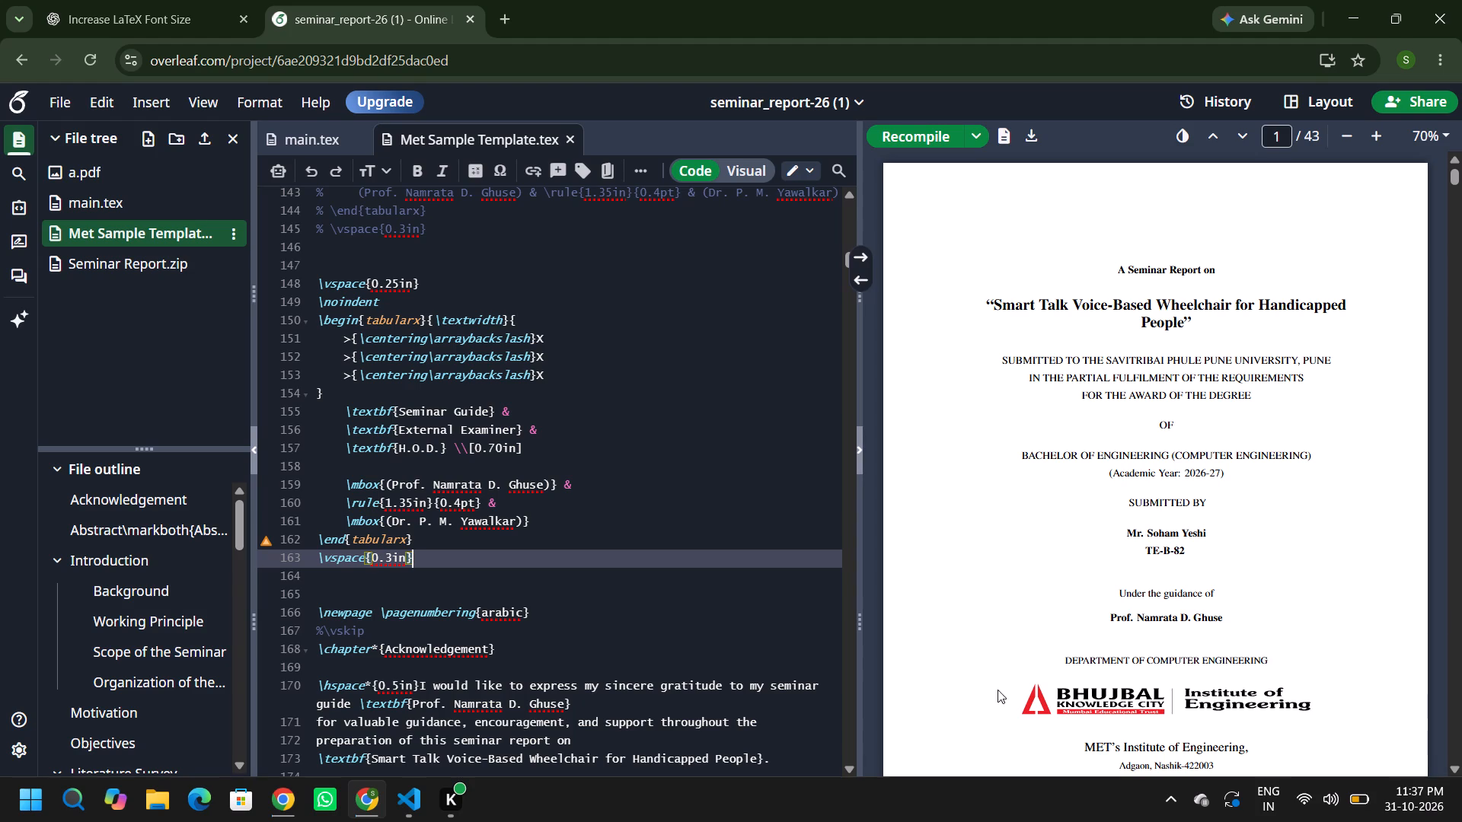
pyautogui.doubleClick(1174, 550)
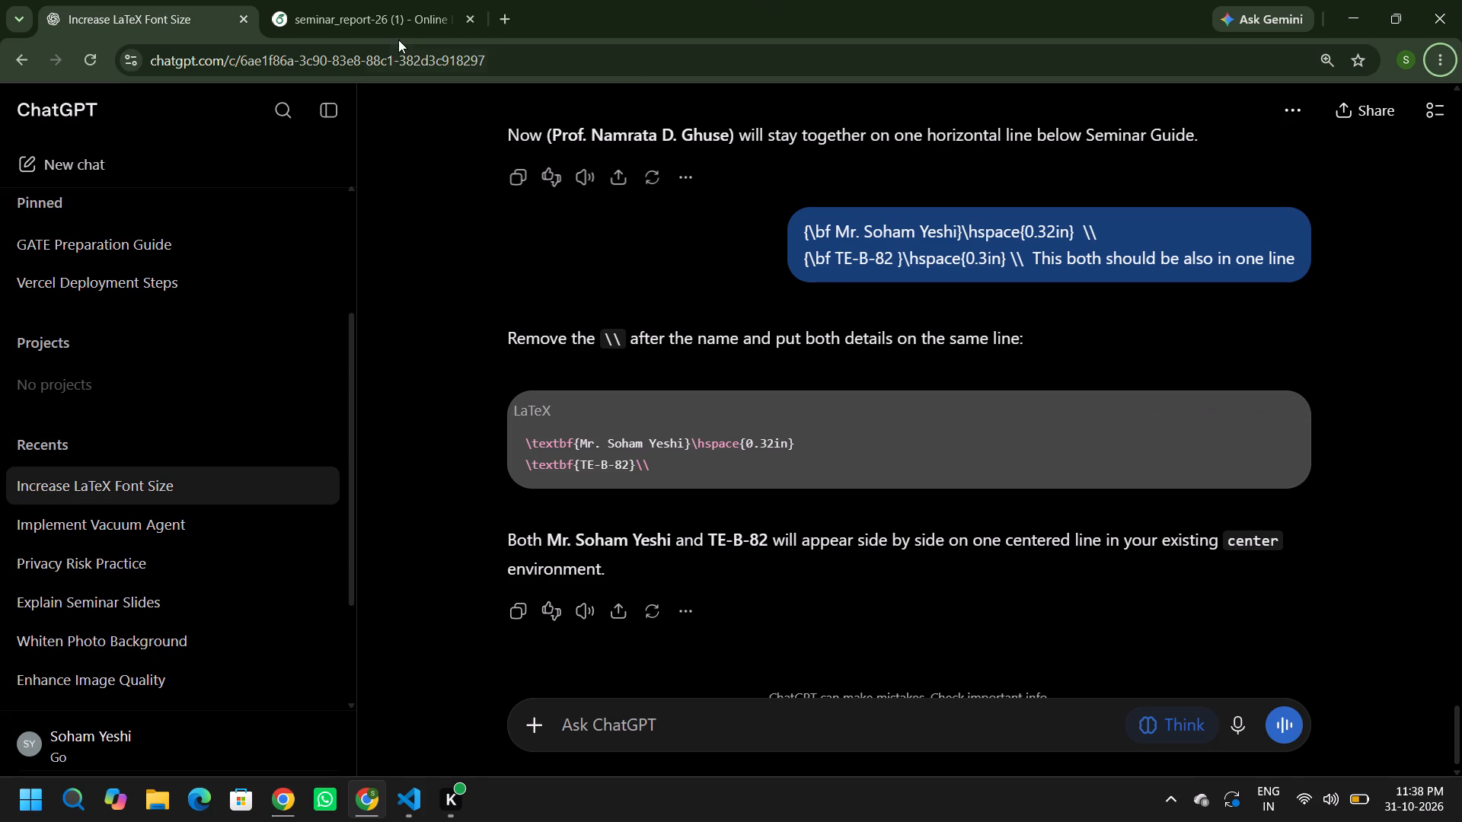
# Back in Overleaf, replace the selected name and roll number lines 86–87 with the copied code.
pyautogui.click(432, 0)
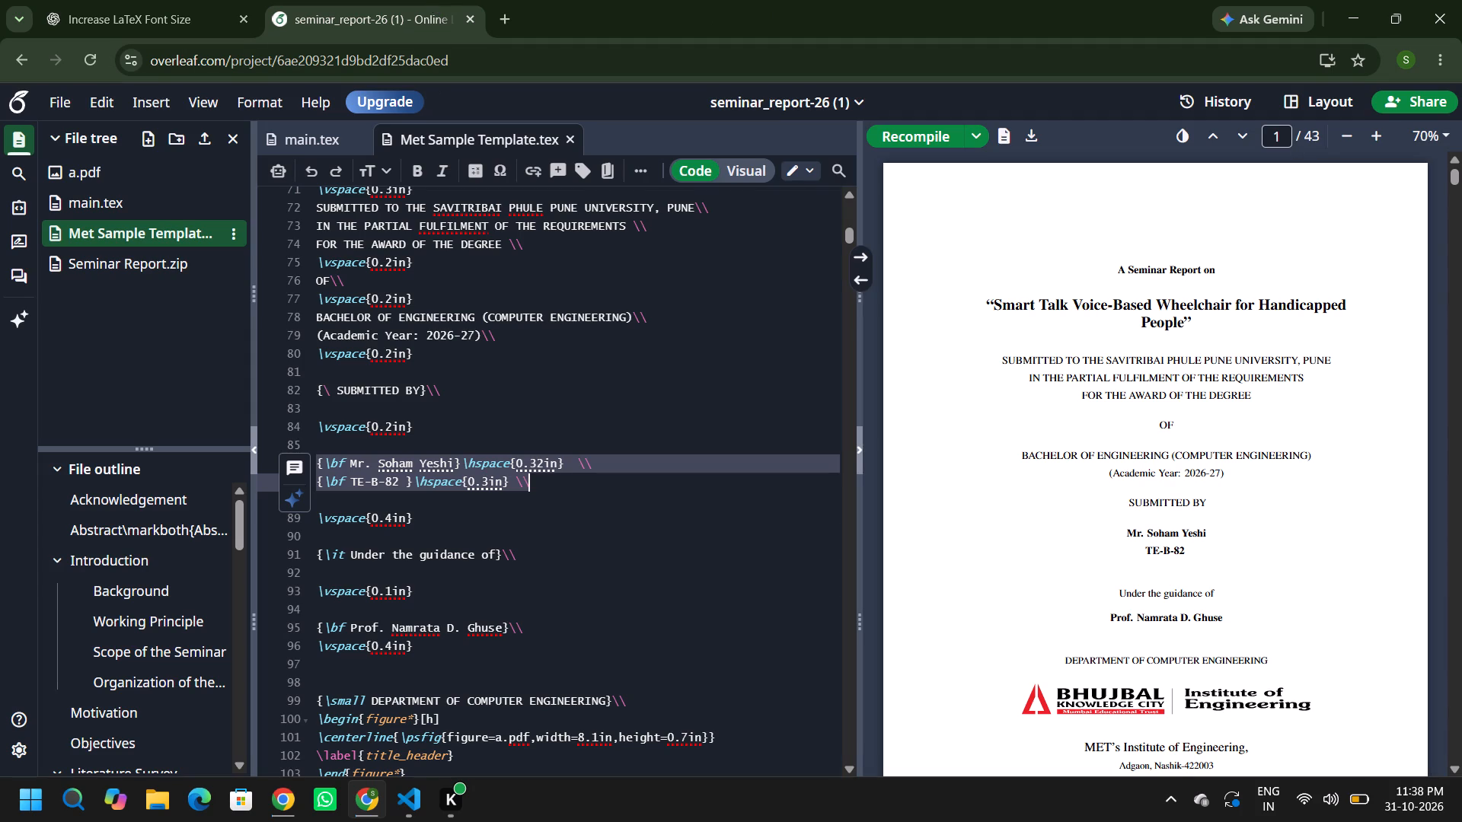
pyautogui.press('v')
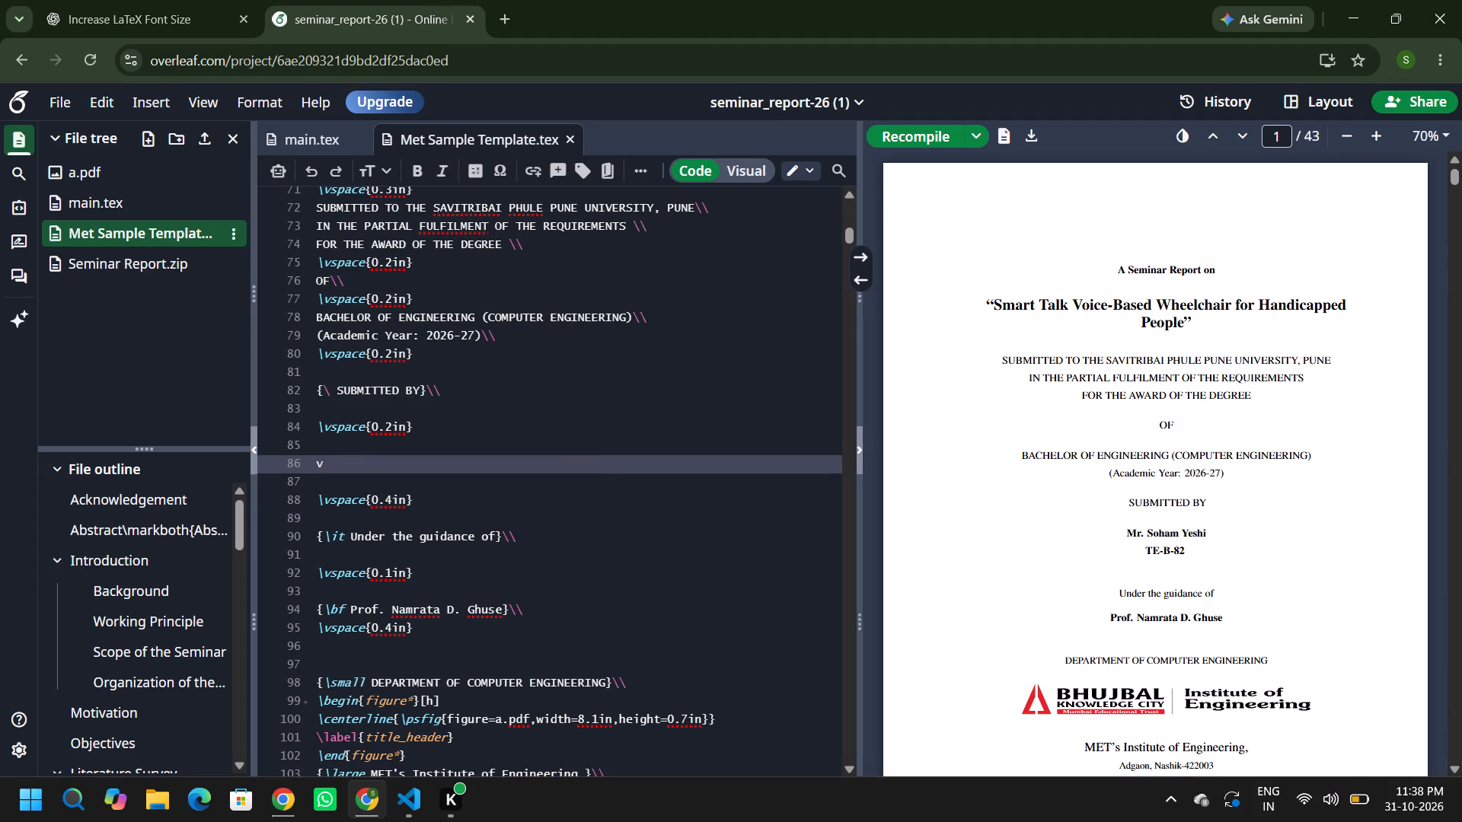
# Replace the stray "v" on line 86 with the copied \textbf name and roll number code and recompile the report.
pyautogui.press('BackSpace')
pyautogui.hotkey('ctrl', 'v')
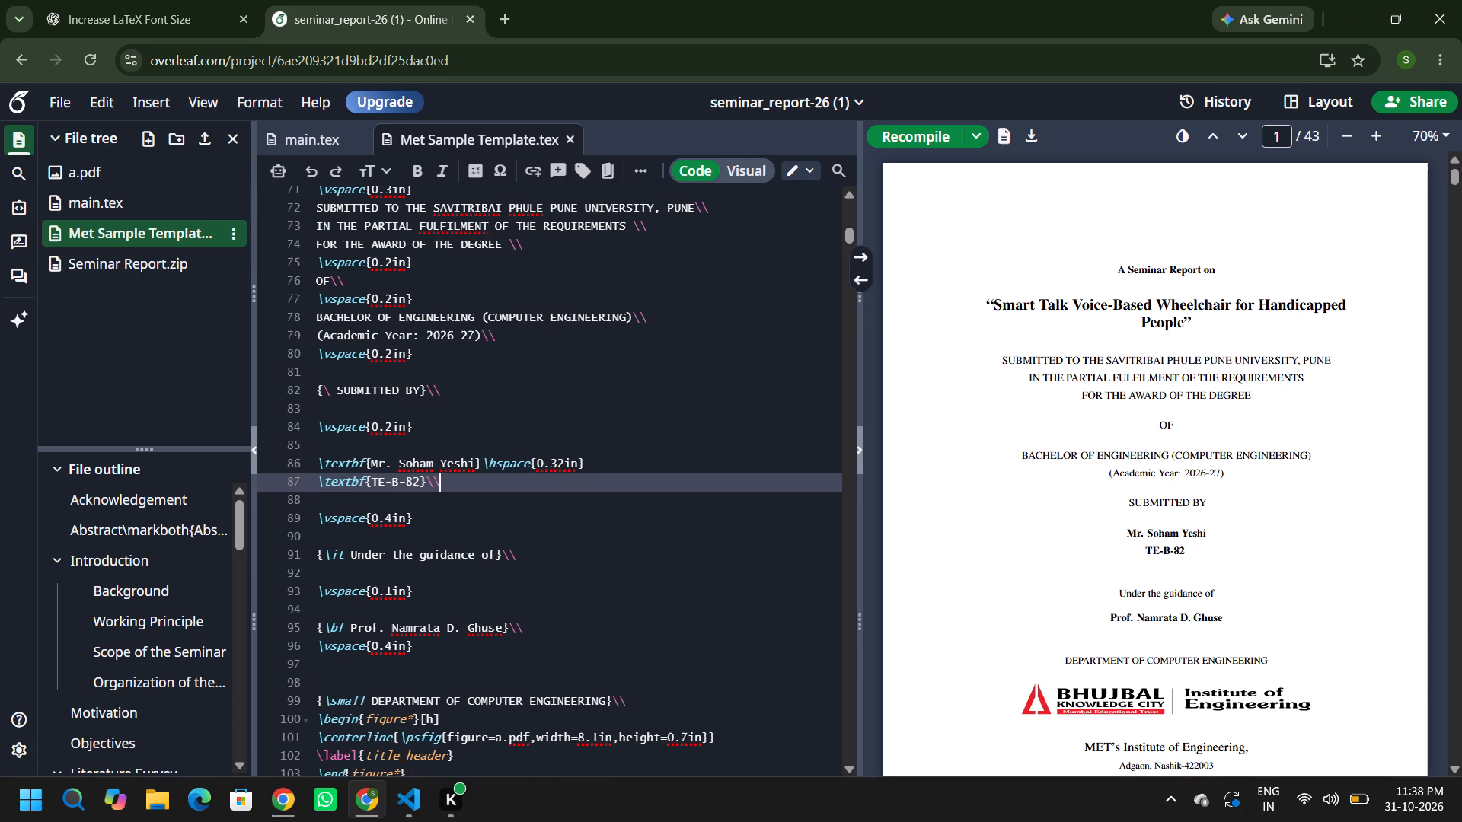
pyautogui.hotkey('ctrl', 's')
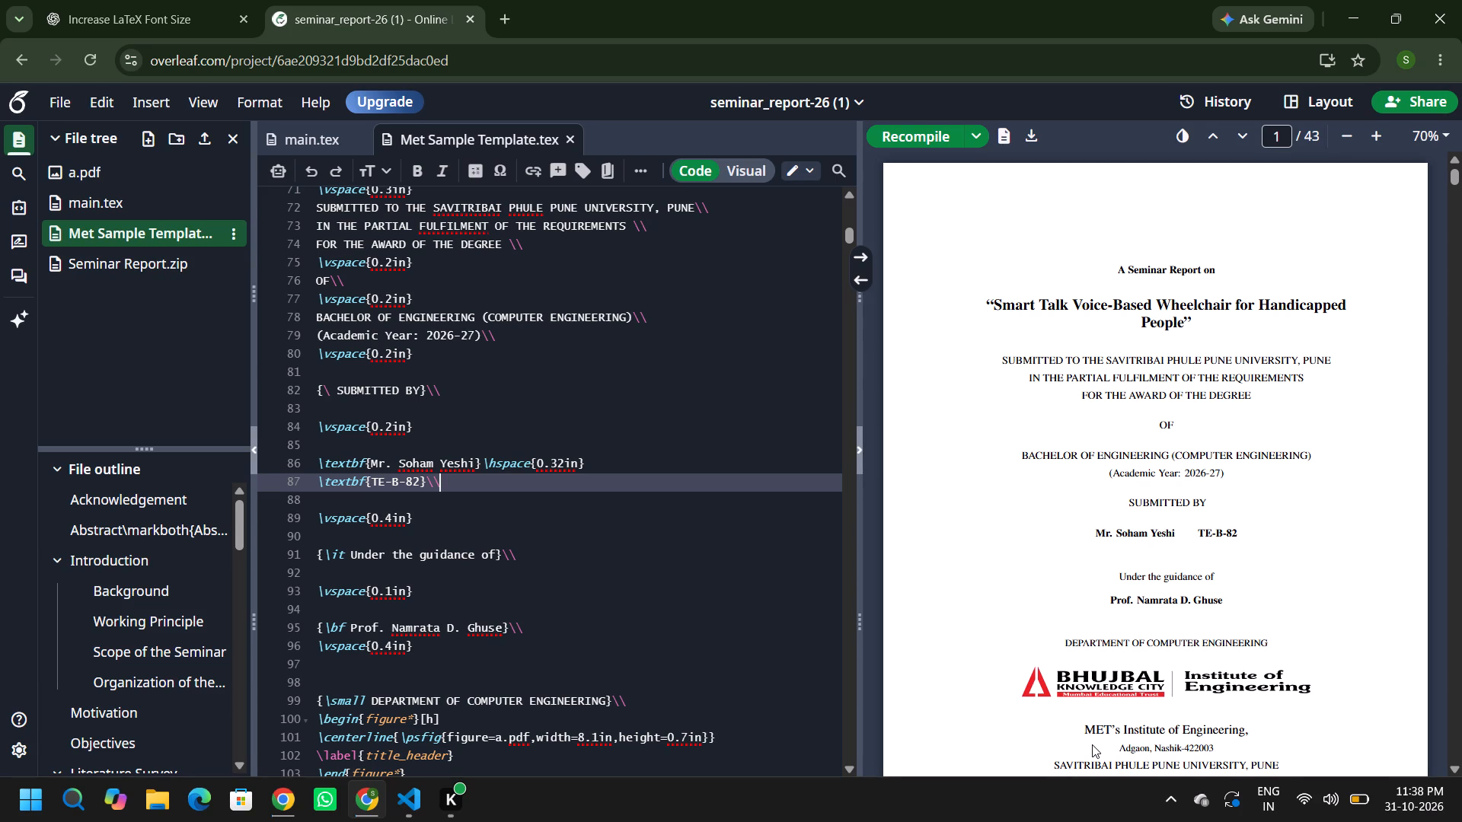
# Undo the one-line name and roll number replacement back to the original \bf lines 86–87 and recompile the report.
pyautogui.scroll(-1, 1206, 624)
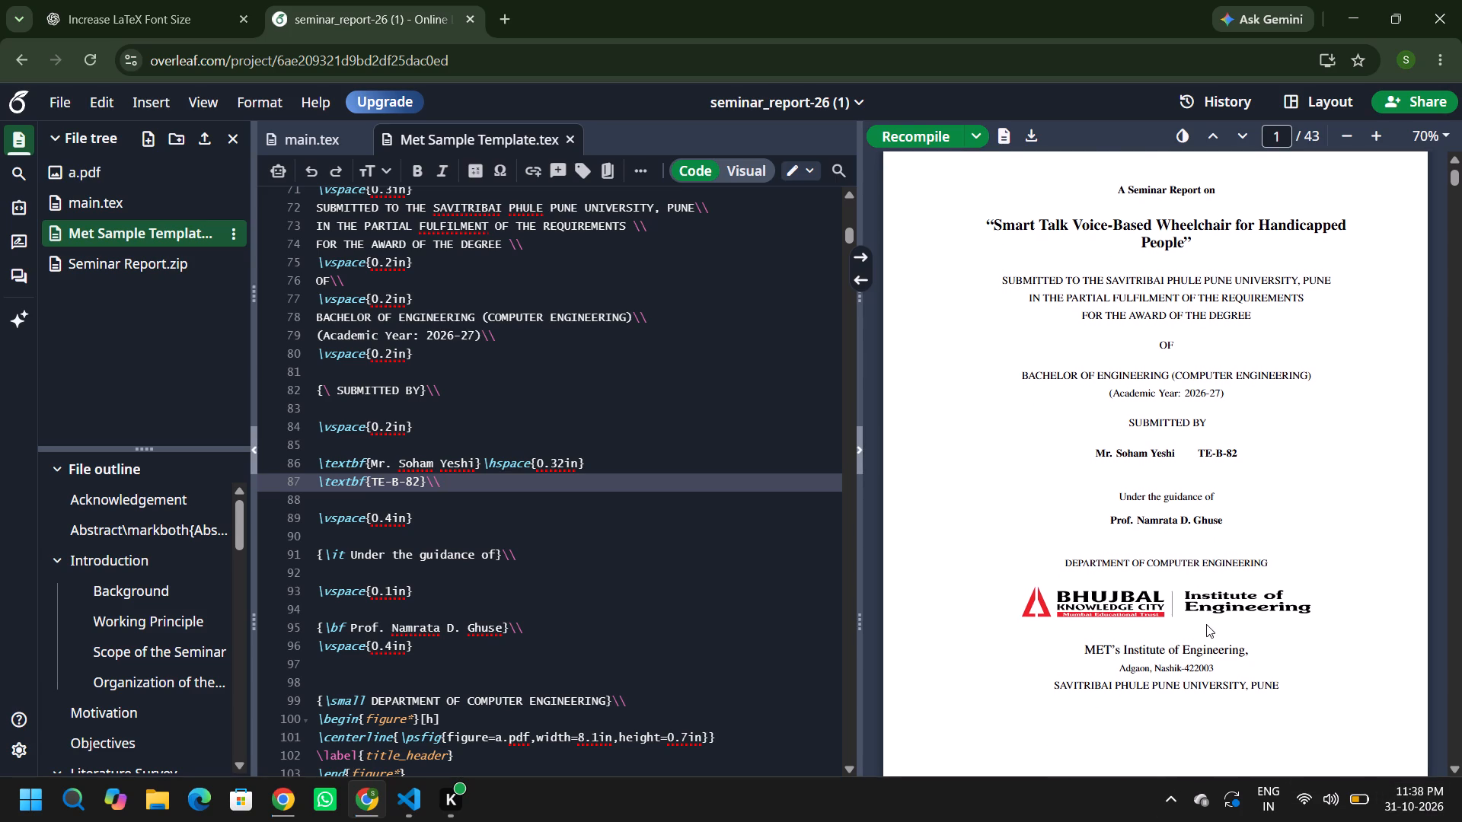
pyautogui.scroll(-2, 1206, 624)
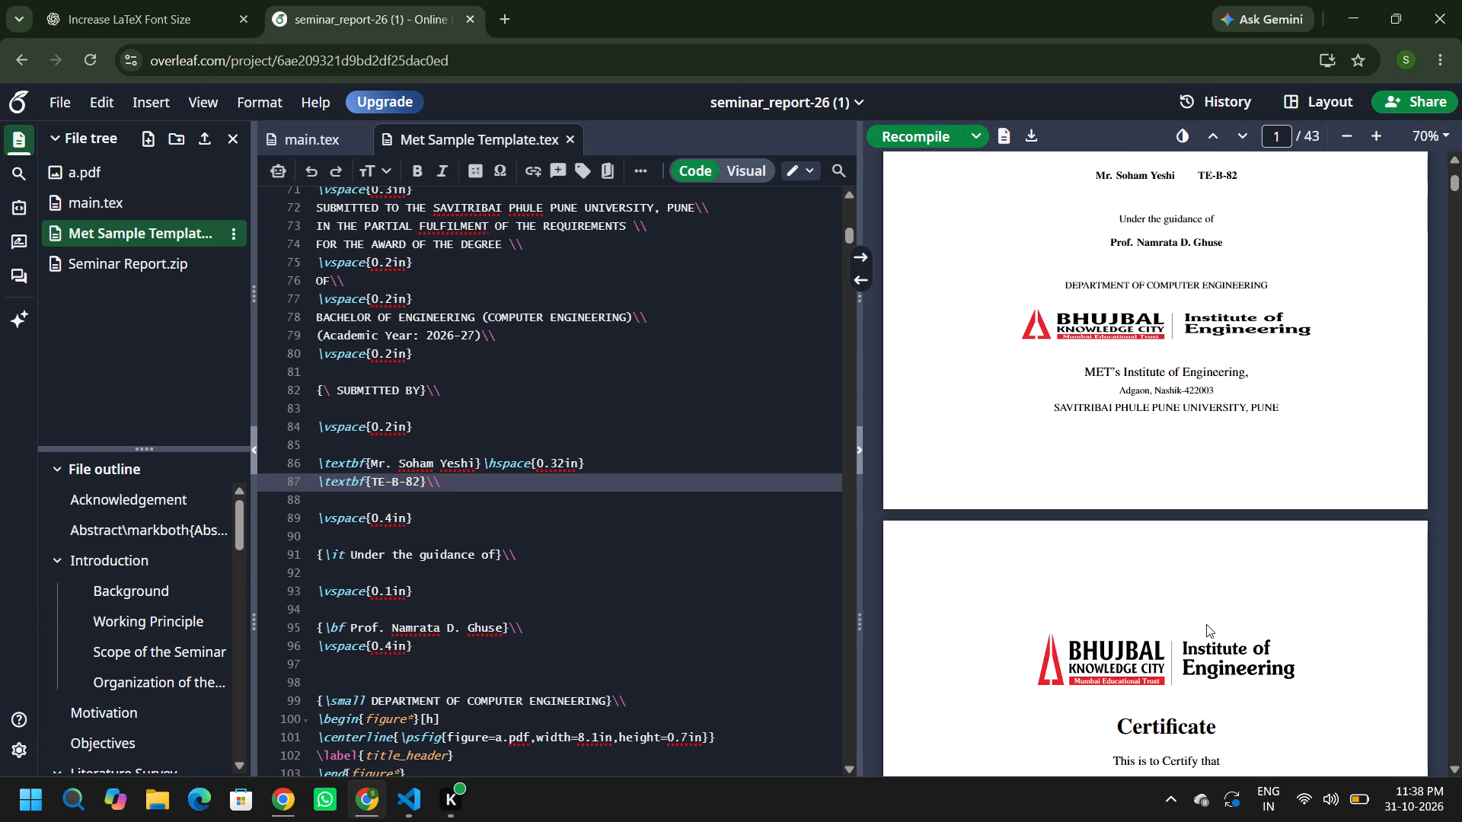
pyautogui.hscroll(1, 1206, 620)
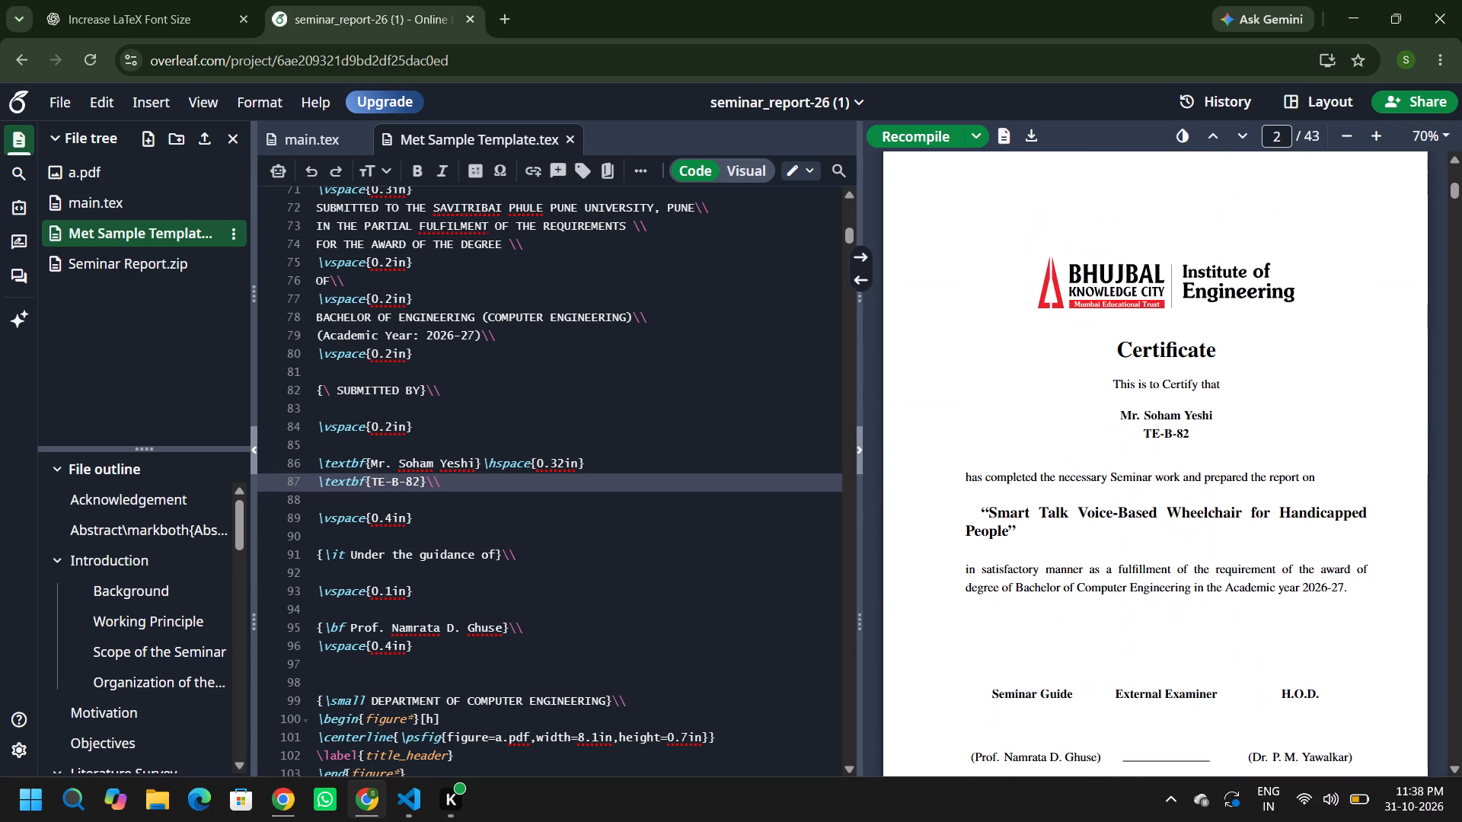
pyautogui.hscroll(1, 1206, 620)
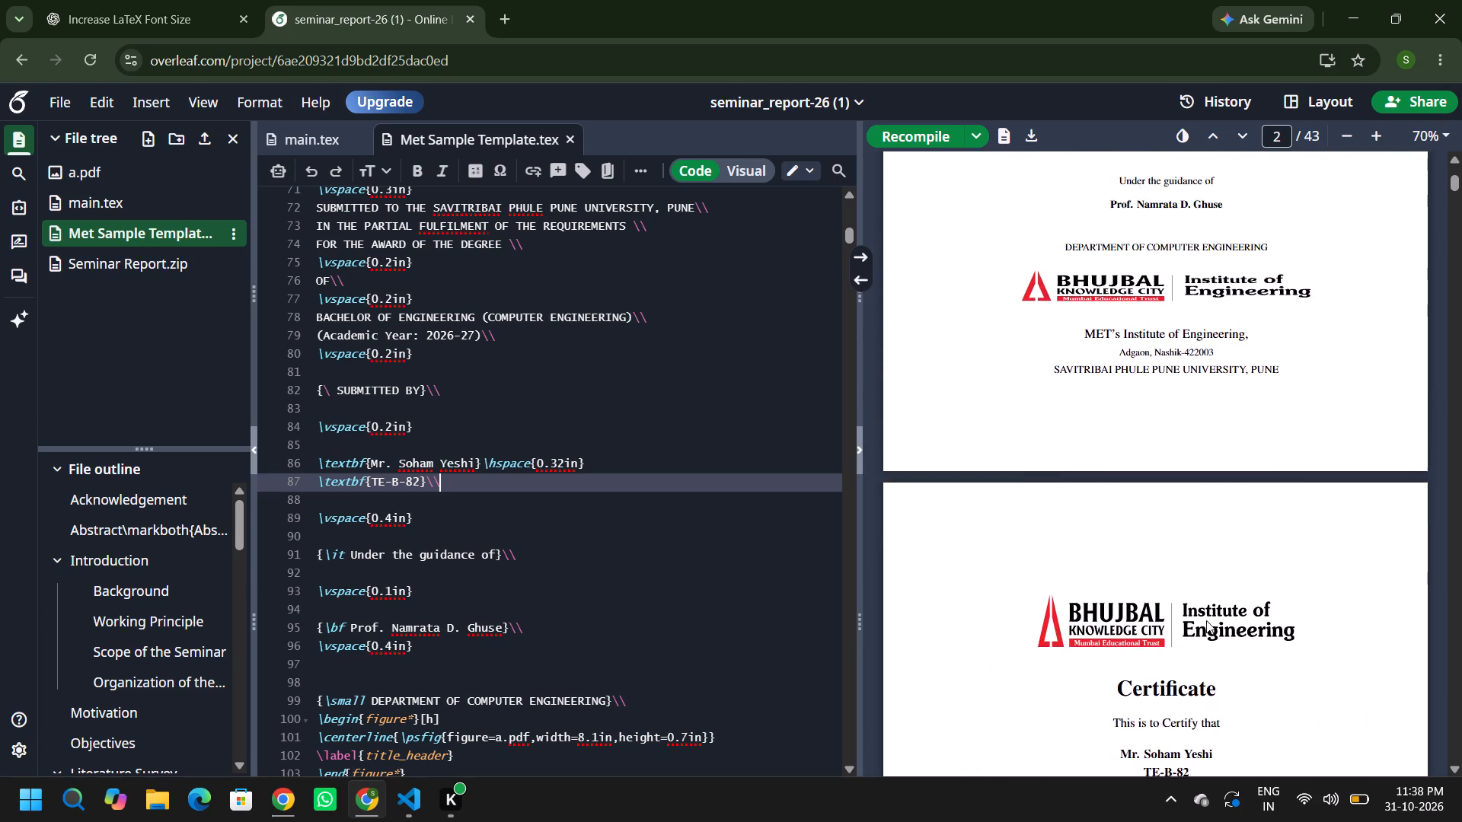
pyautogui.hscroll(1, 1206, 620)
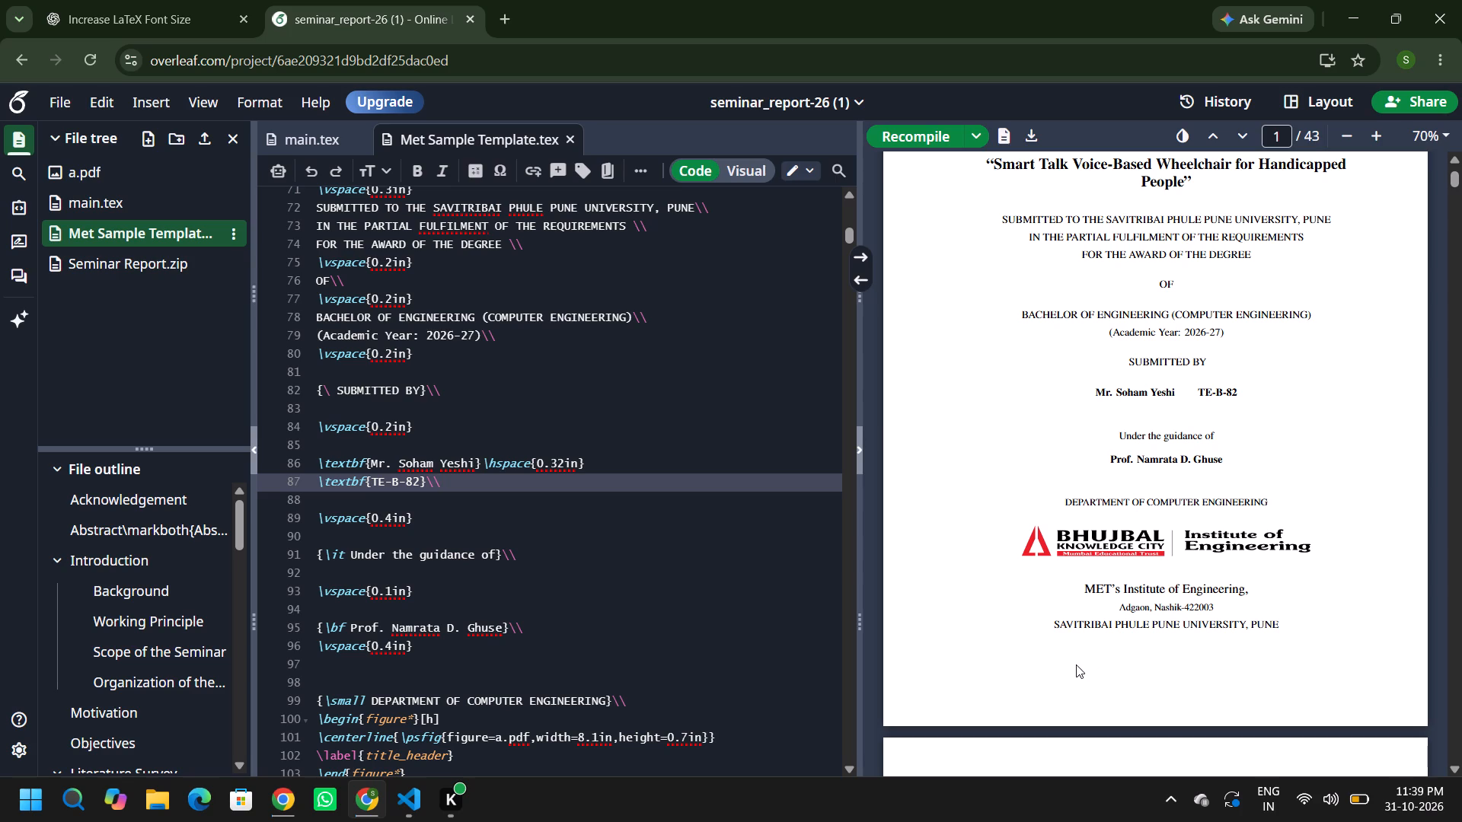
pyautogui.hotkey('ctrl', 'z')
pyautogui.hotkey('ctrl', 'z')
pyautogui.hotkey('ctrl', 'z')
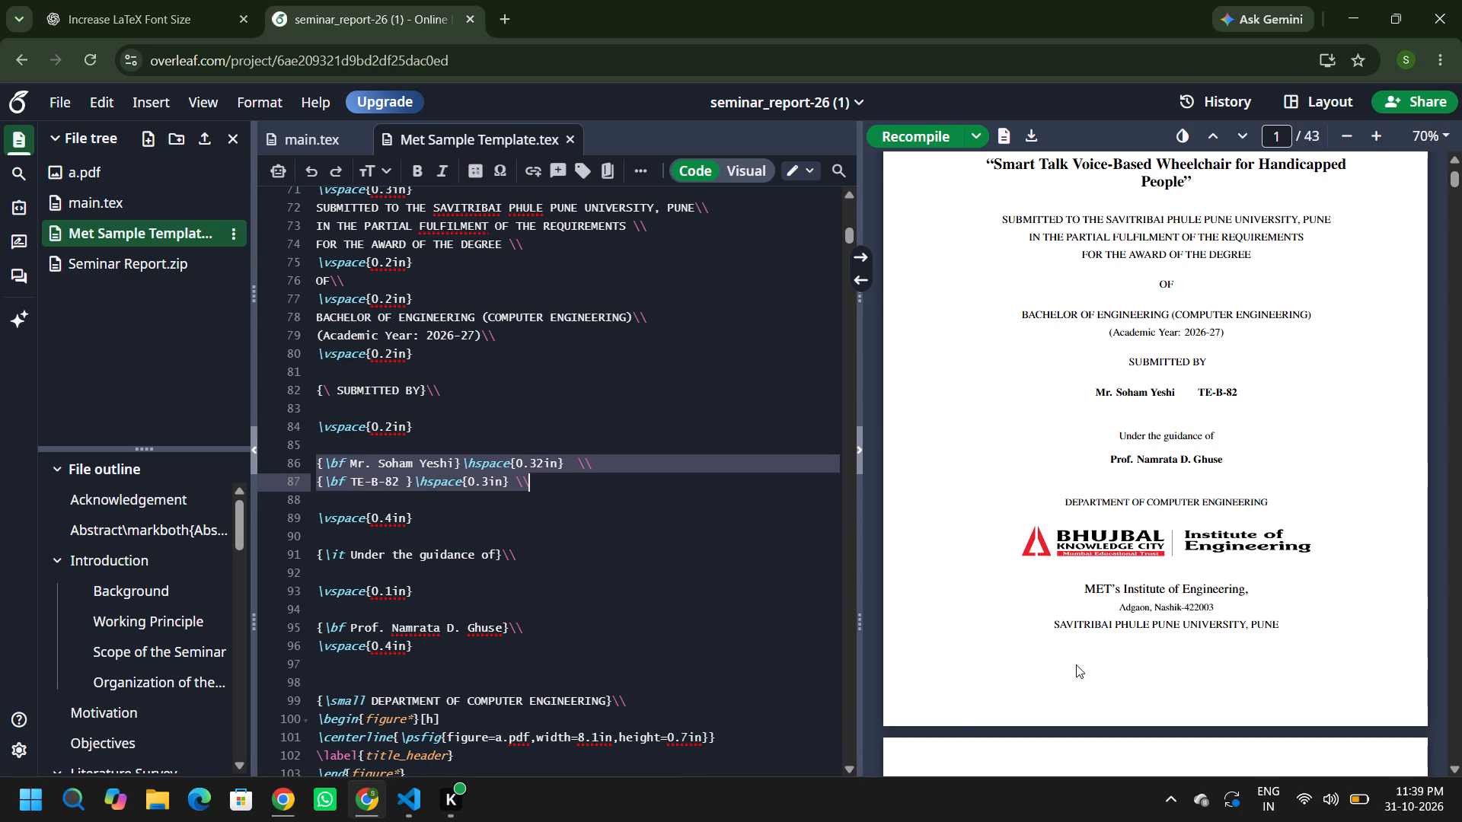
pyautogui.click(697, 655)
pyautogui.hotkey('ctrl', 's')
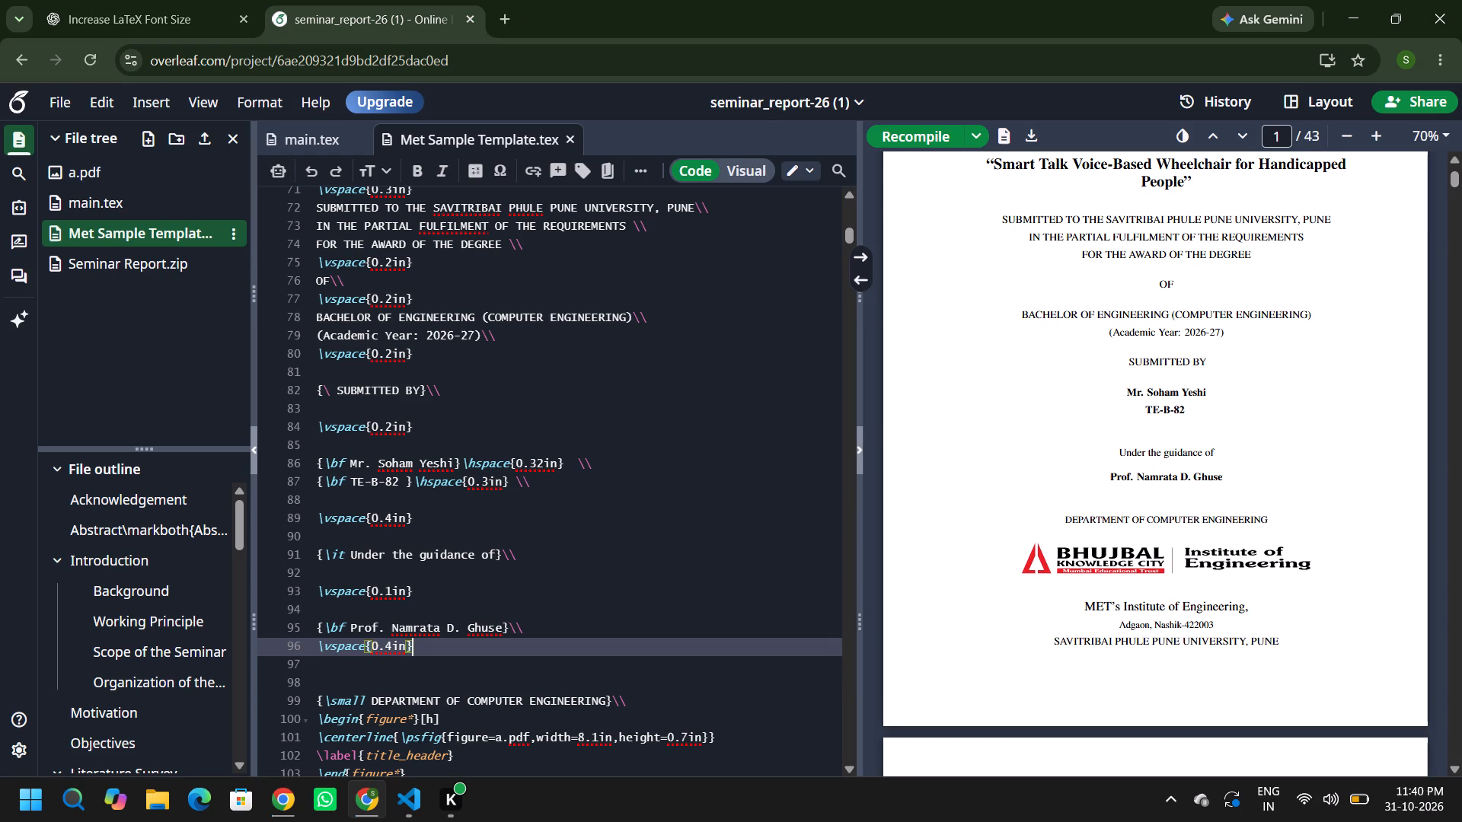
# Comment out the title page's separate name and roll number lines 86–87.
pyautogui.moveTo(538, 489); pyautogui.dragTo(348, 470)
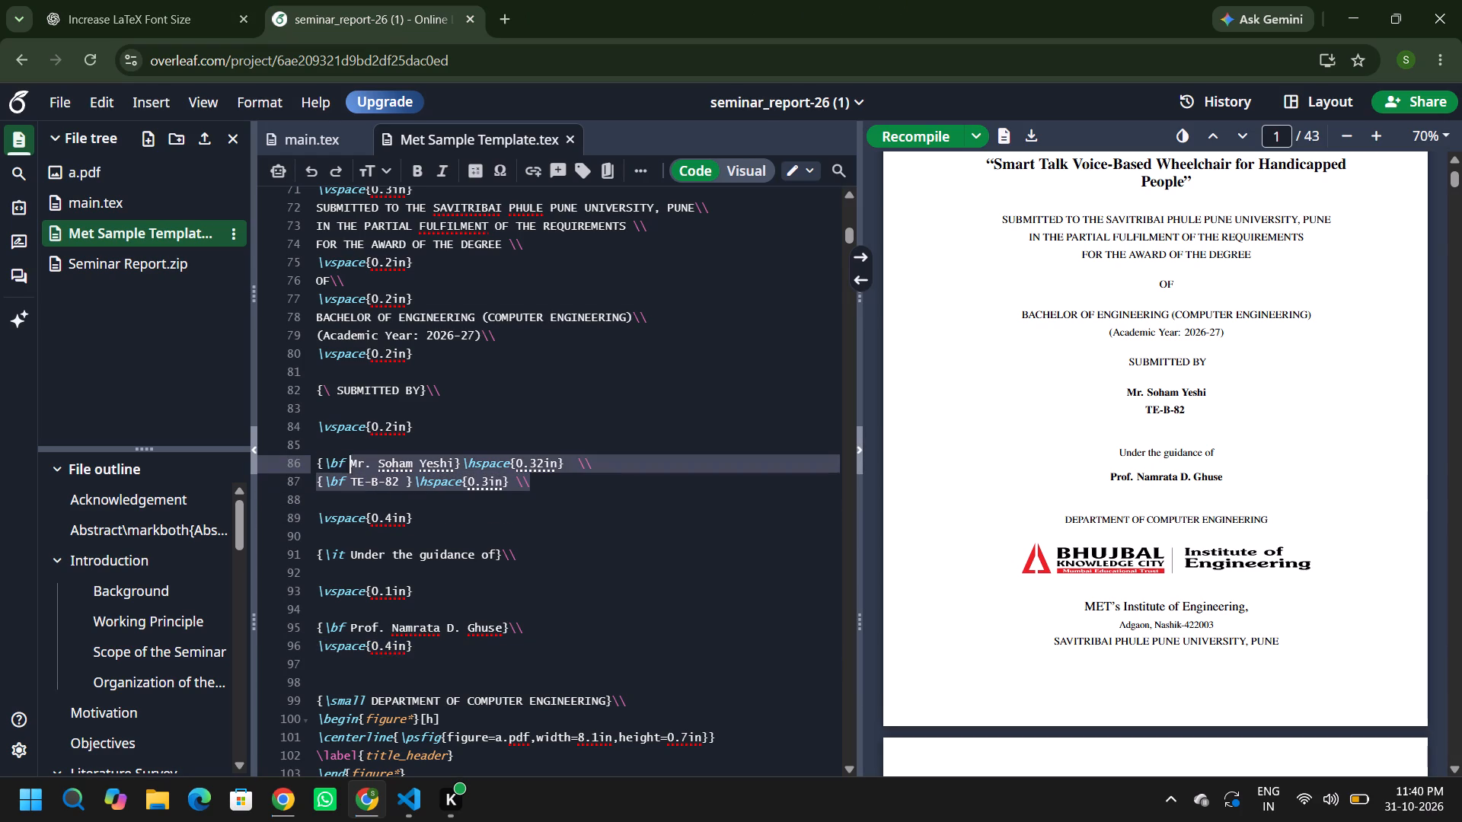
pyautogui.moveTo(348, 470); pyautogui.dragTo(318, 468)
pyautogui.hotkey('ctrl', '/')
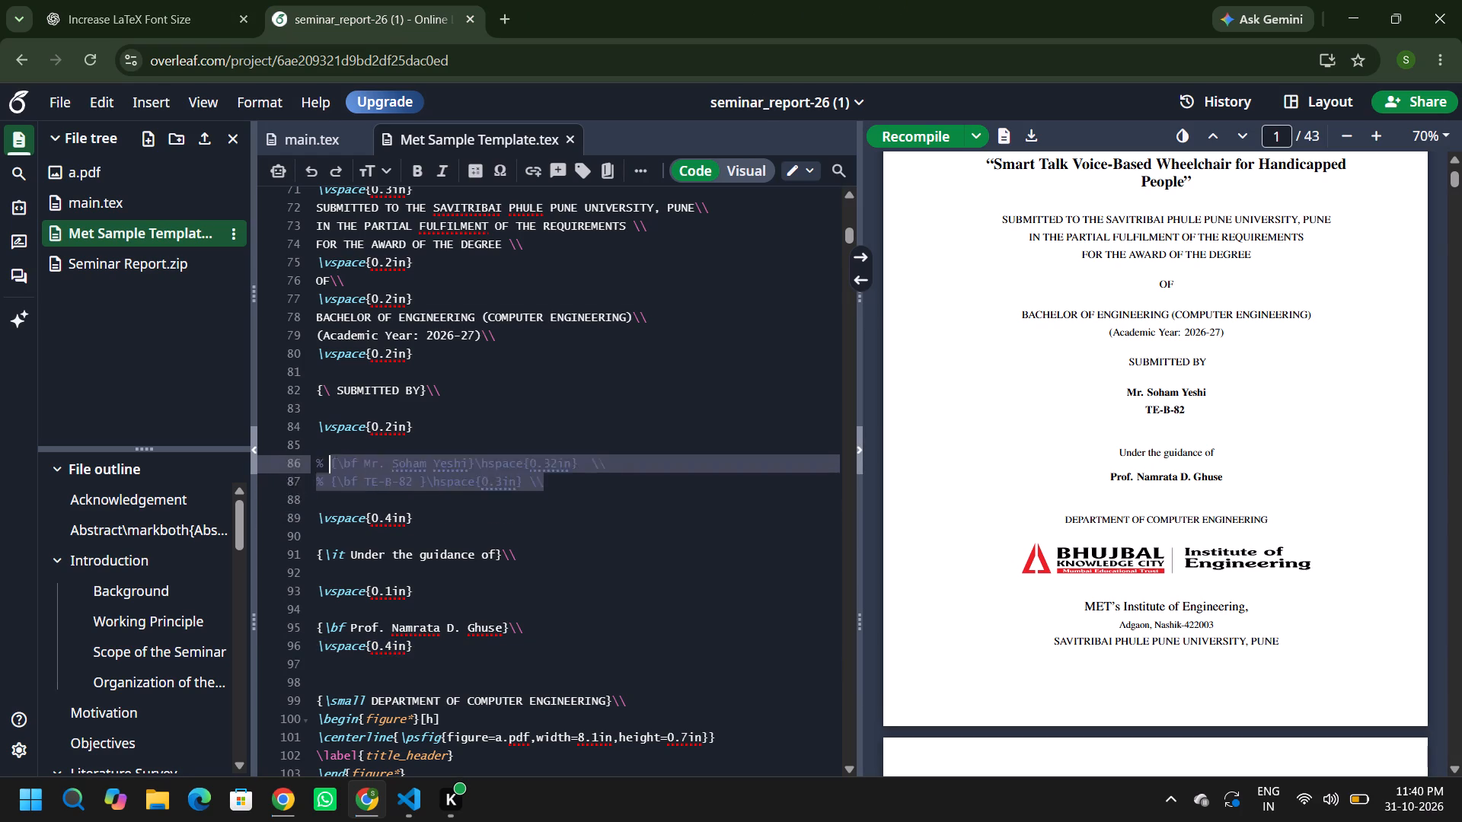
# Paste the copied one-line \textbf name and roll number code below the commented lines, set off by a blank line, and recompile.
pyautogui.press('Down')
pyautogui.press('Return')
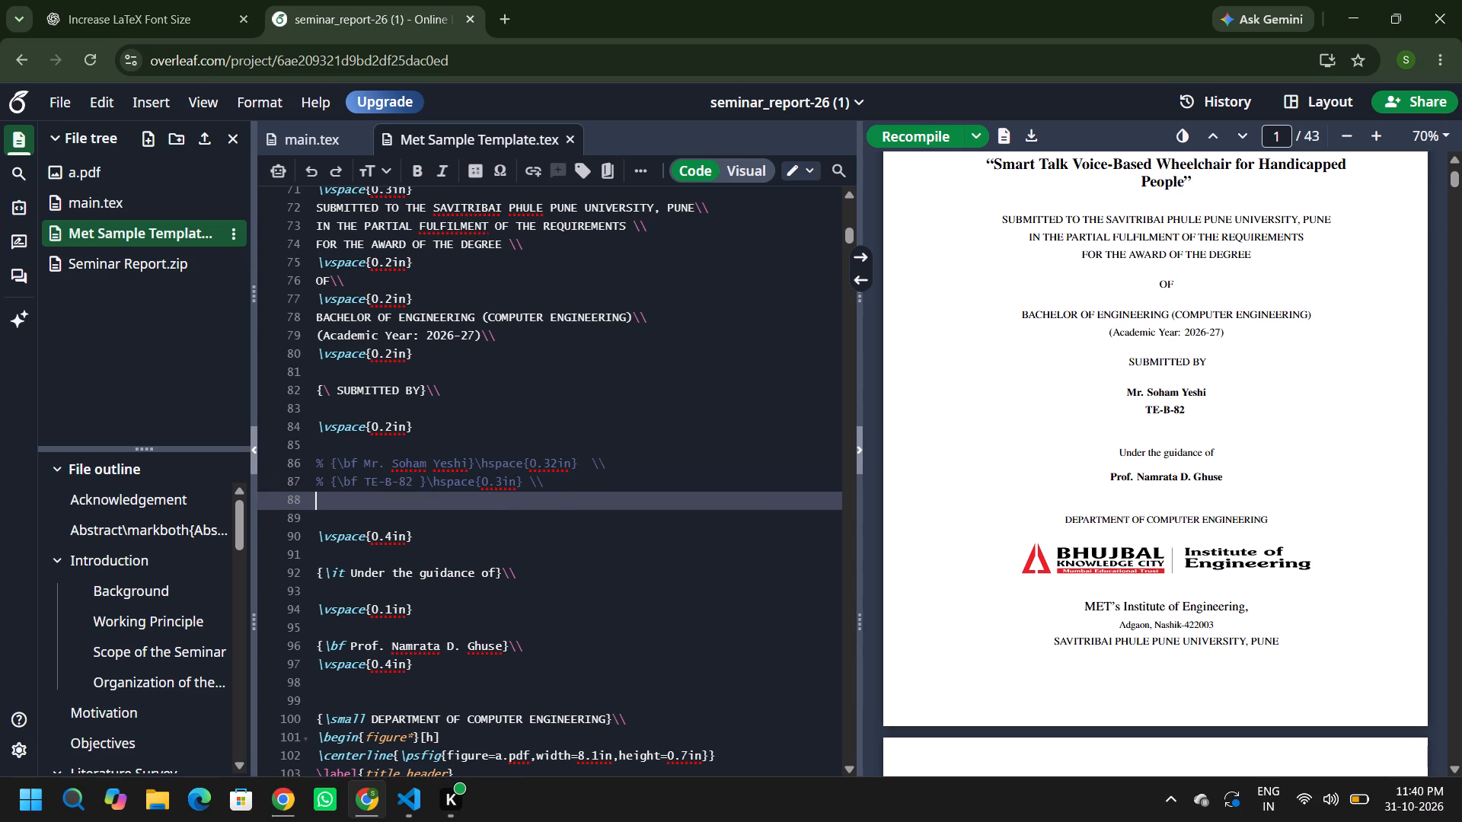
pyautogui.press('Return')
pyautogui.hotkey('ctrl', 'v')
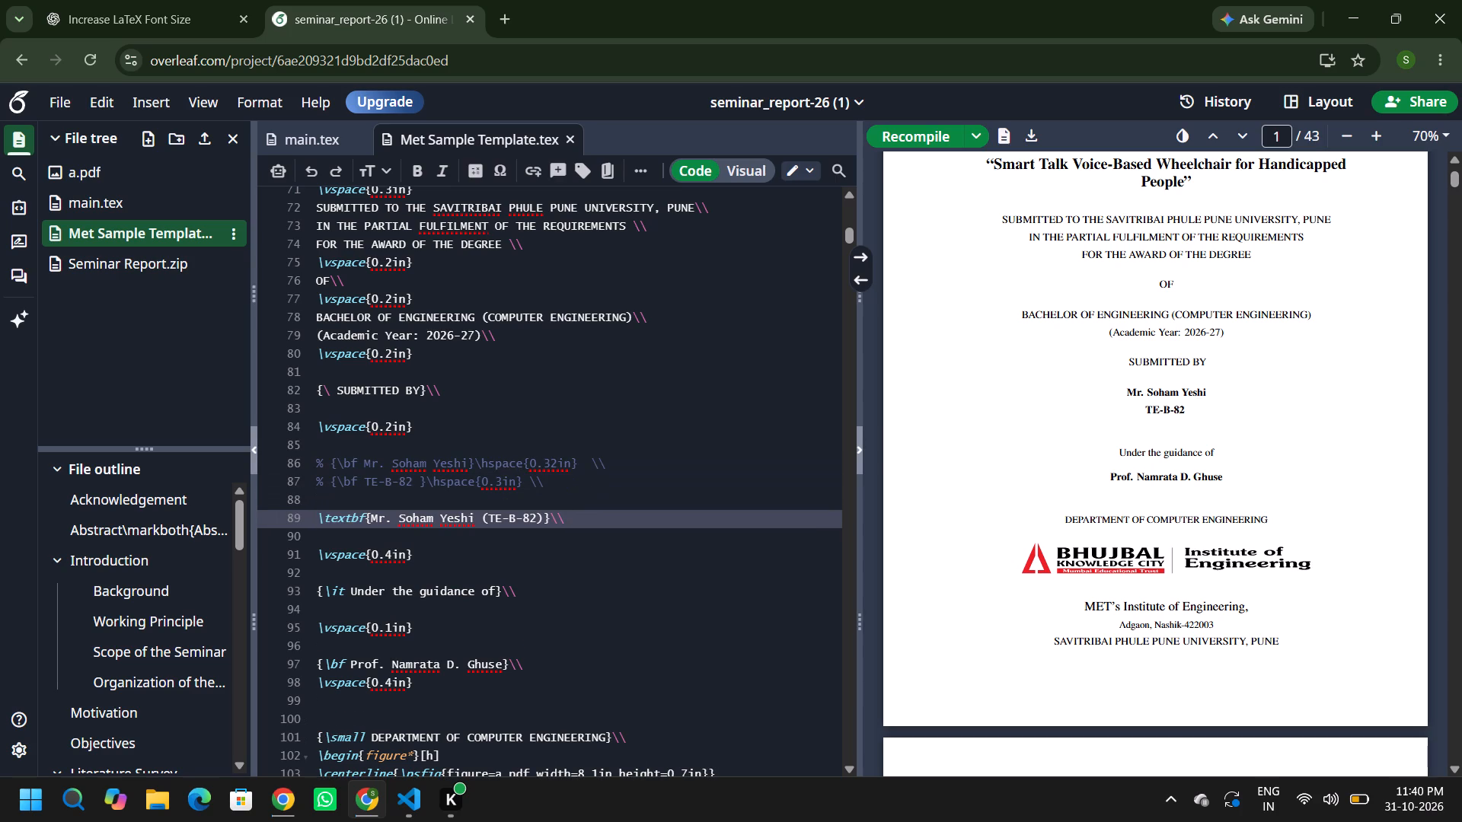
pyautogui.hotkey('ctrl', 's')
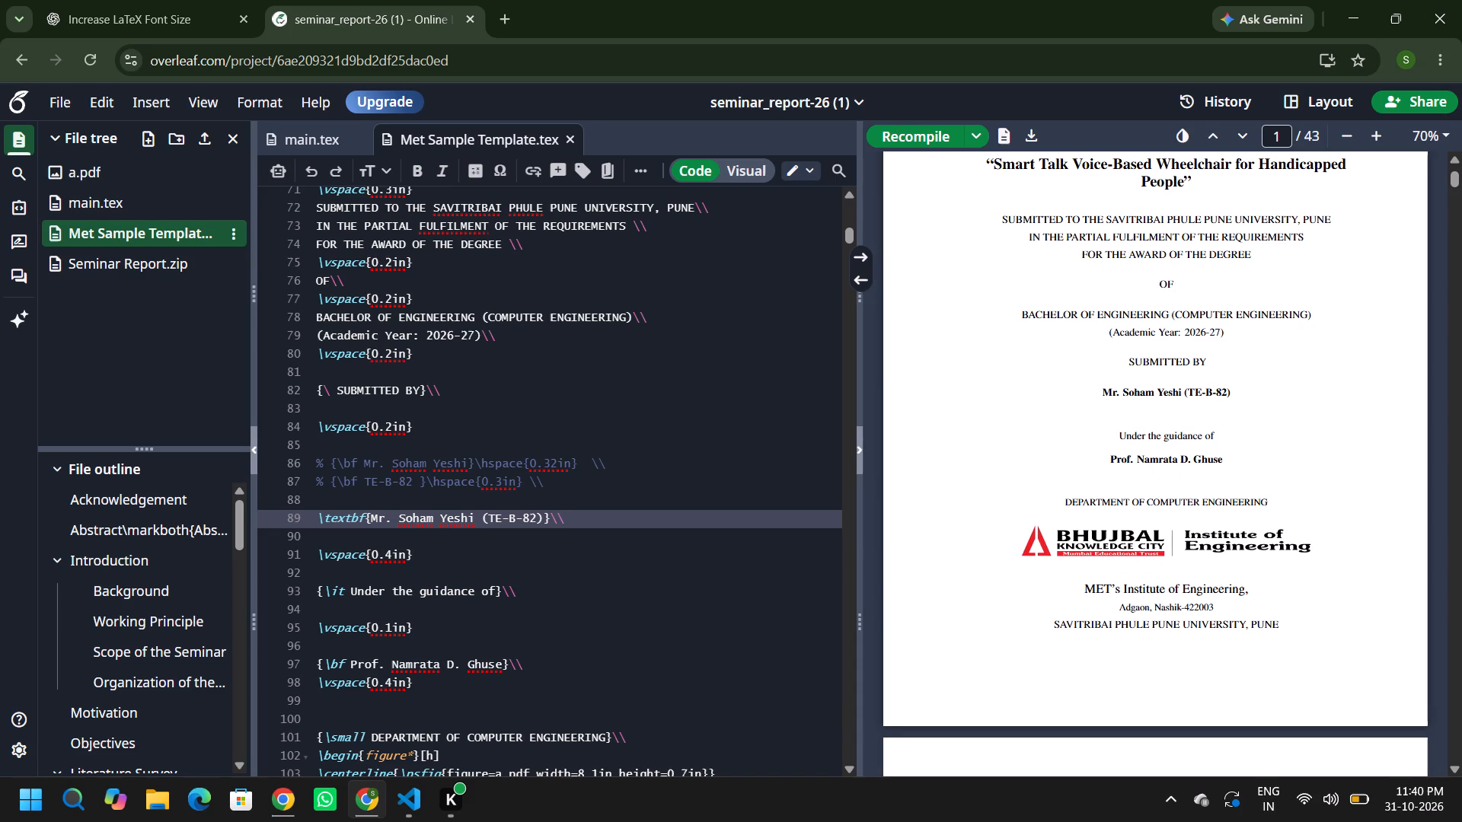
# Replace the Certificate page's separate name and roll number source lines 127–128 with the same copied one-line \textbf code and recompile.
pyautogui.scroll(-4, 1176, 461)
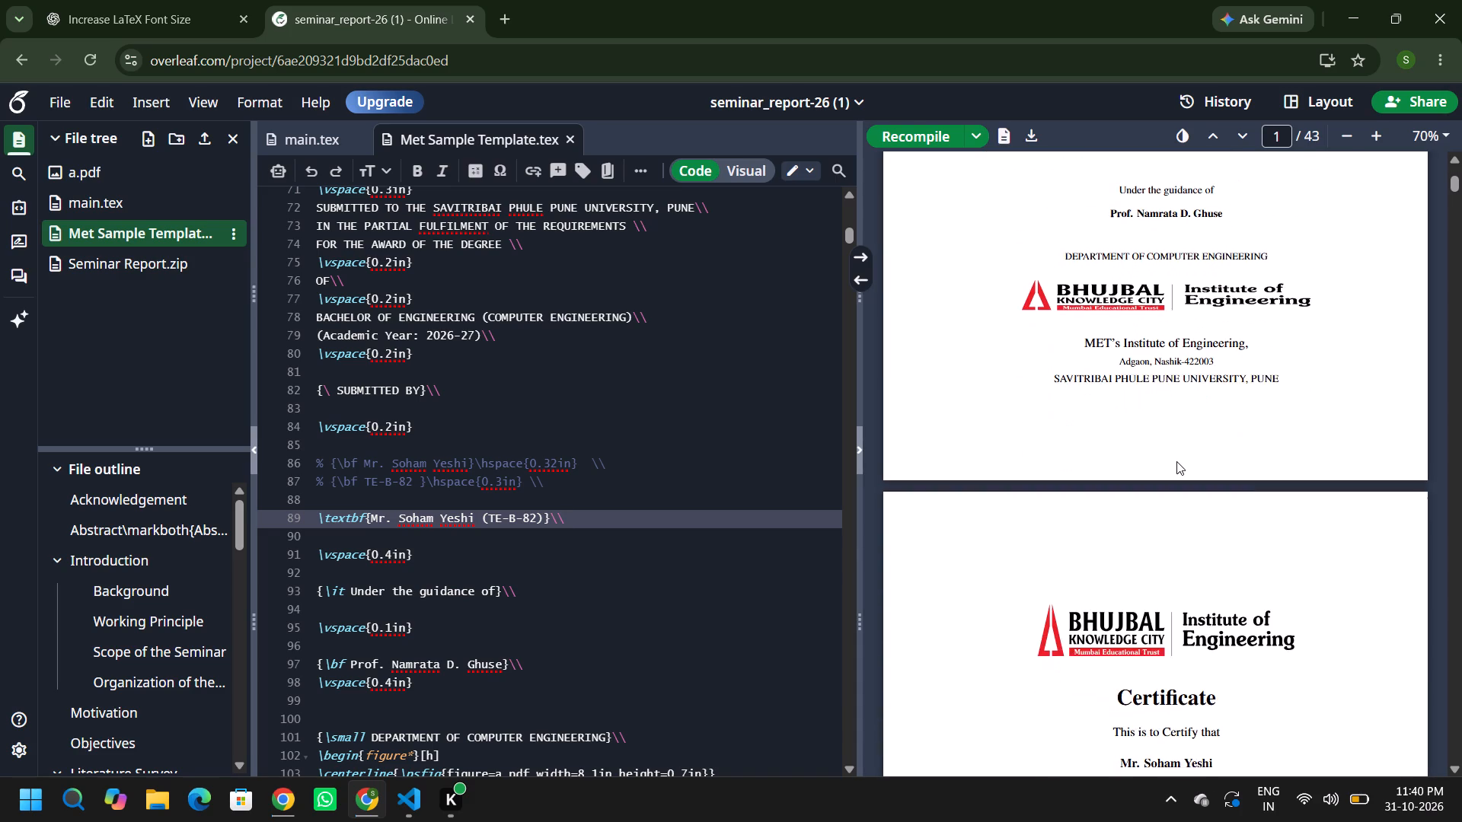
pyautogui.scroll(-2, 1176, 461)
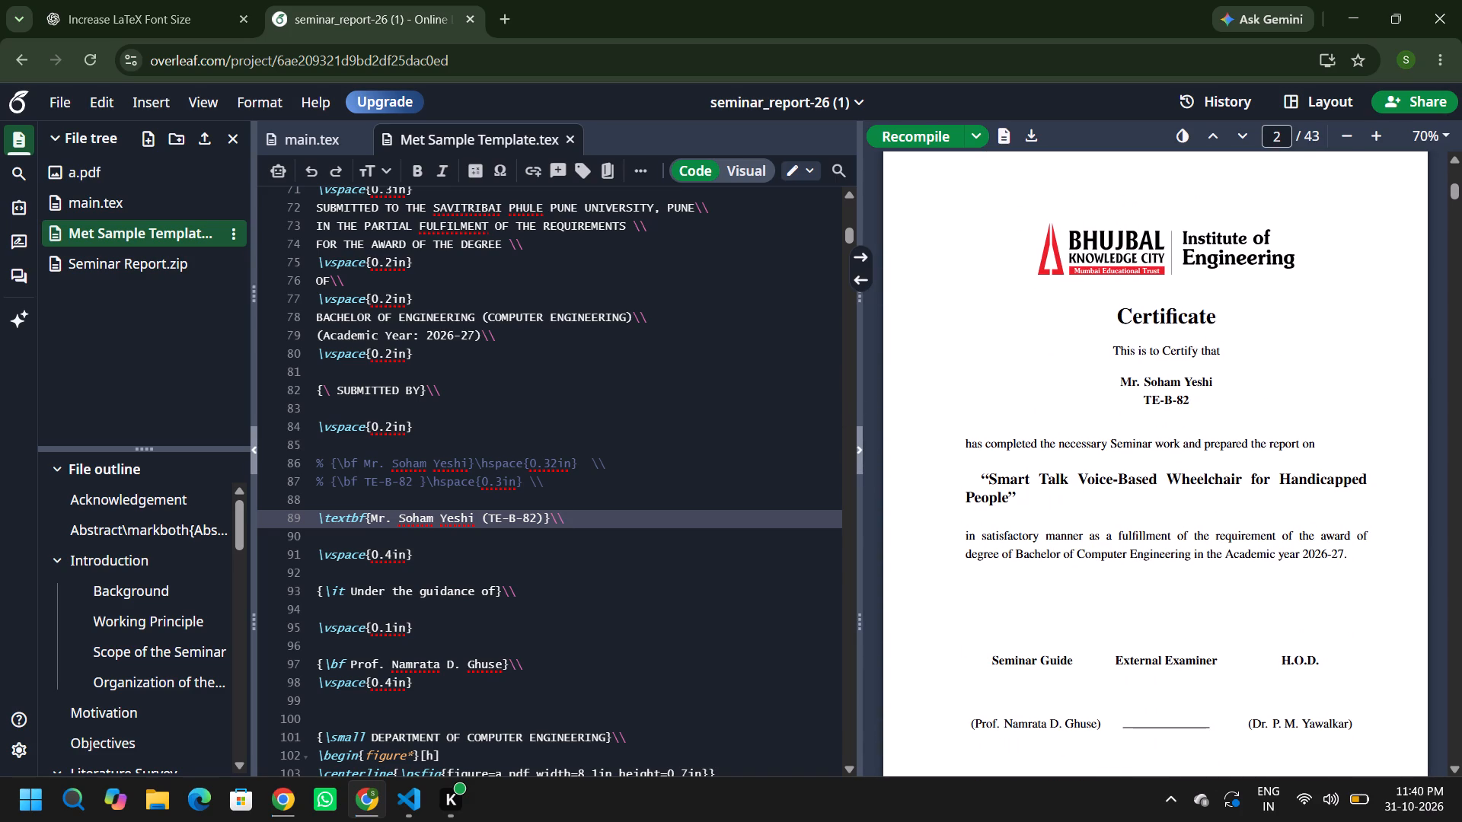
pyautogui.doubleClick(1148, 381)
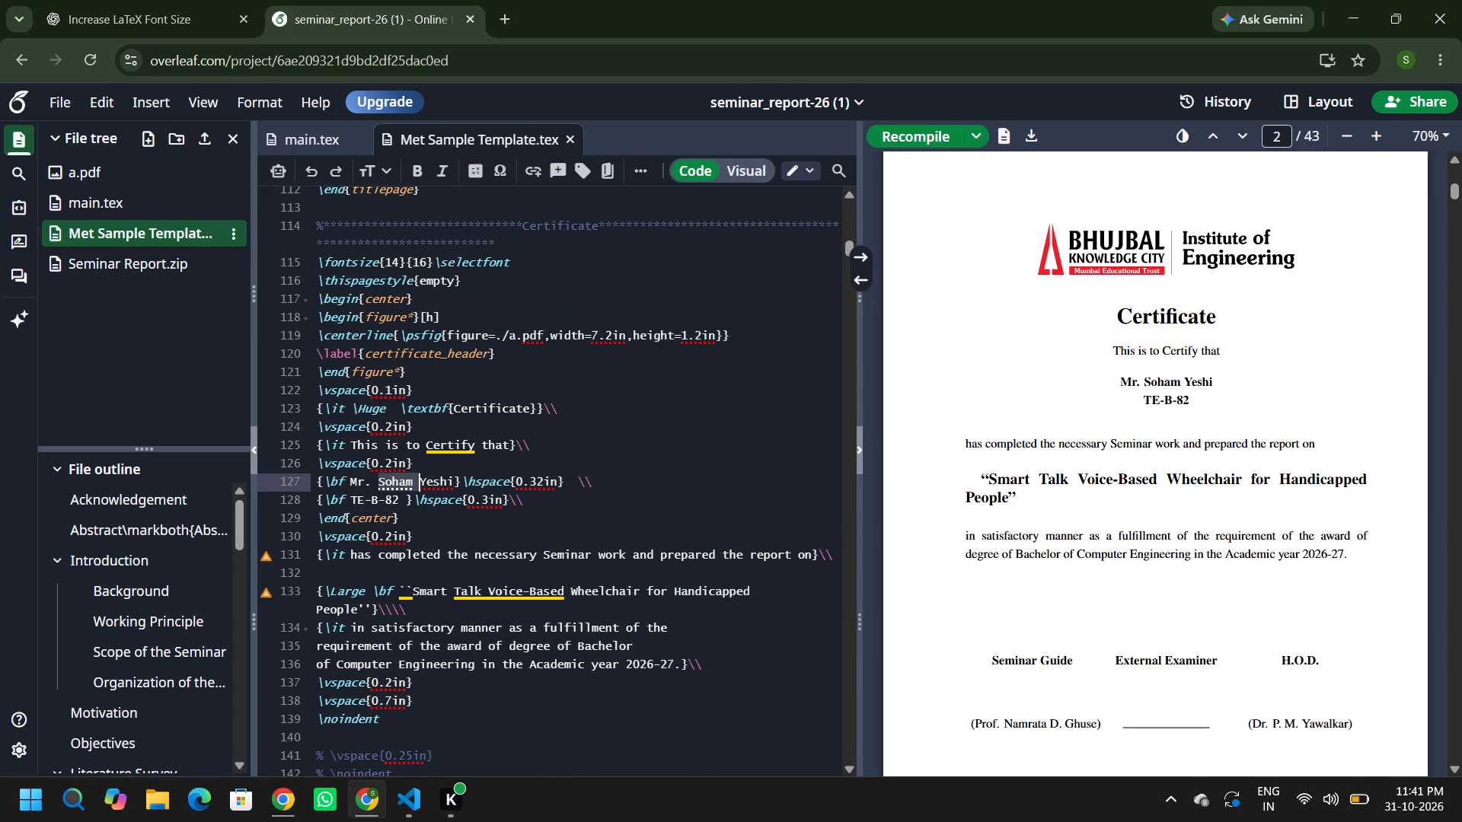
pyautogui.moveTo(528, 501); pyautogui.dragTo(316, 470)
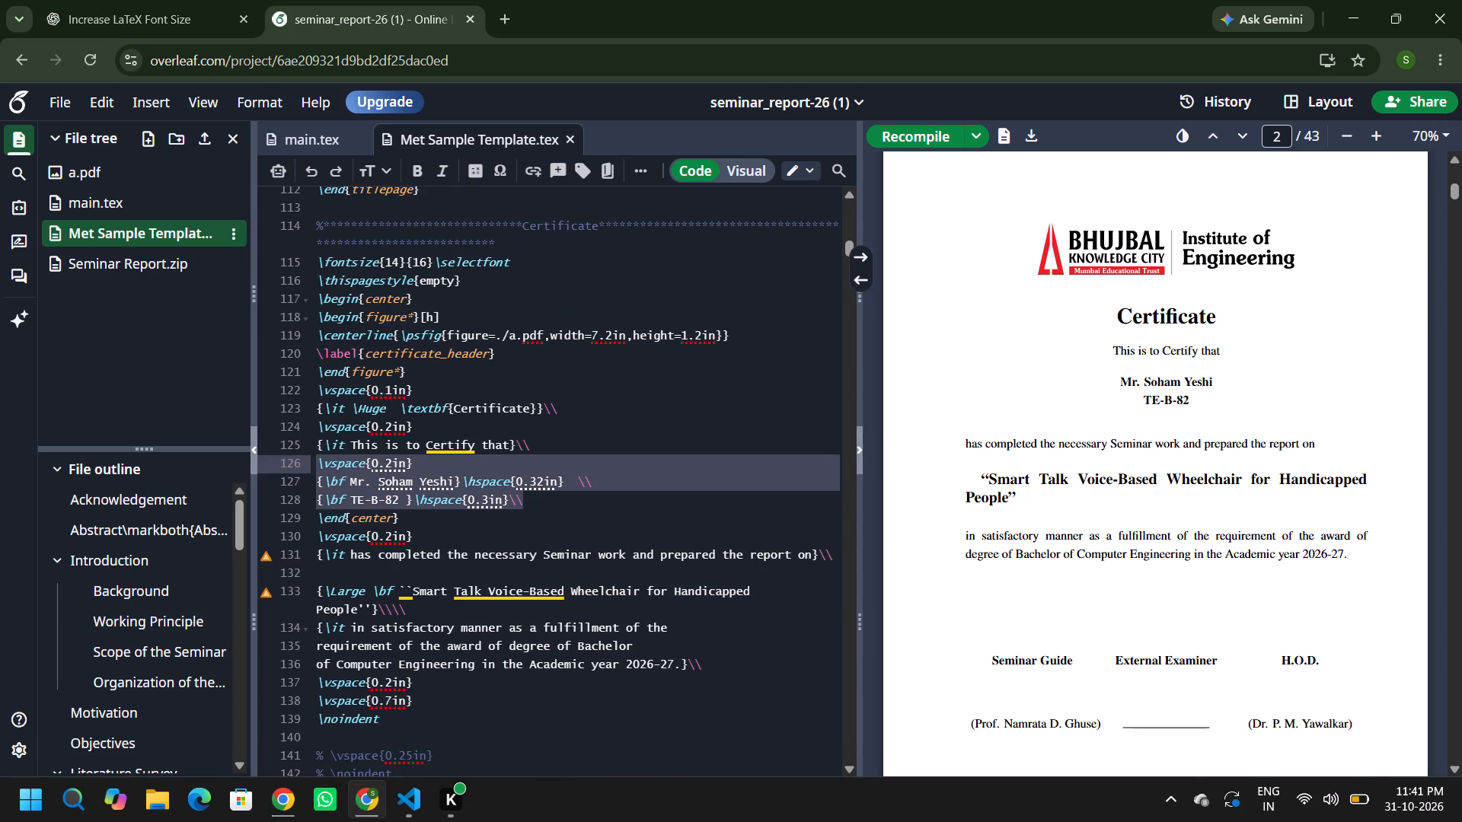
pyautogui.moveTo(316, 470); pyautogui.dragTo(317, 479)
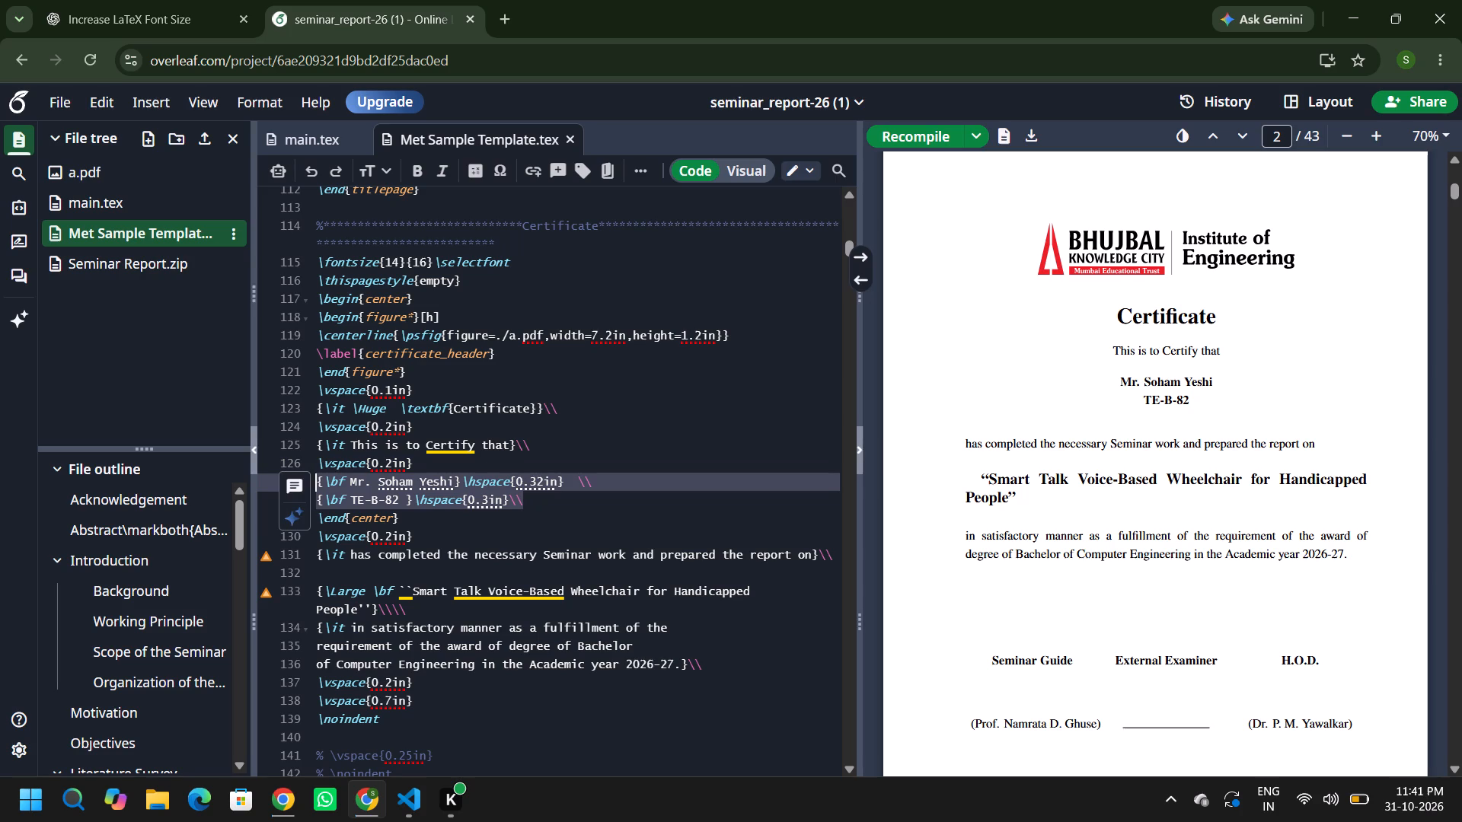
pyautogui.hotkey('ctrl', 'v')
pyautogui.hotkey('ctrl', 's')
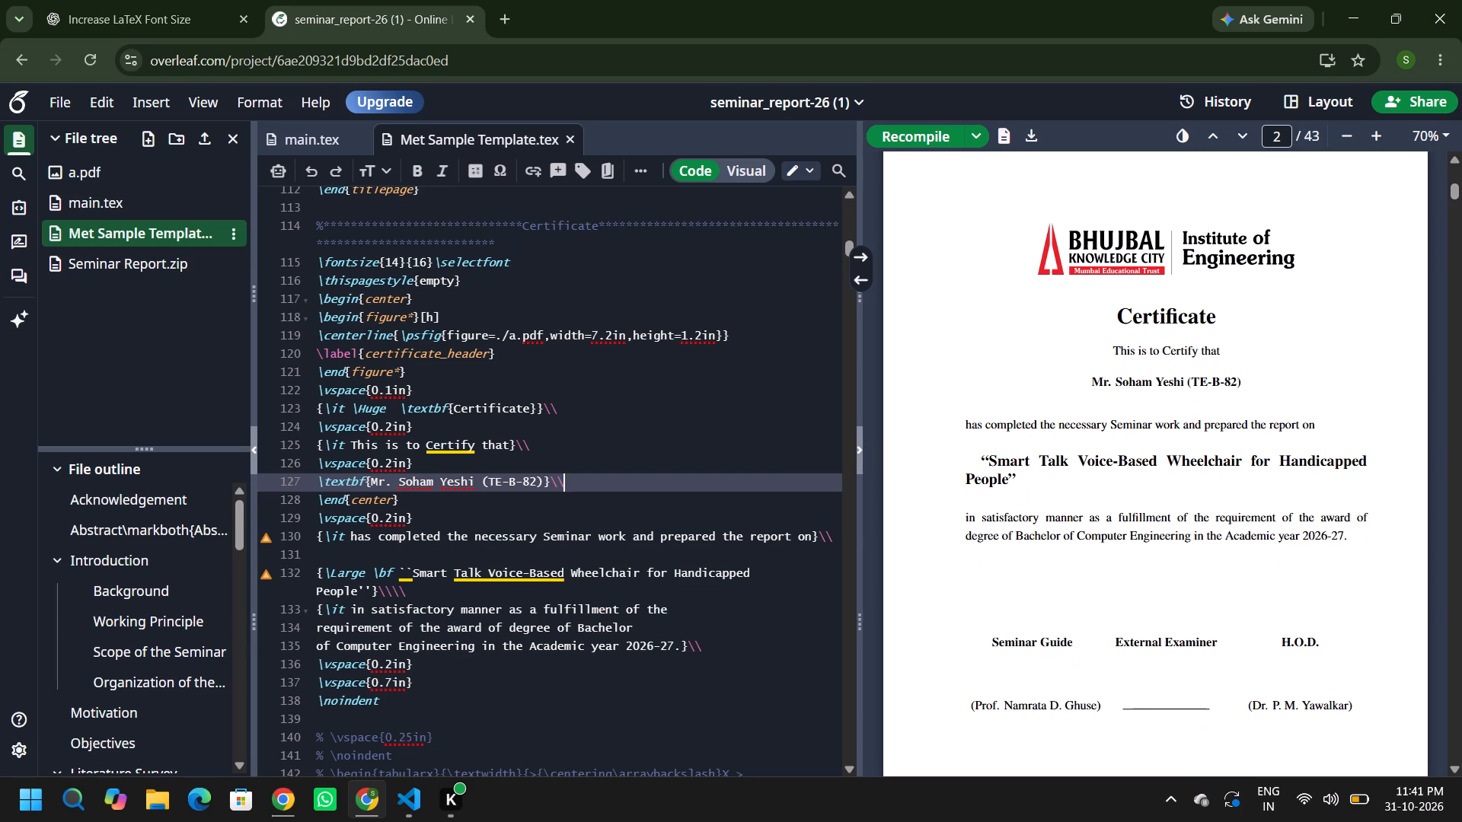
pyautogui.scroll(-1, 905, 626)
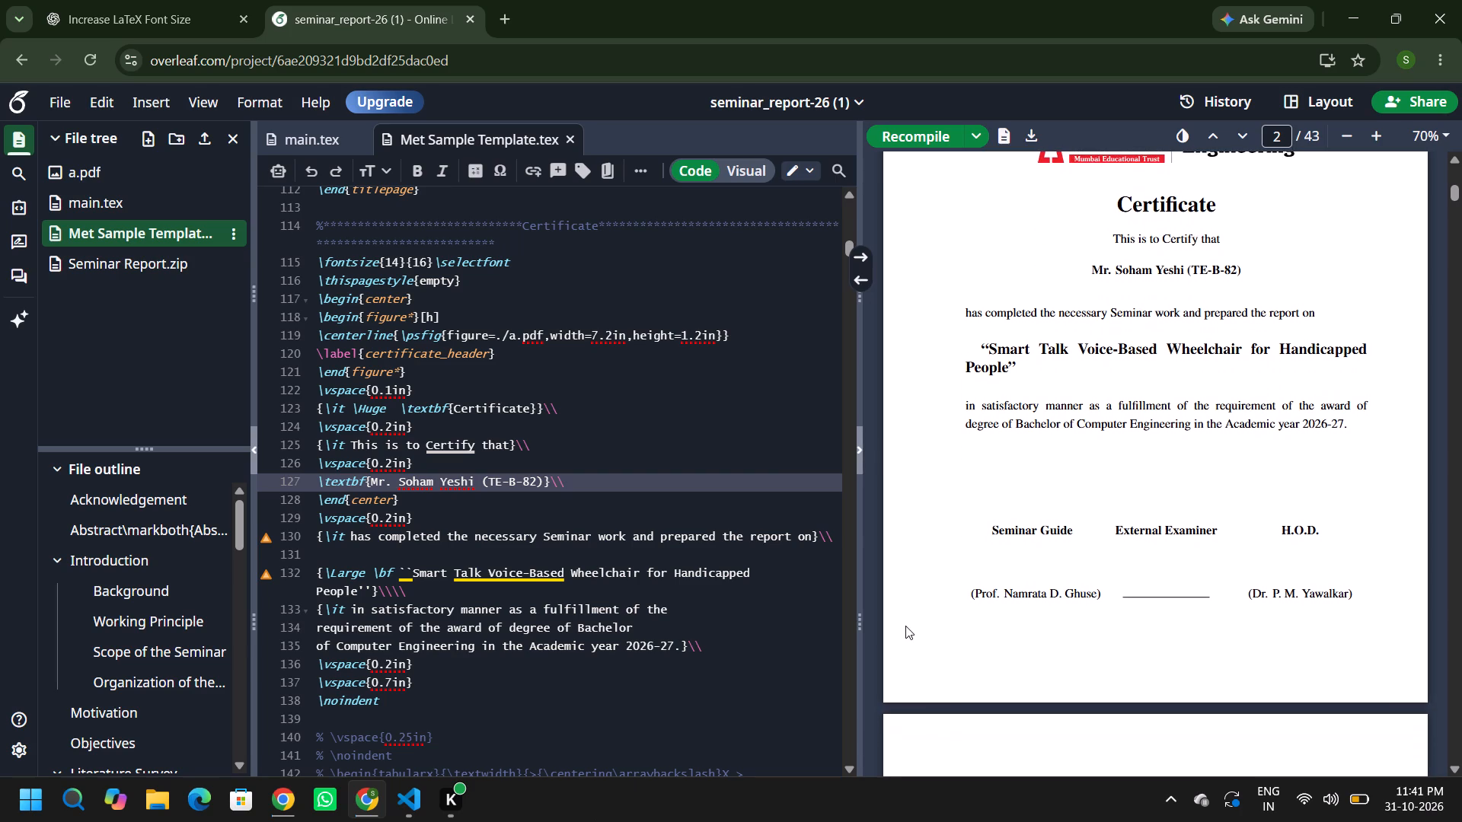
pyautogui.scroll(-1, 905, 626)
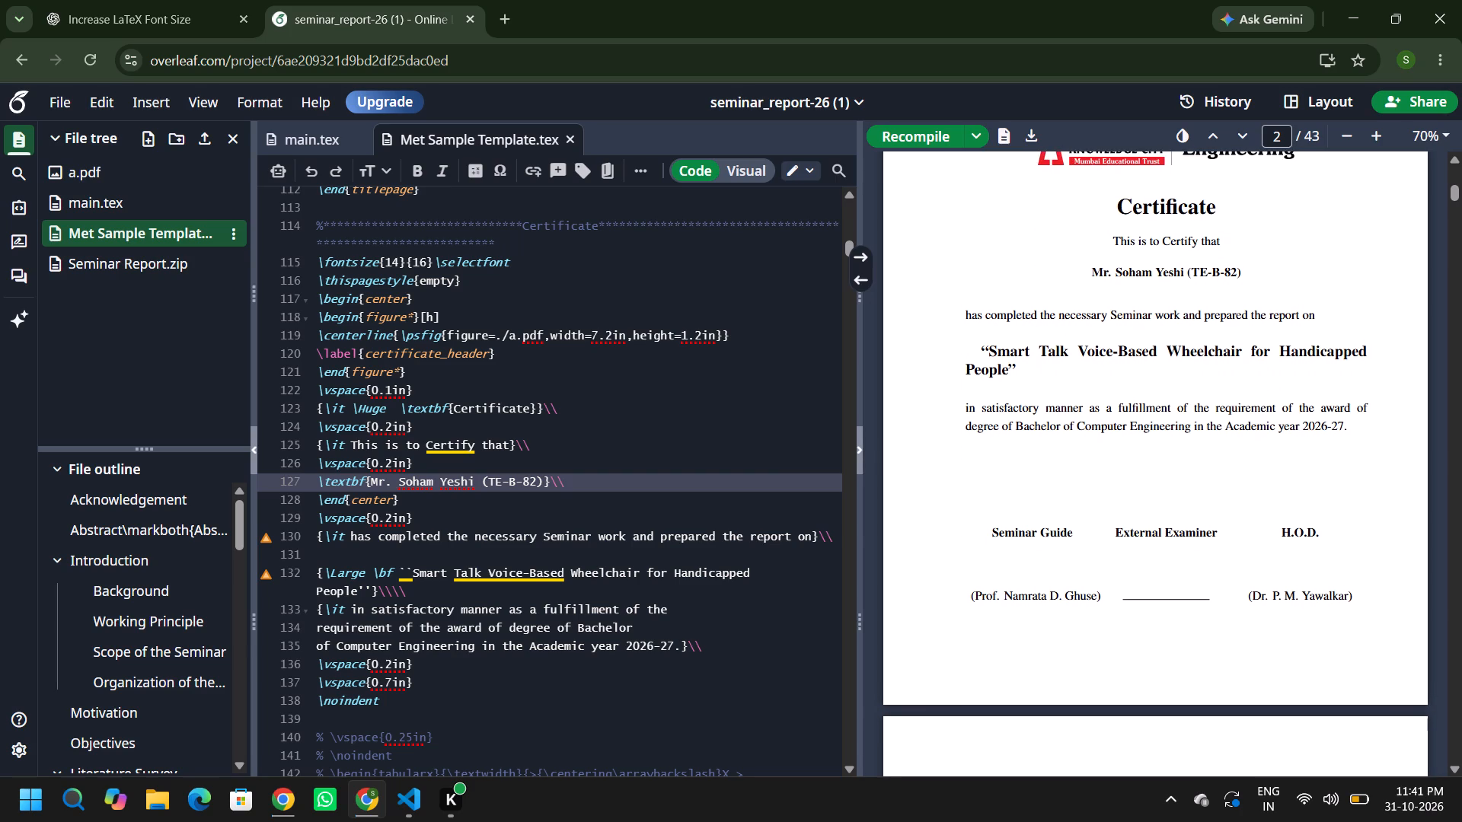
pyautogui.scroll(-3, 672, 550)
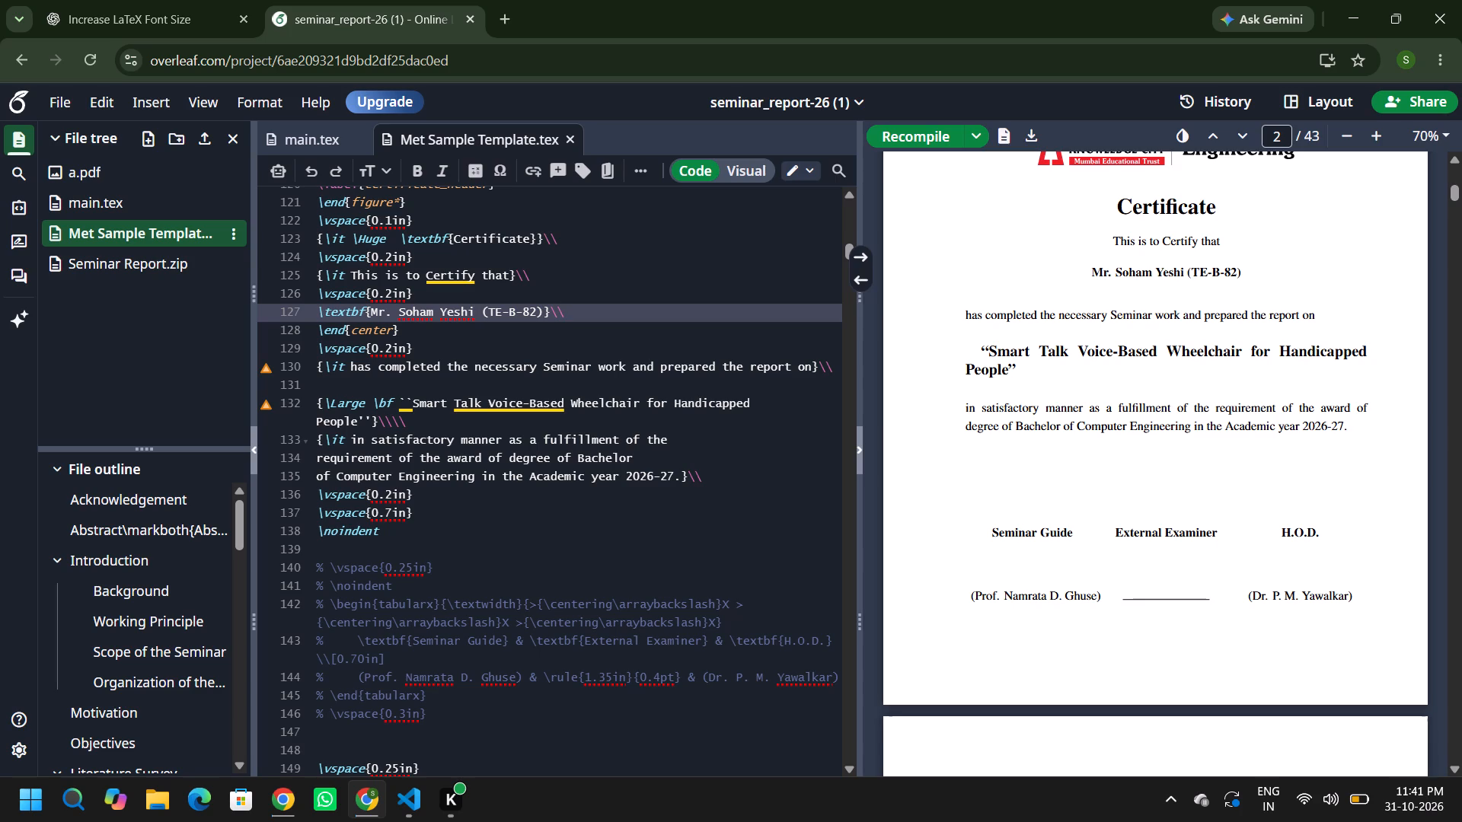
# Examine the compiled report's certificate, Acknowledgement and Abstract pages, including the page numbers, alongside the Acknowledgement source.
pyautogui.scroll(-8, 1001, 419)
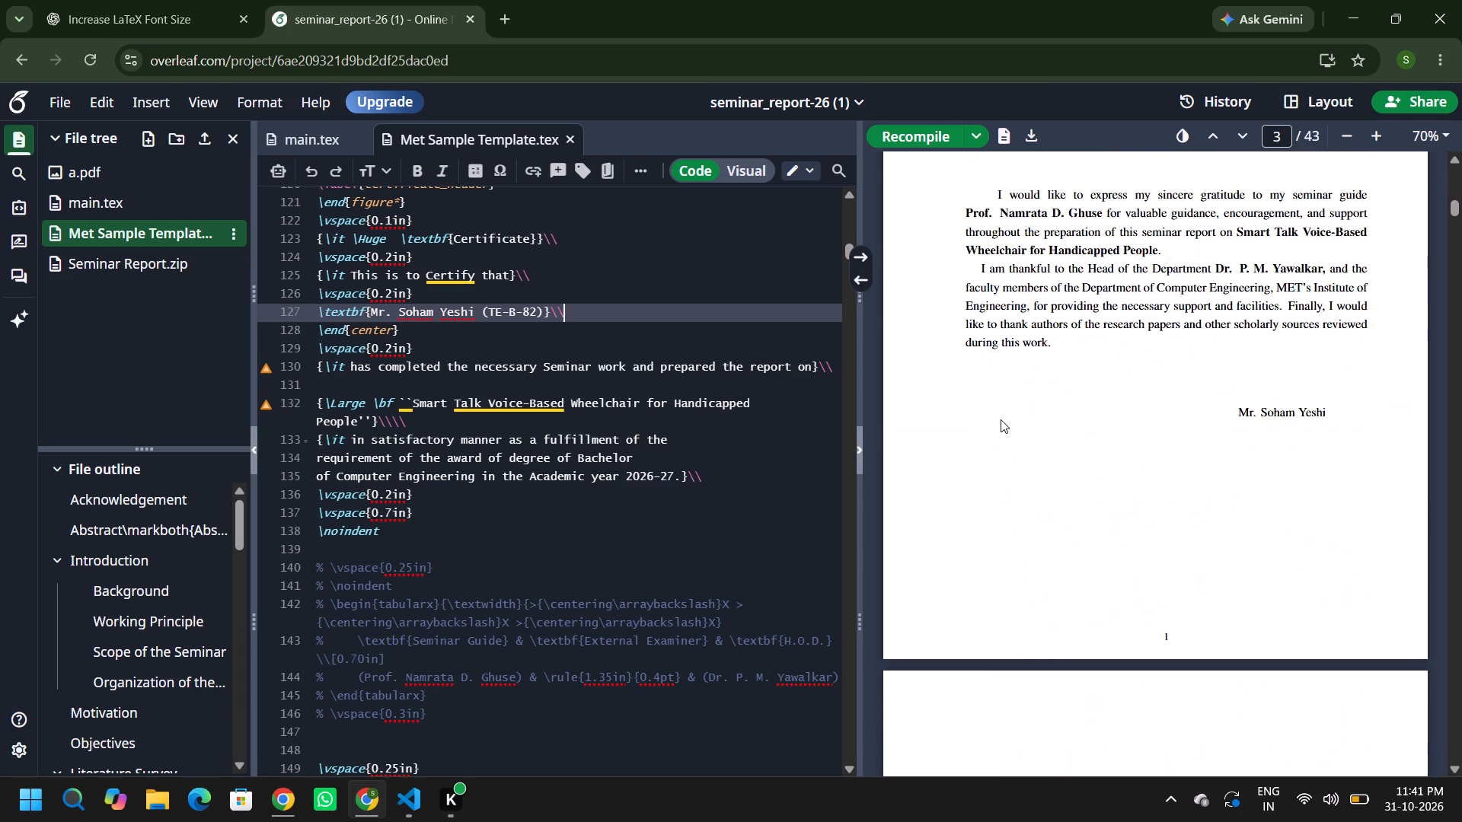
pyautogui.scroll(-2, 1001, 419)
pyautogui.scroll(2, 1001, 419)
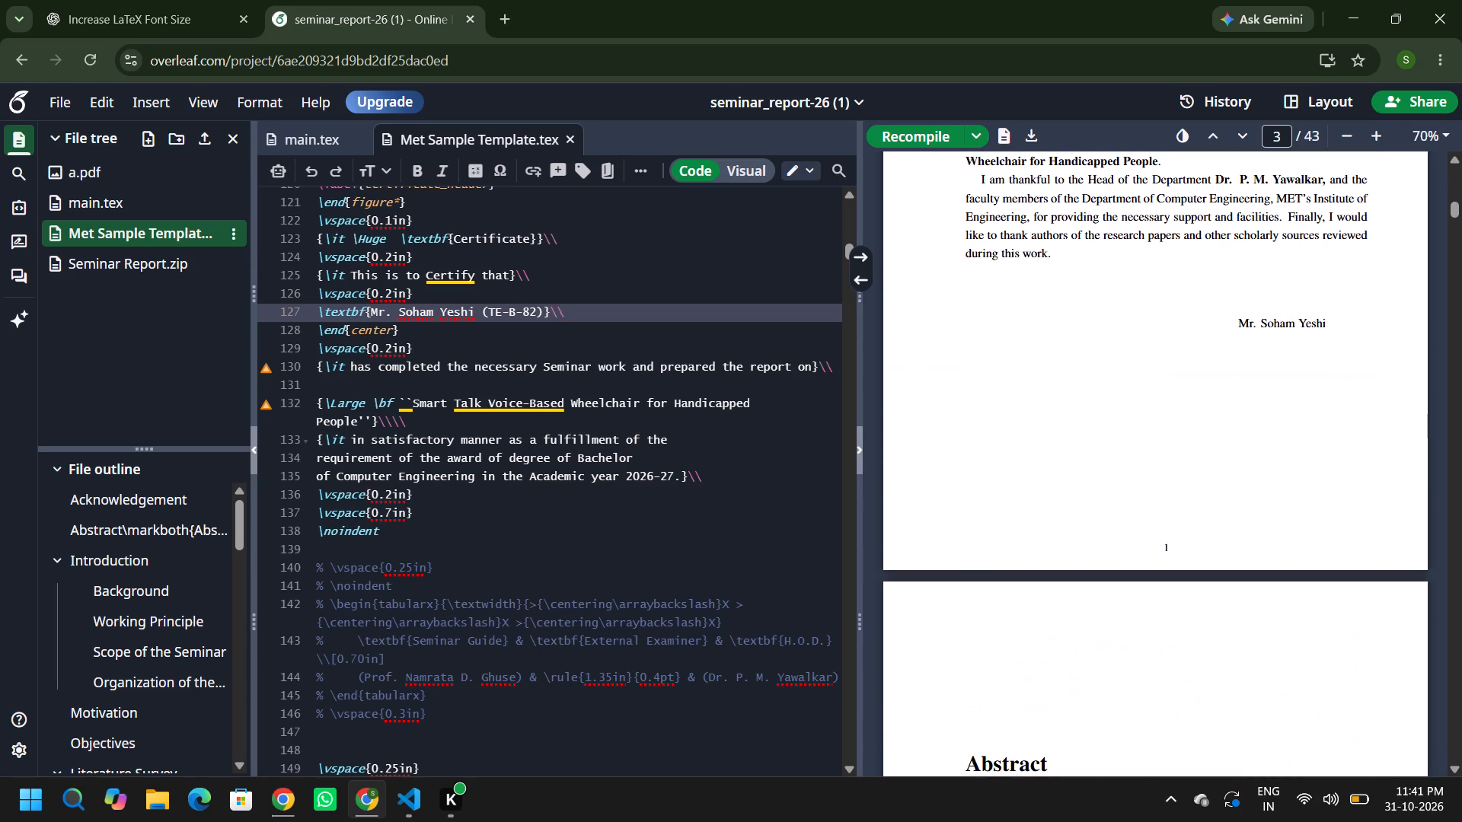
pyautogui.scroll(-9, 487, 416)
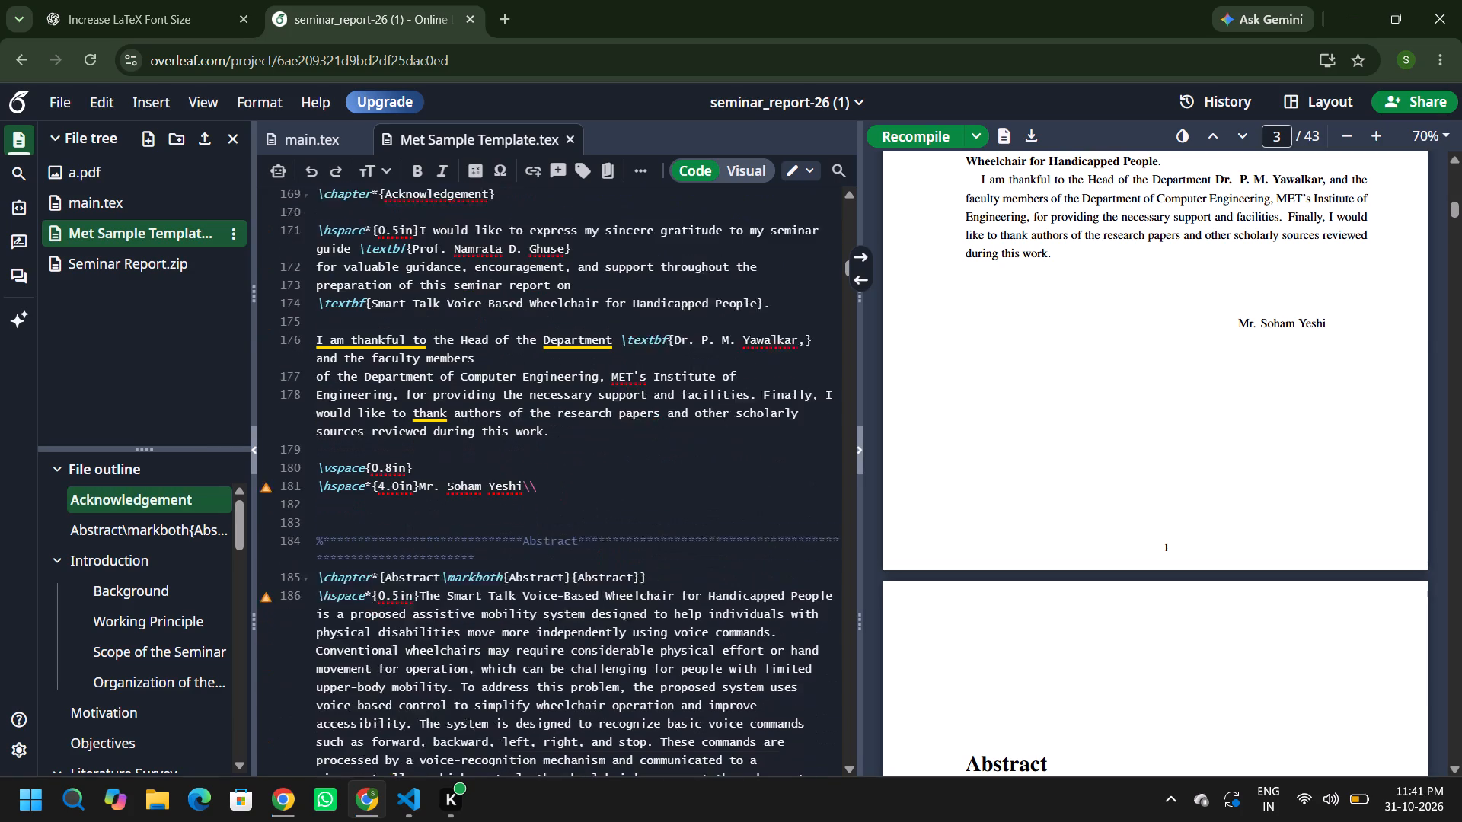
pyautogui.scroll(-1, 487, 416)
pyautogui.scroll(10, 950, 335)
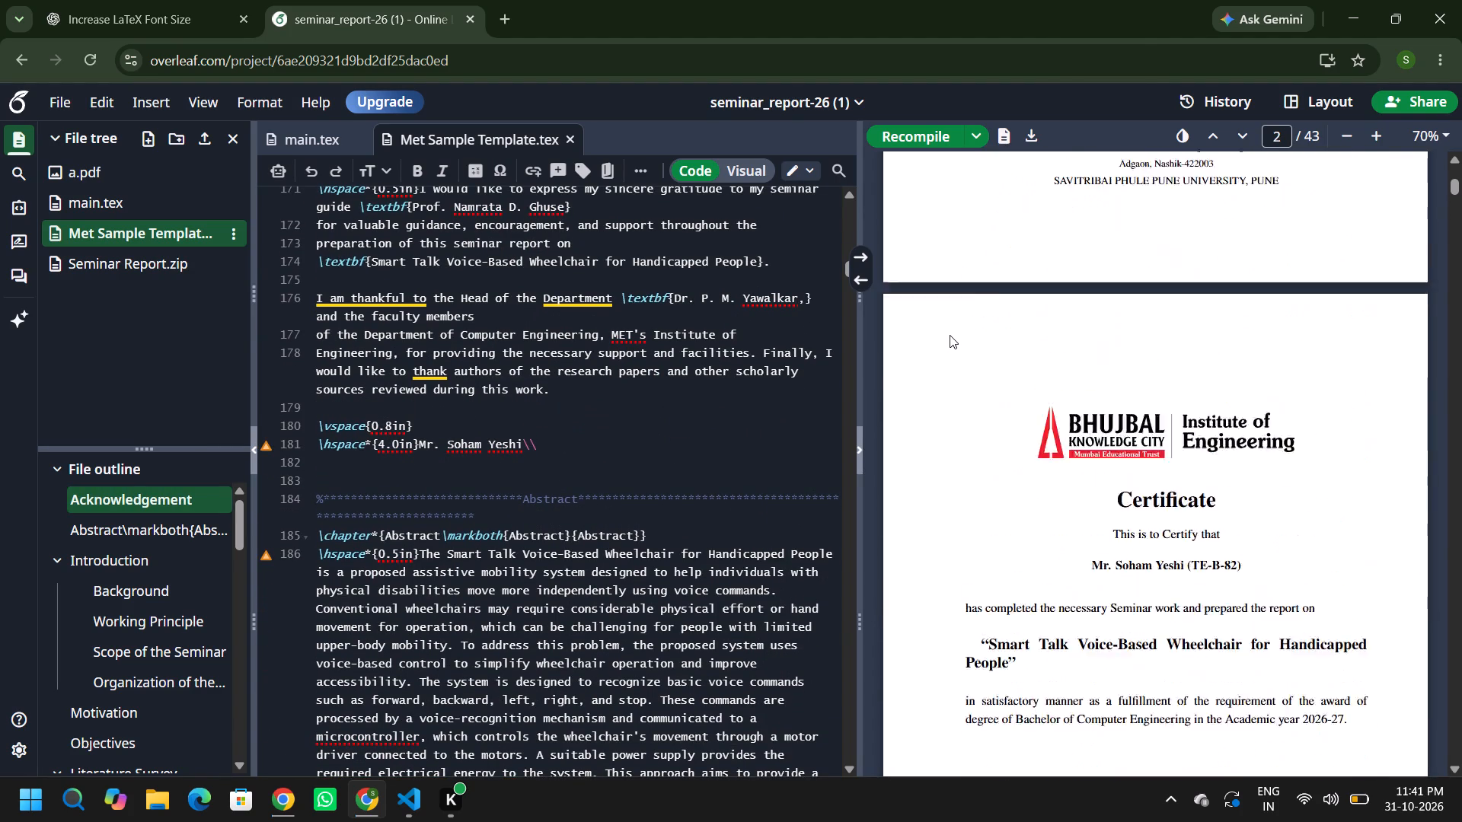
pyautogui.scroll(2, 950, 335)
pyautogui.scroll(-8, 950, 335)
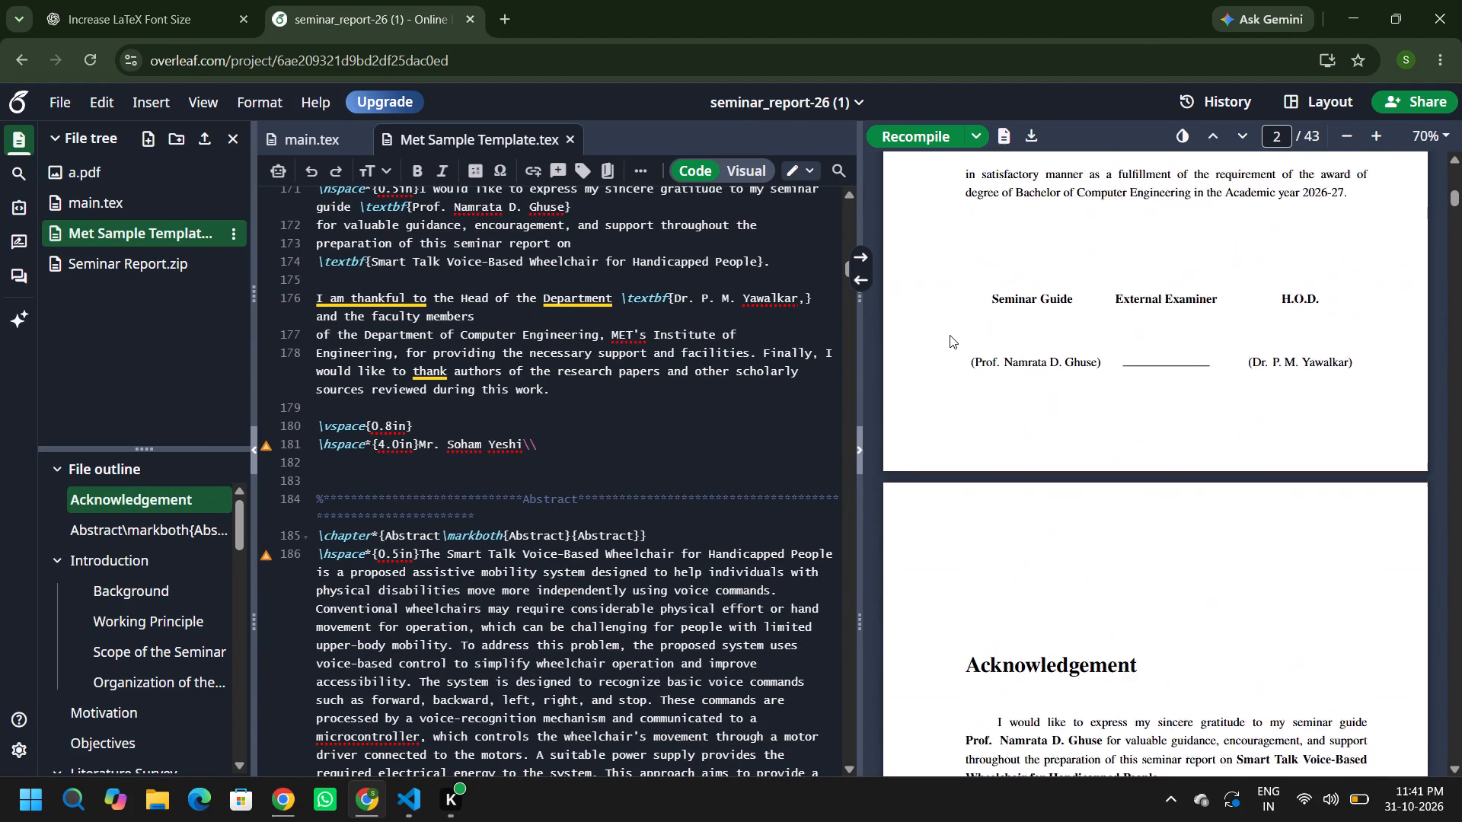
pyautogui.scroll(-1, 950, 335)
pyautogui.scroll(4, 589, 335)
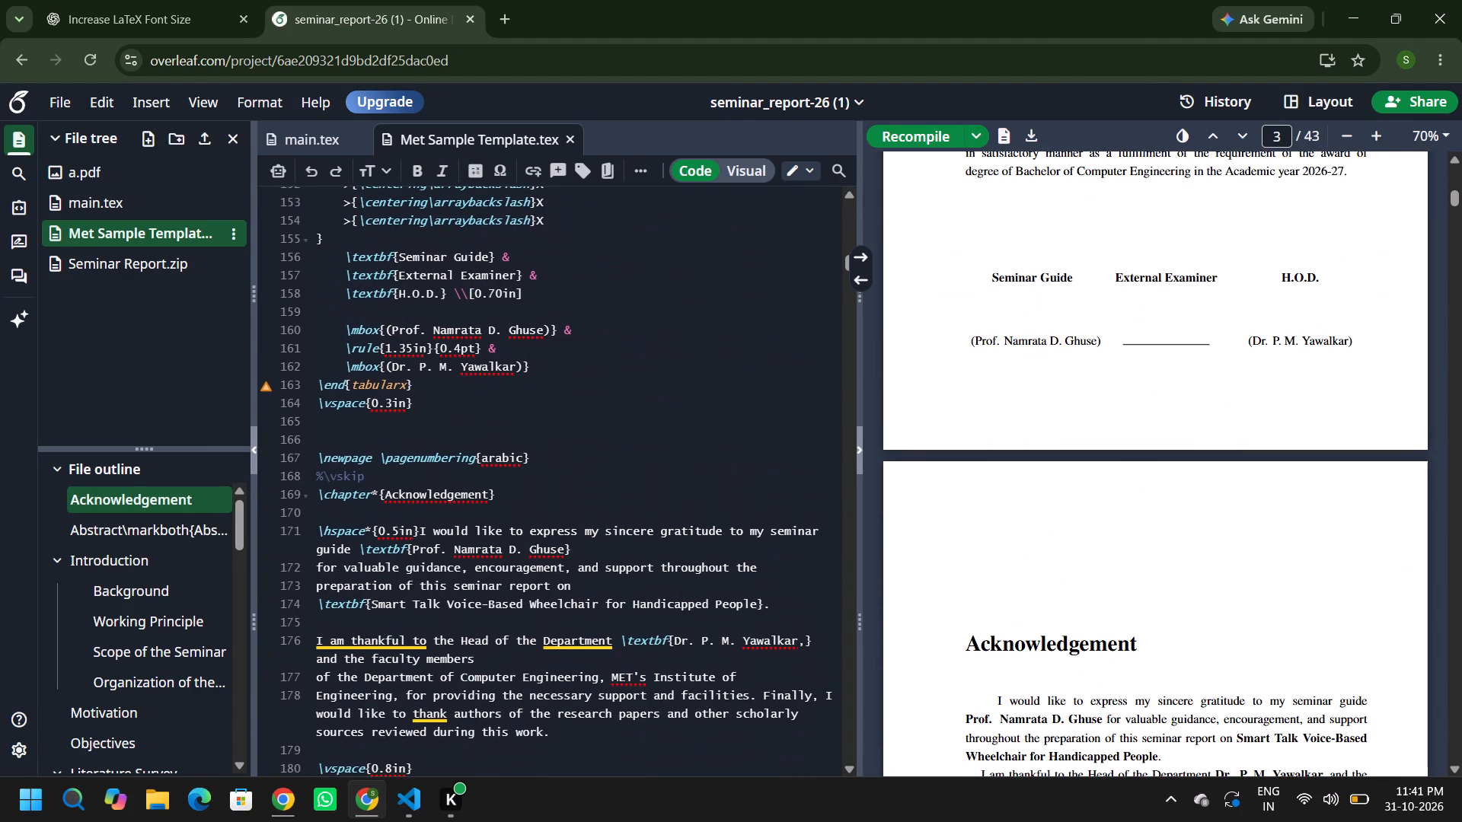
# Examine the rest of the Acknowledgement source, through the closing name line to the start of the Abstract section.
pyautogui.scroll(-1, 578, 441)
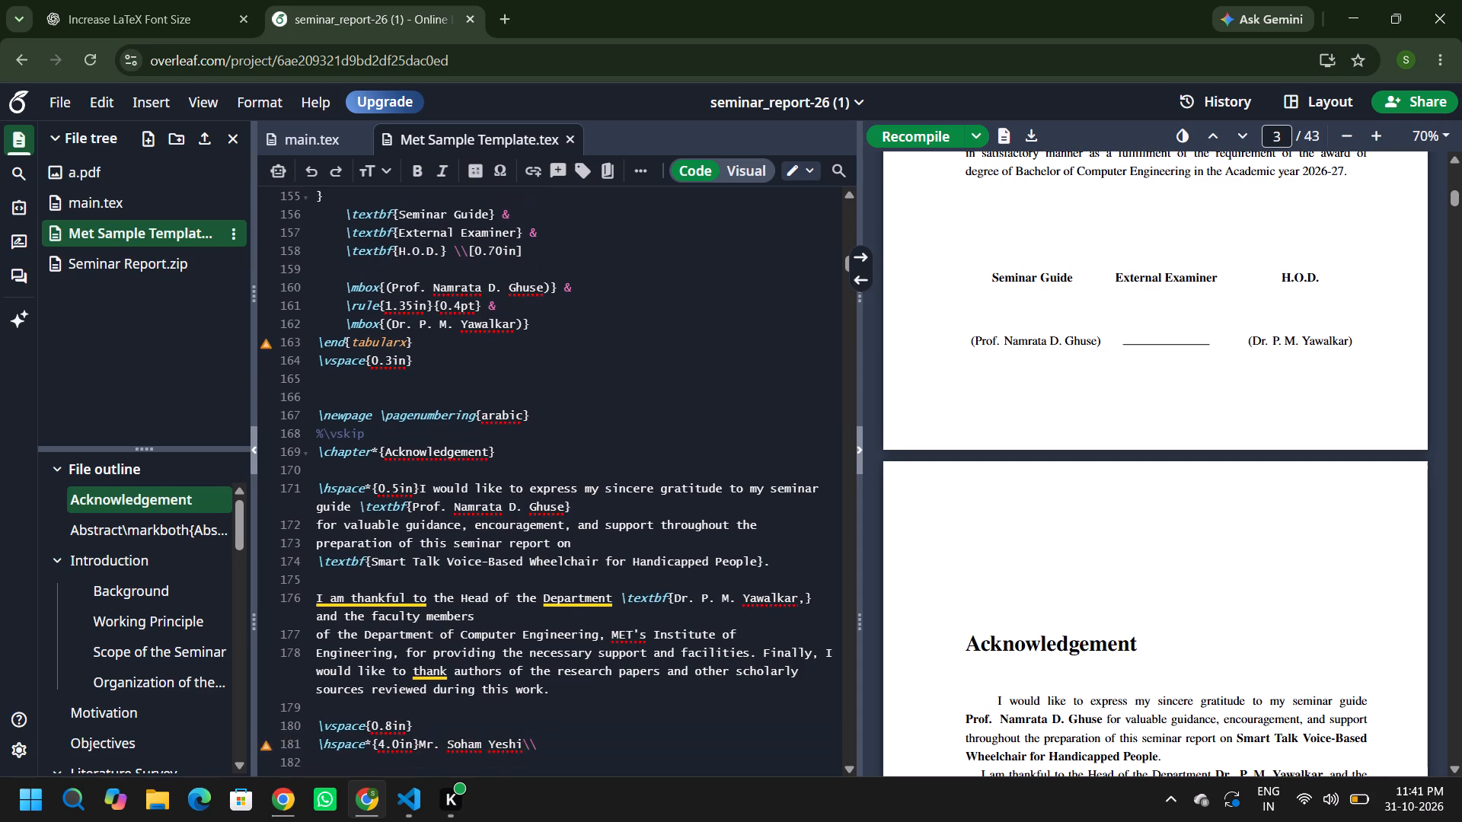
pyautogui.scroll(-2, 578, 441)
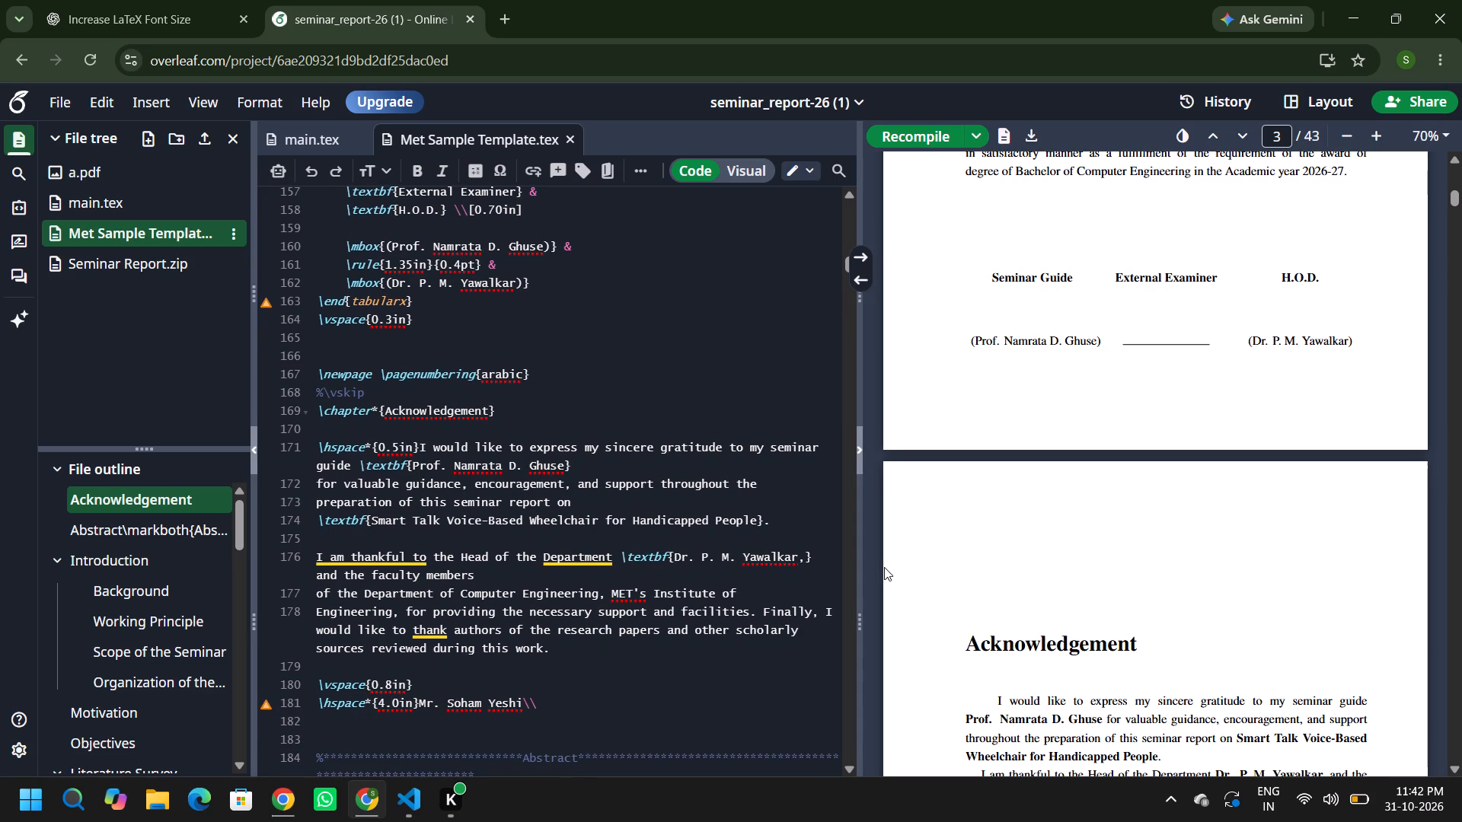
pyautogui.scroll(-4, 884, 567)
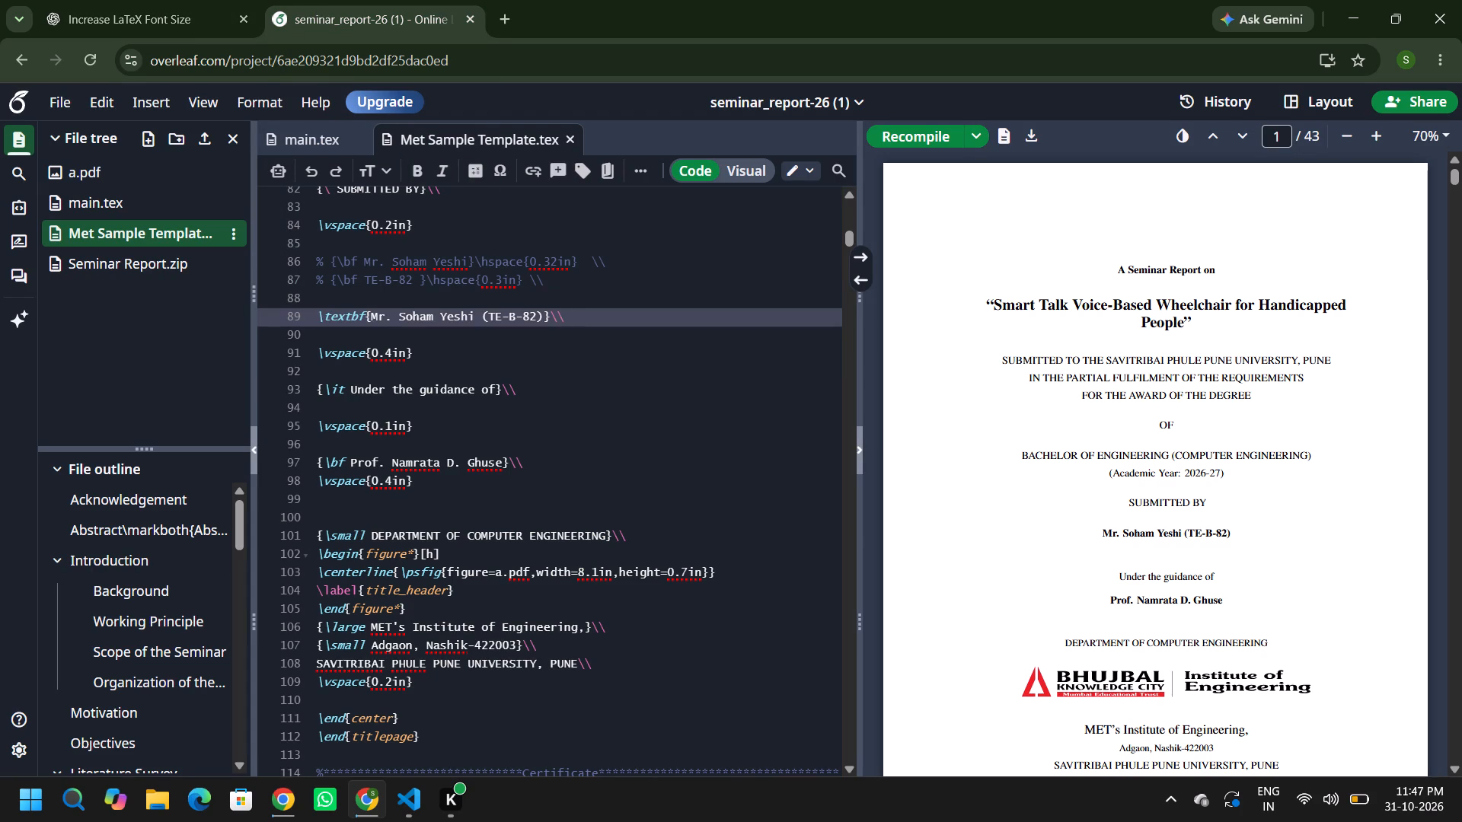
# Recompile the seminar report from the current source of Met Sample Template.tex.
pyautogui.hotkey('ctrl', 's')
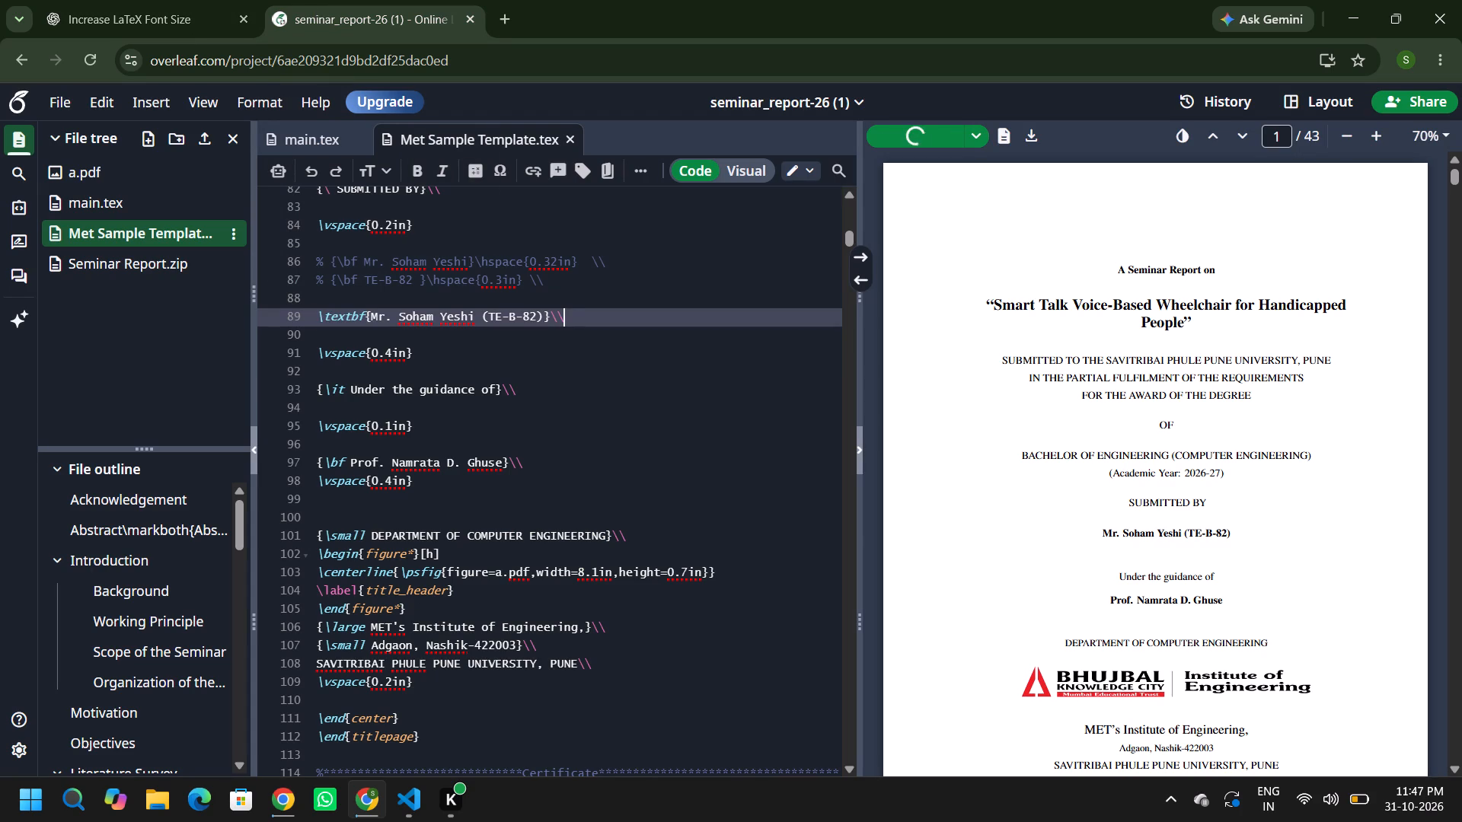
# Check the student name and roll number layout on the compiled PDF's title page and Certificate, looking through to the Acknowledgement.
pyautogui.scroll(-3, 1112, 526)
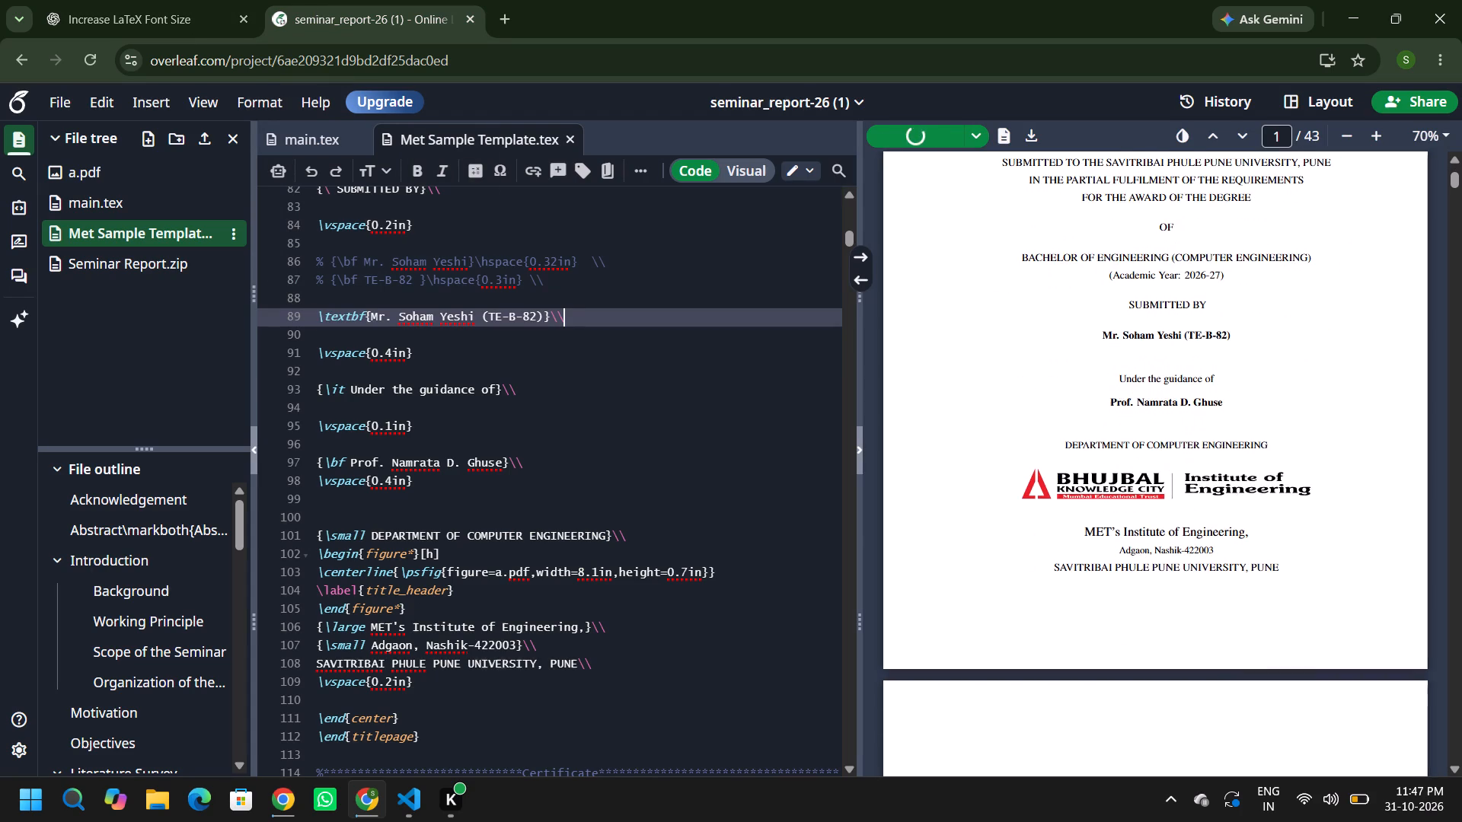
pyautogui.scroll(-9, 1112, 526)
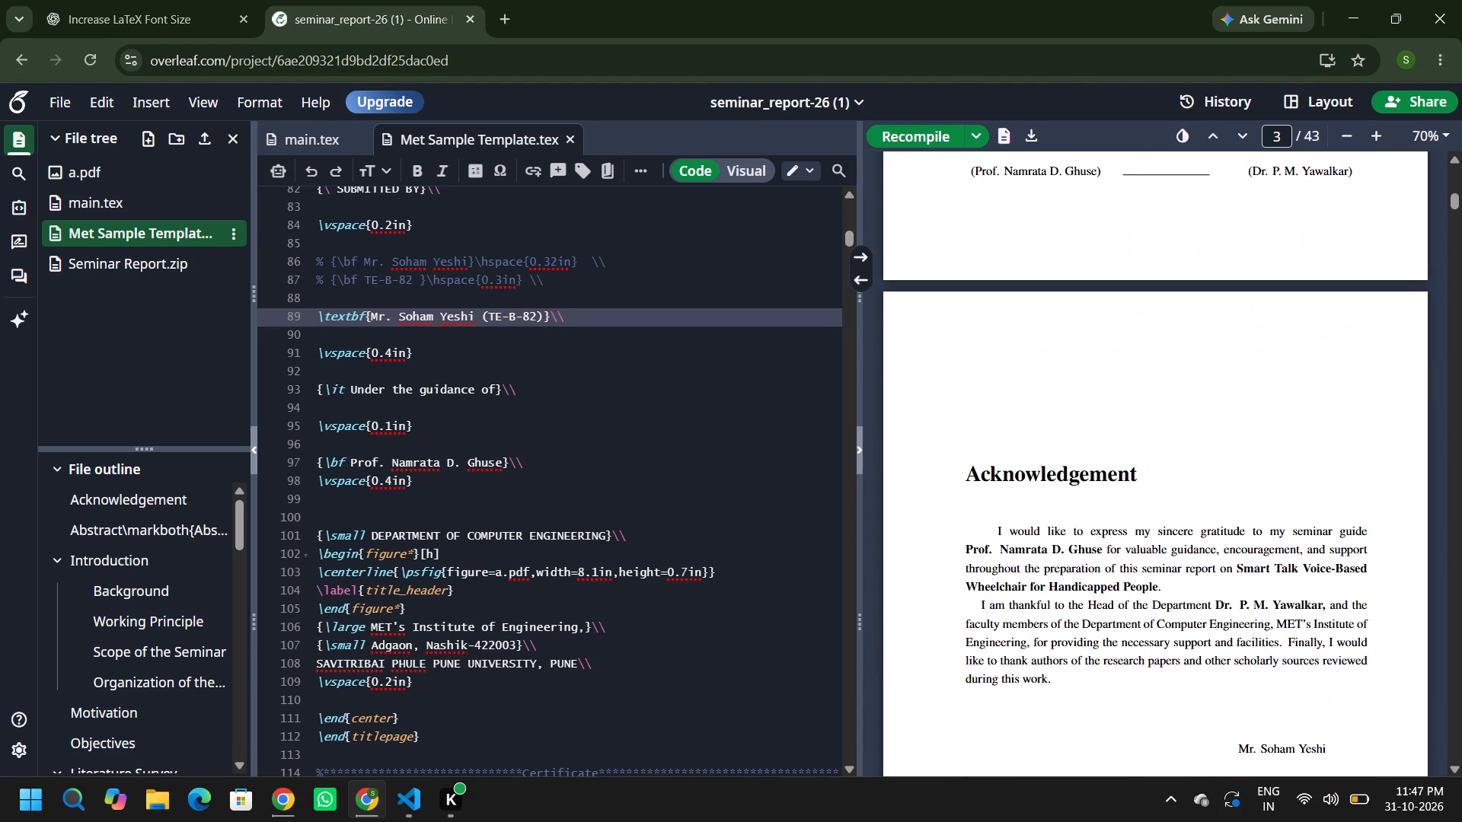
pyautogui.scroll(3, 1112, 526)
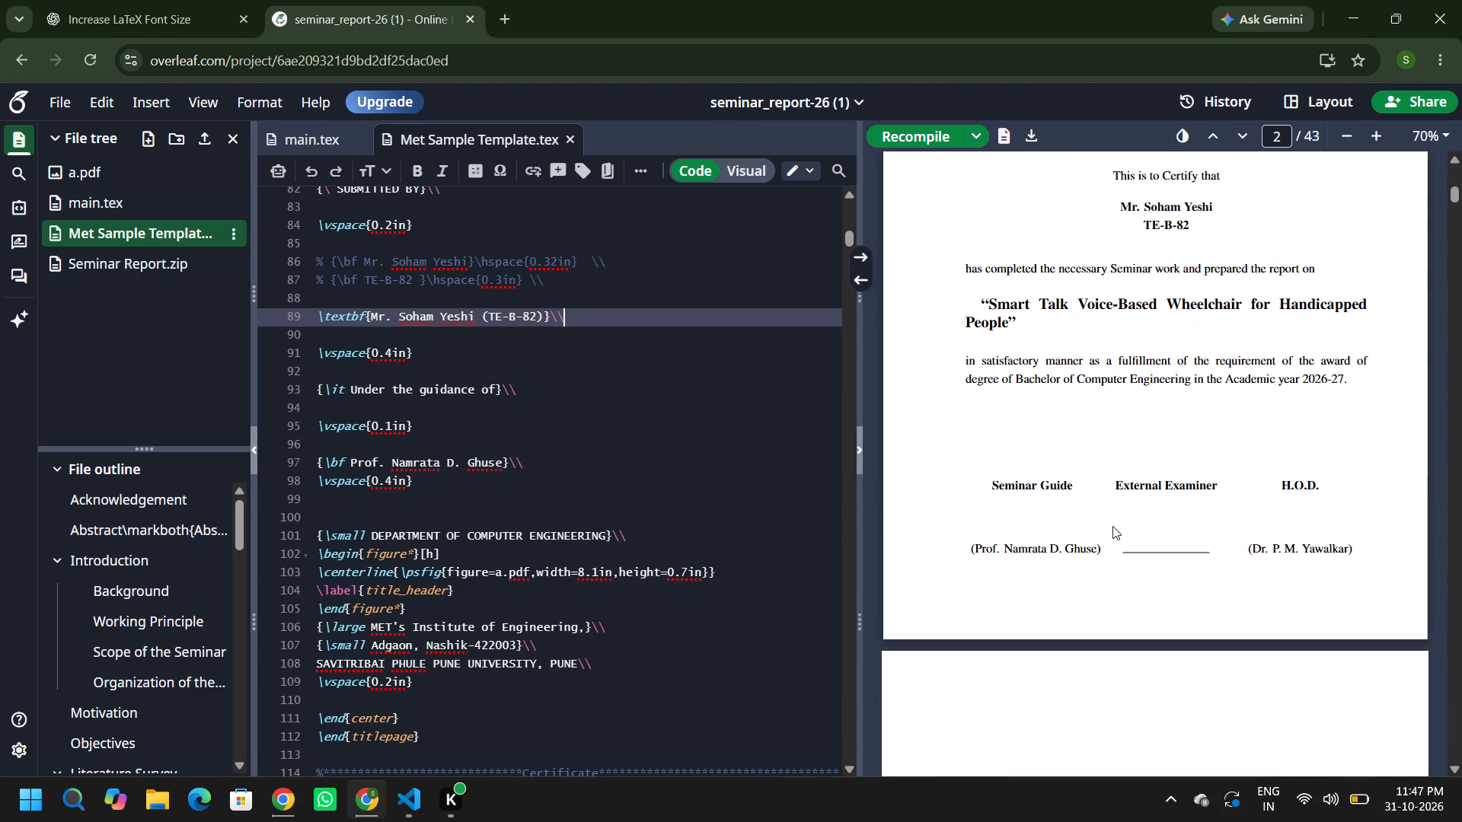
pyautogui.scroll(3, 1112, 526)
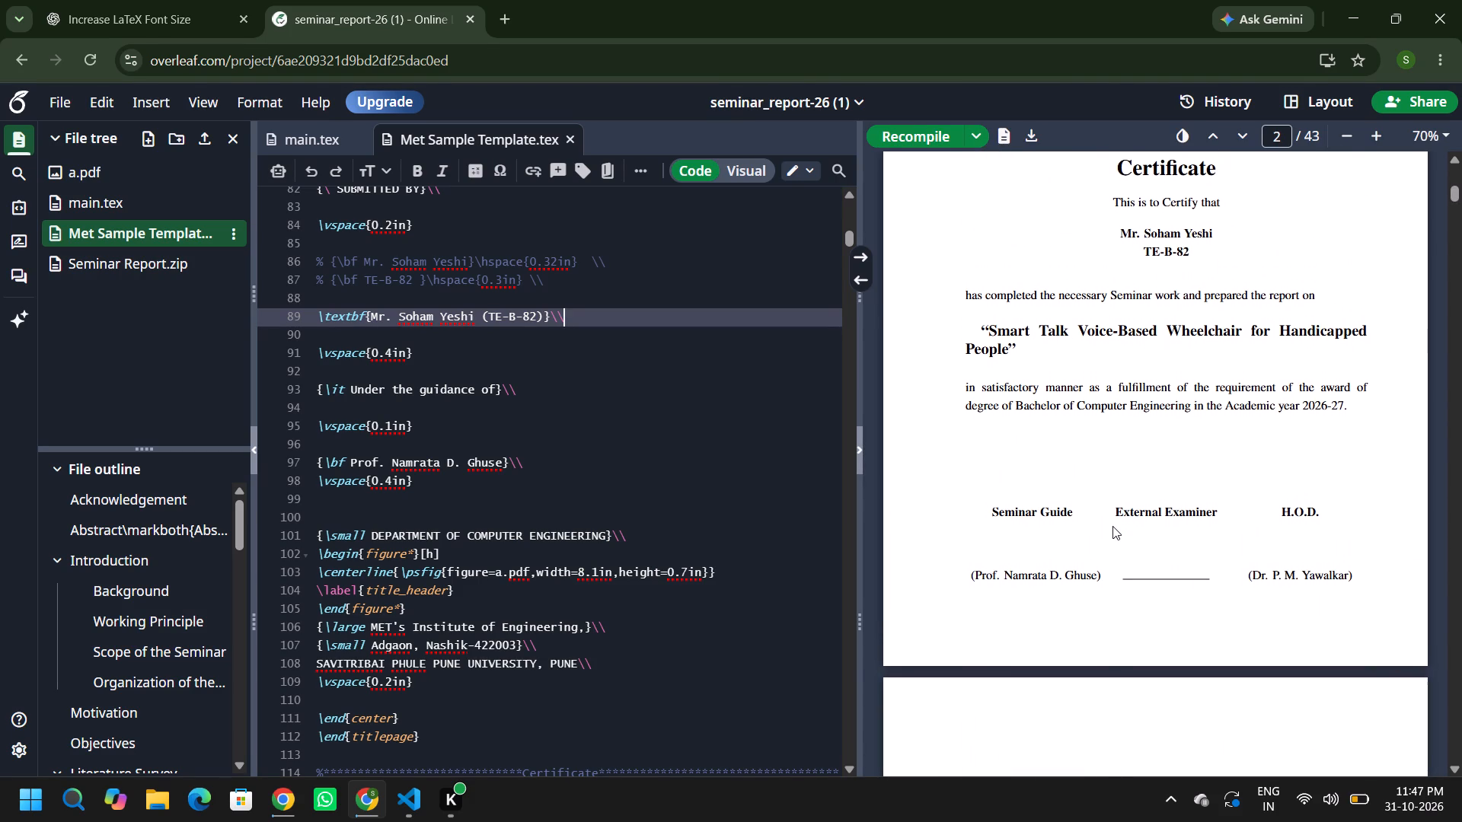
pyautogui.scroll(2, 1112, 526)
pyautogui.hscroll(1, 1112, 526)
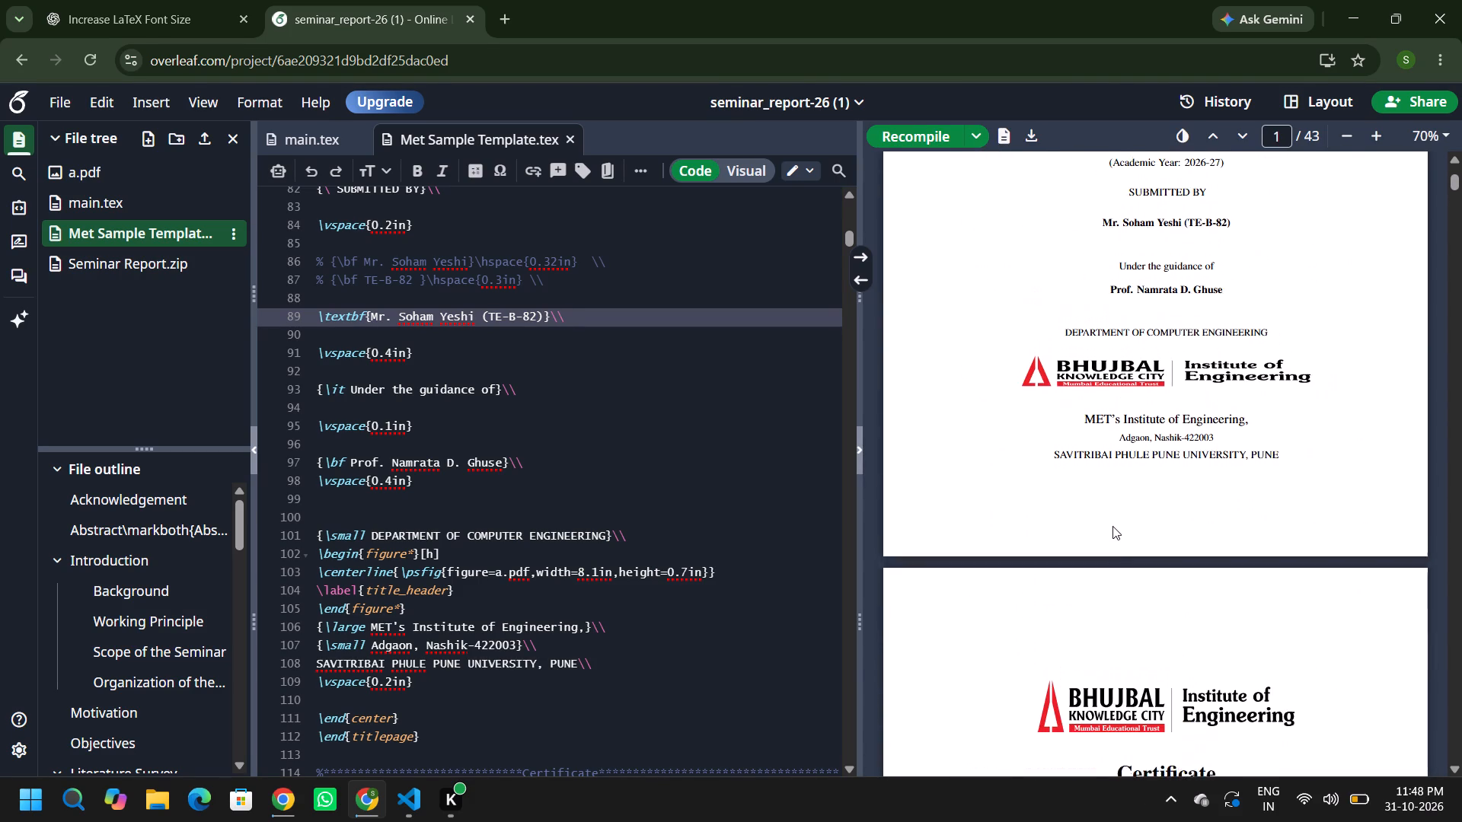
pyautogui.hscroll(1, 1112, 526)
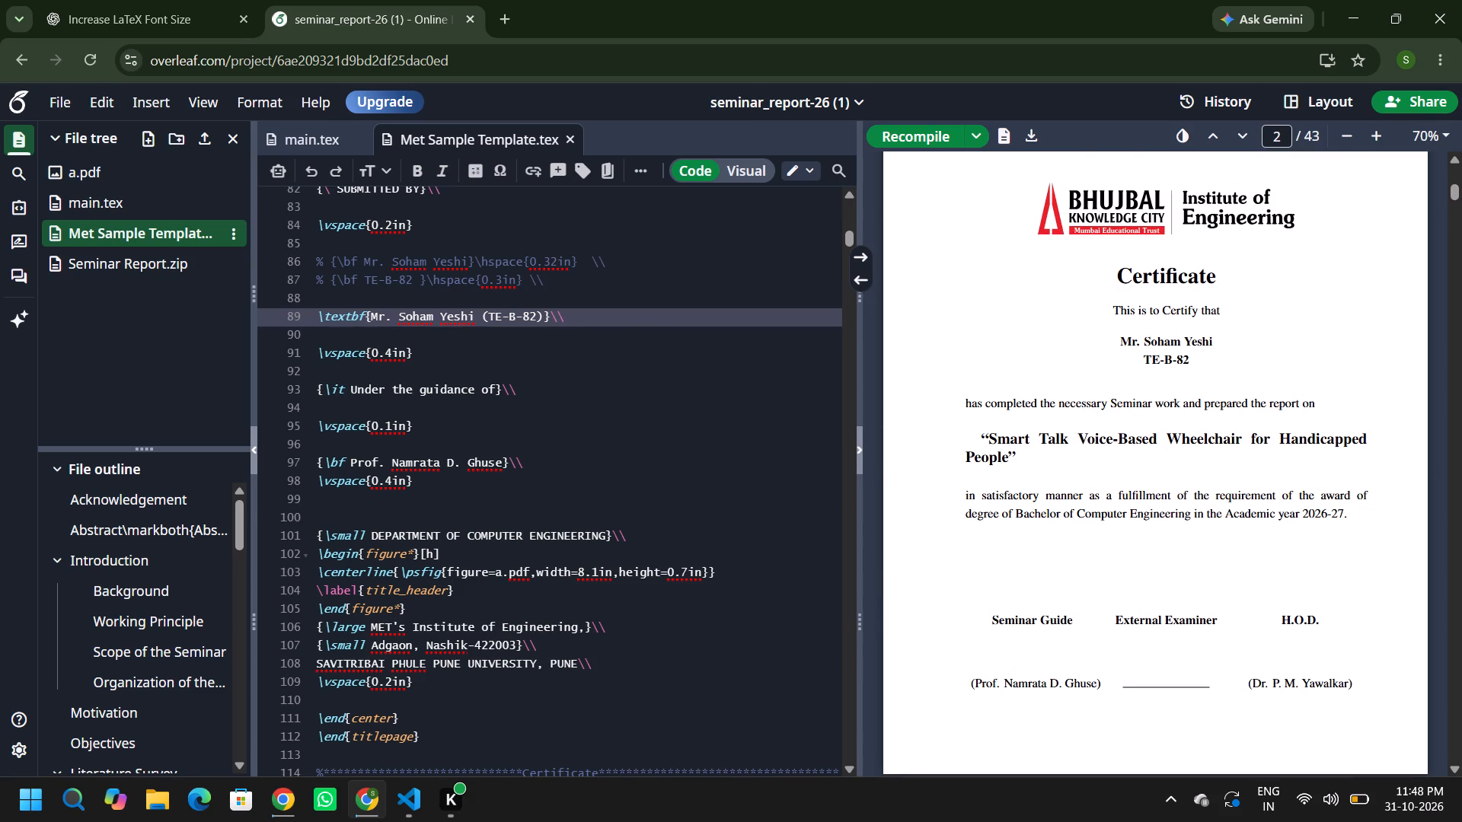
# Redo the Certificate edit that puts the student's name and roll number on one bold line, and recompile the report.
pyautogui.hotkey('ctrl', 'y')
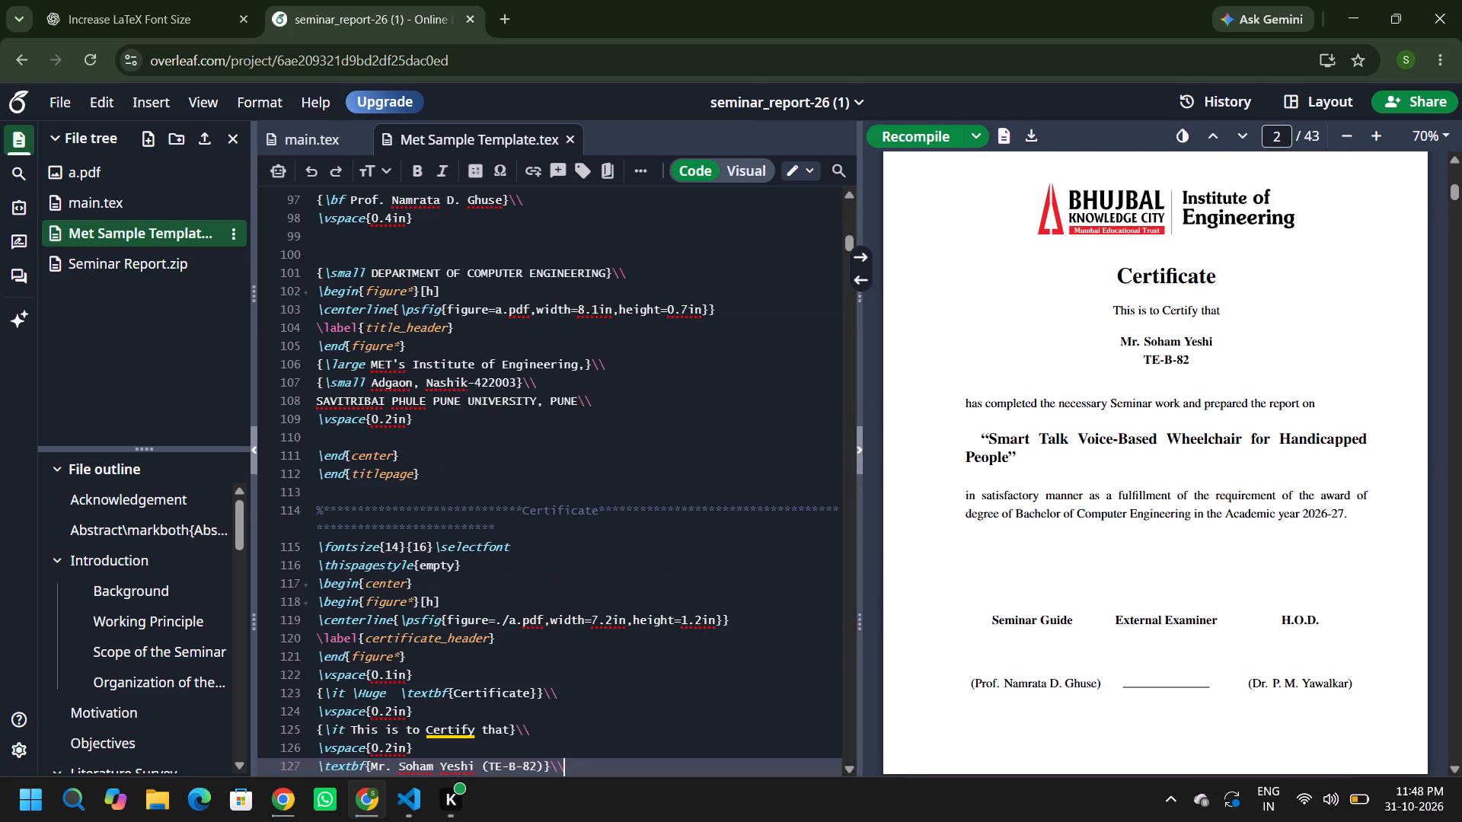
pyautogui.scroll(-3, 682, 395)
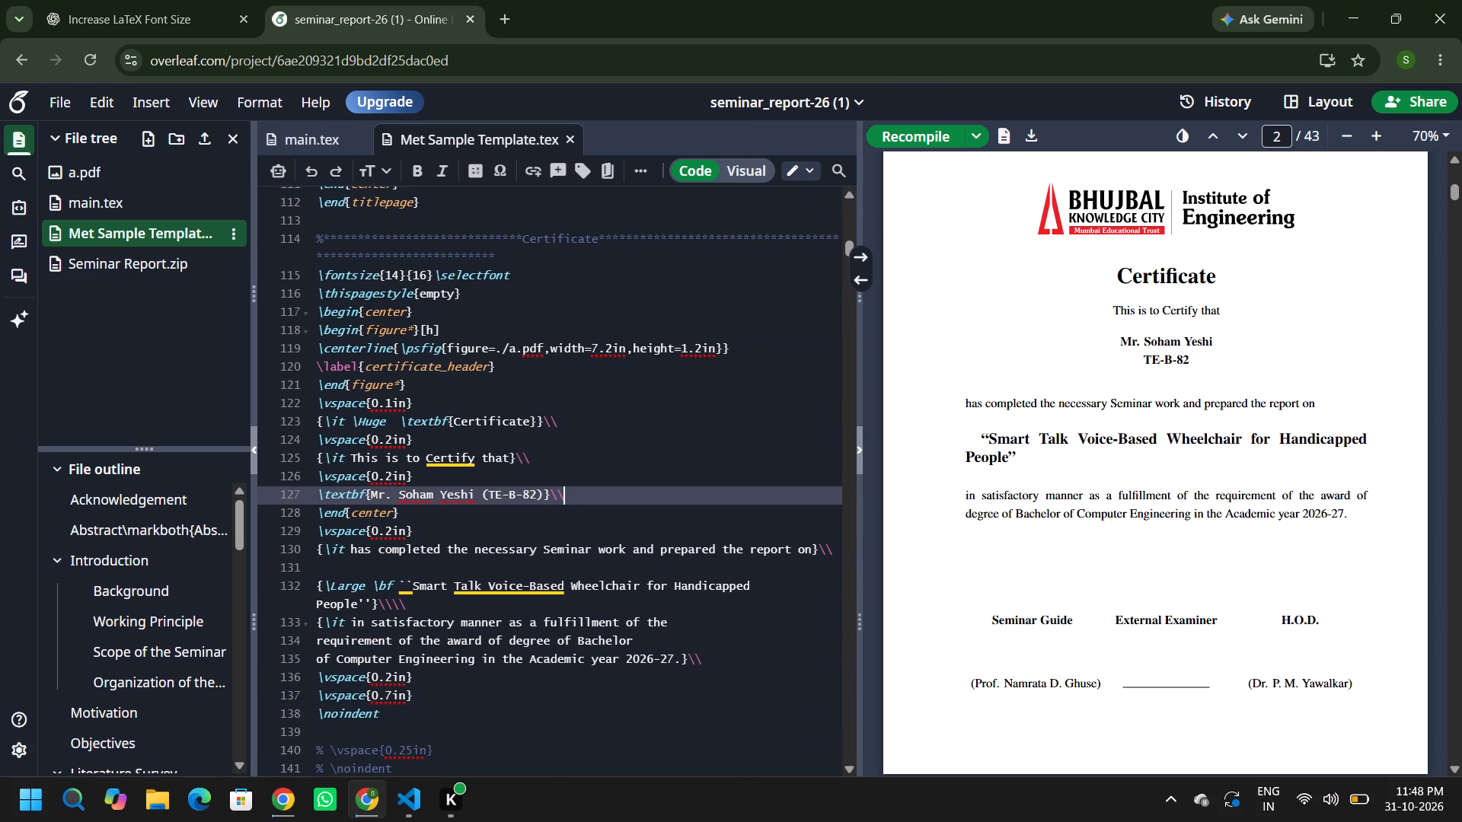
pyautogui.hotkey('ctrl', 's')
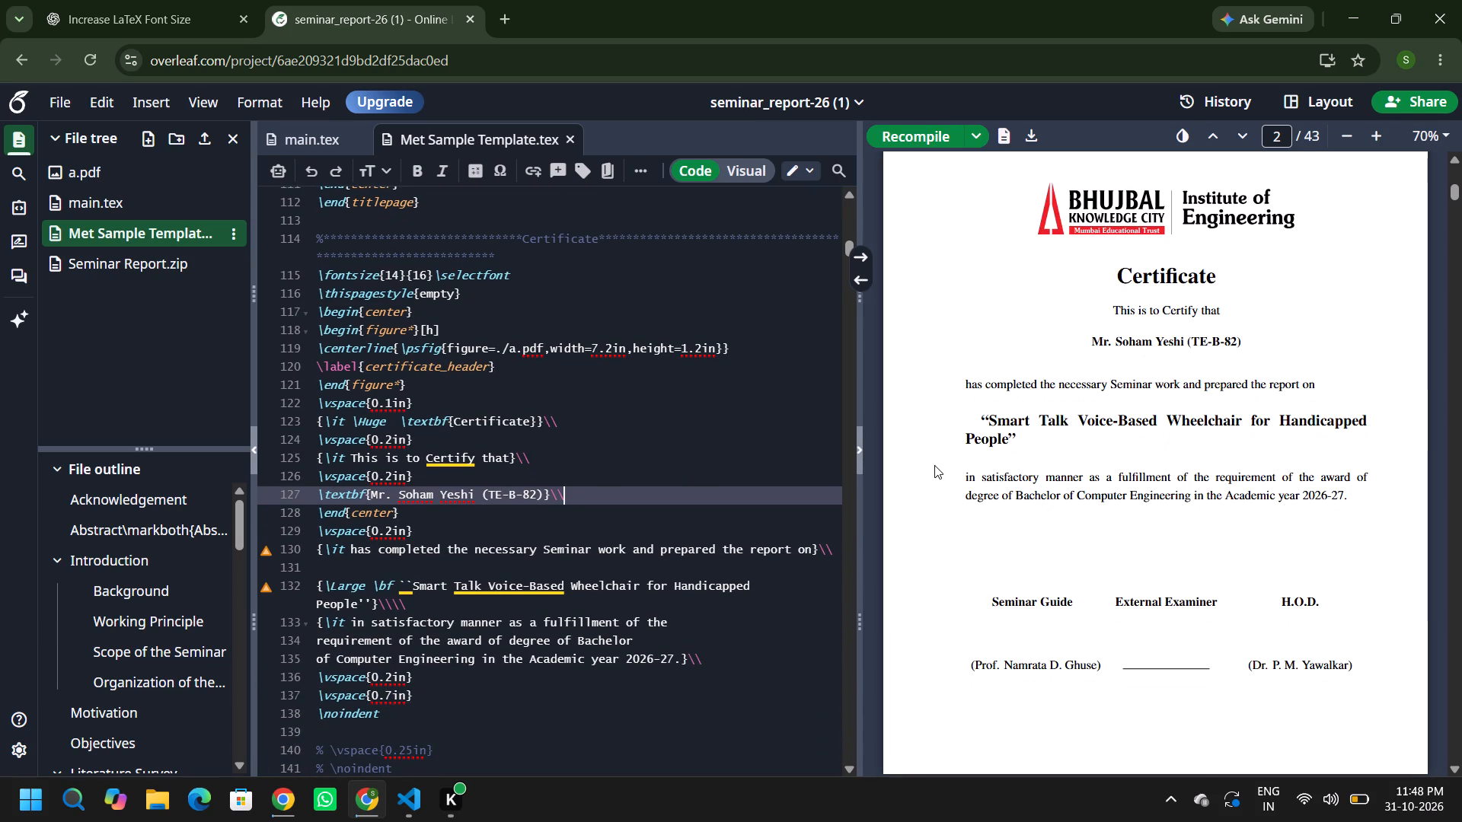
pyautogui.scroll(-7, 1231, 505)
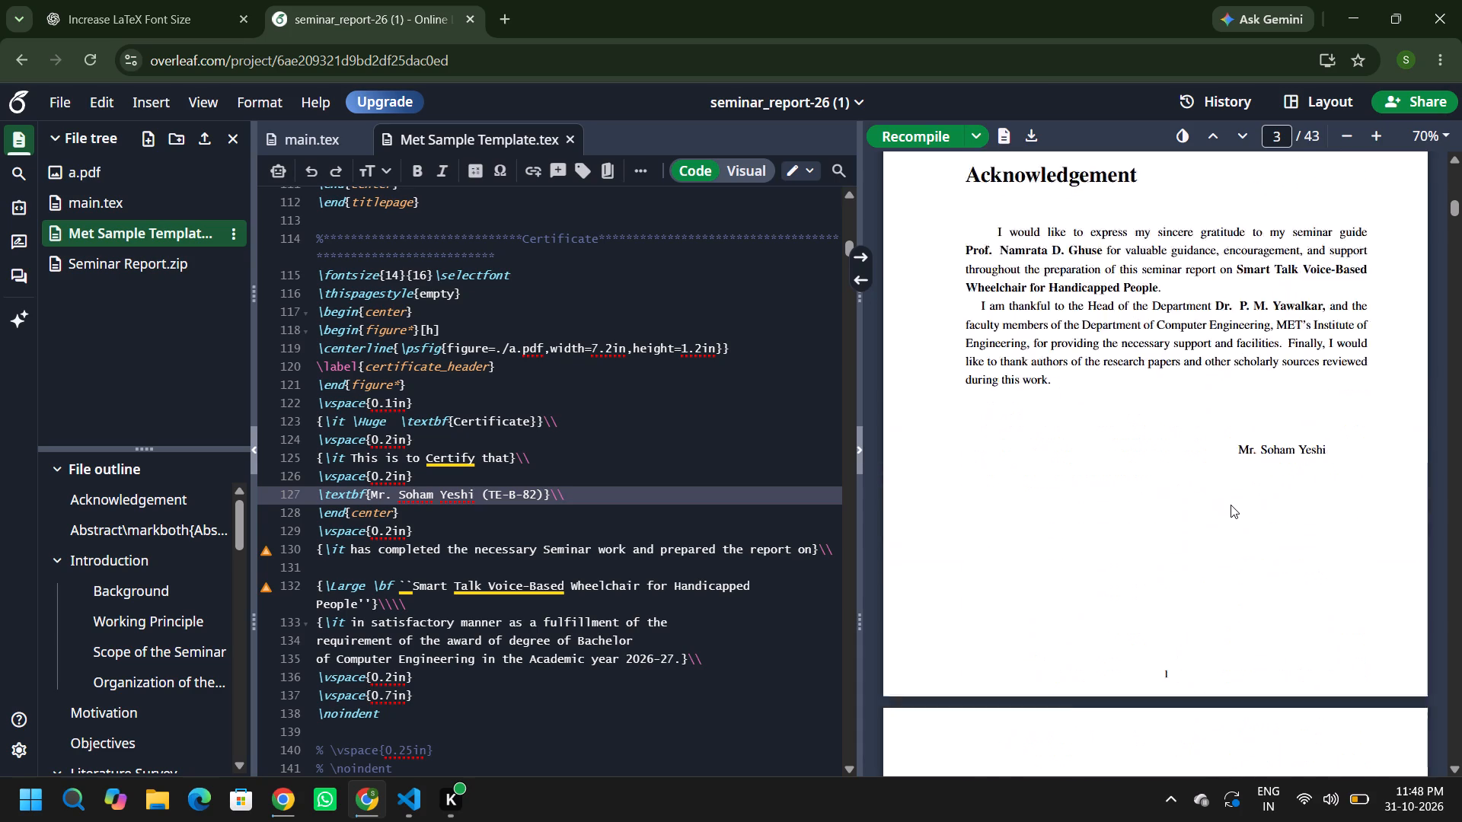
pyautogui.scroll(-1, 1231, 505)
# Copy the front-matter source from the page break and arabic page-numbering line before the Acknowledgement through the List of Tables, stopping before the Introduction chapter.
pyautogui.click(687, 495)
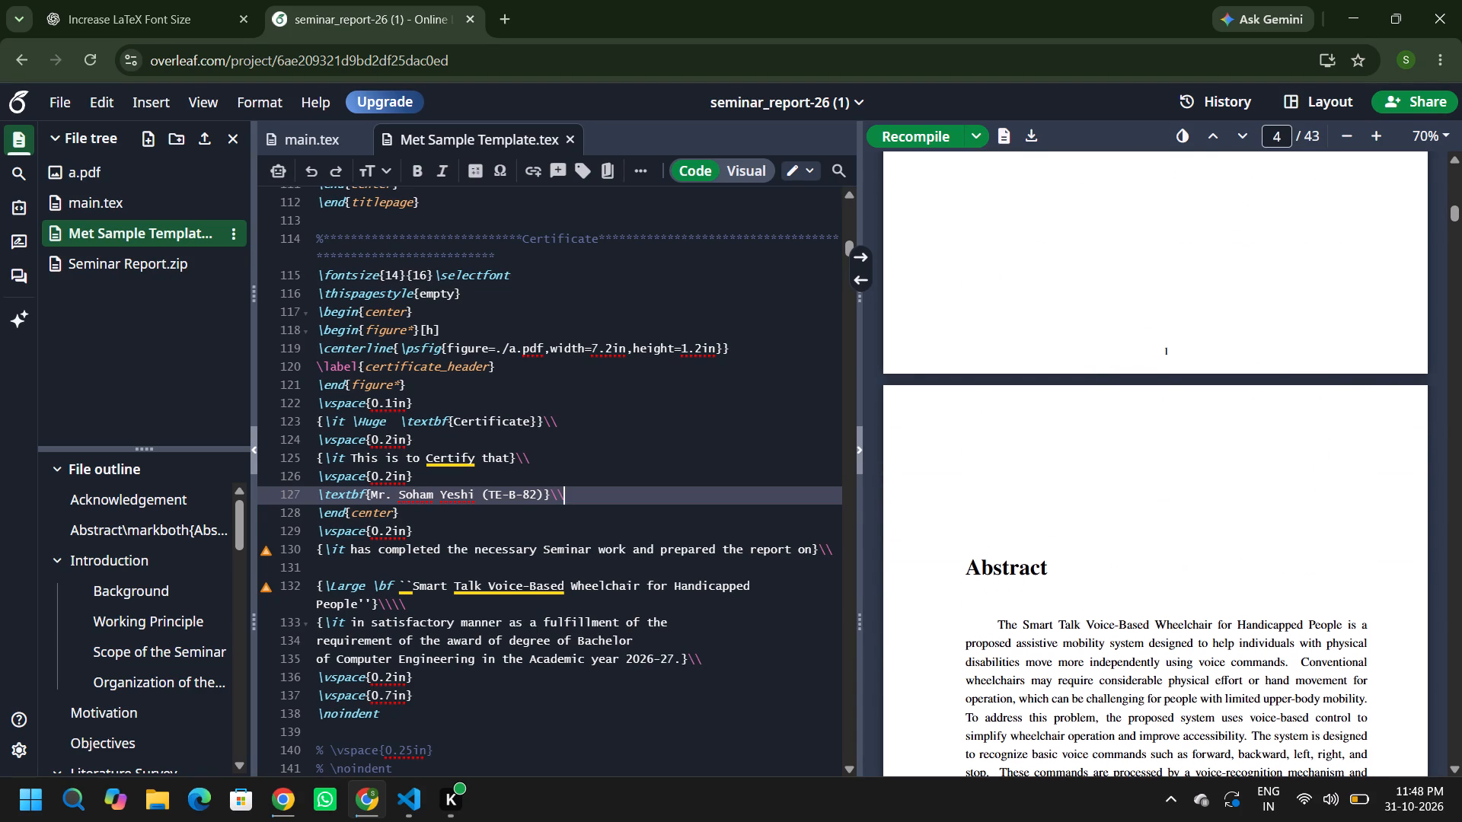
pyautogui.scroll(-5, 687, 495)
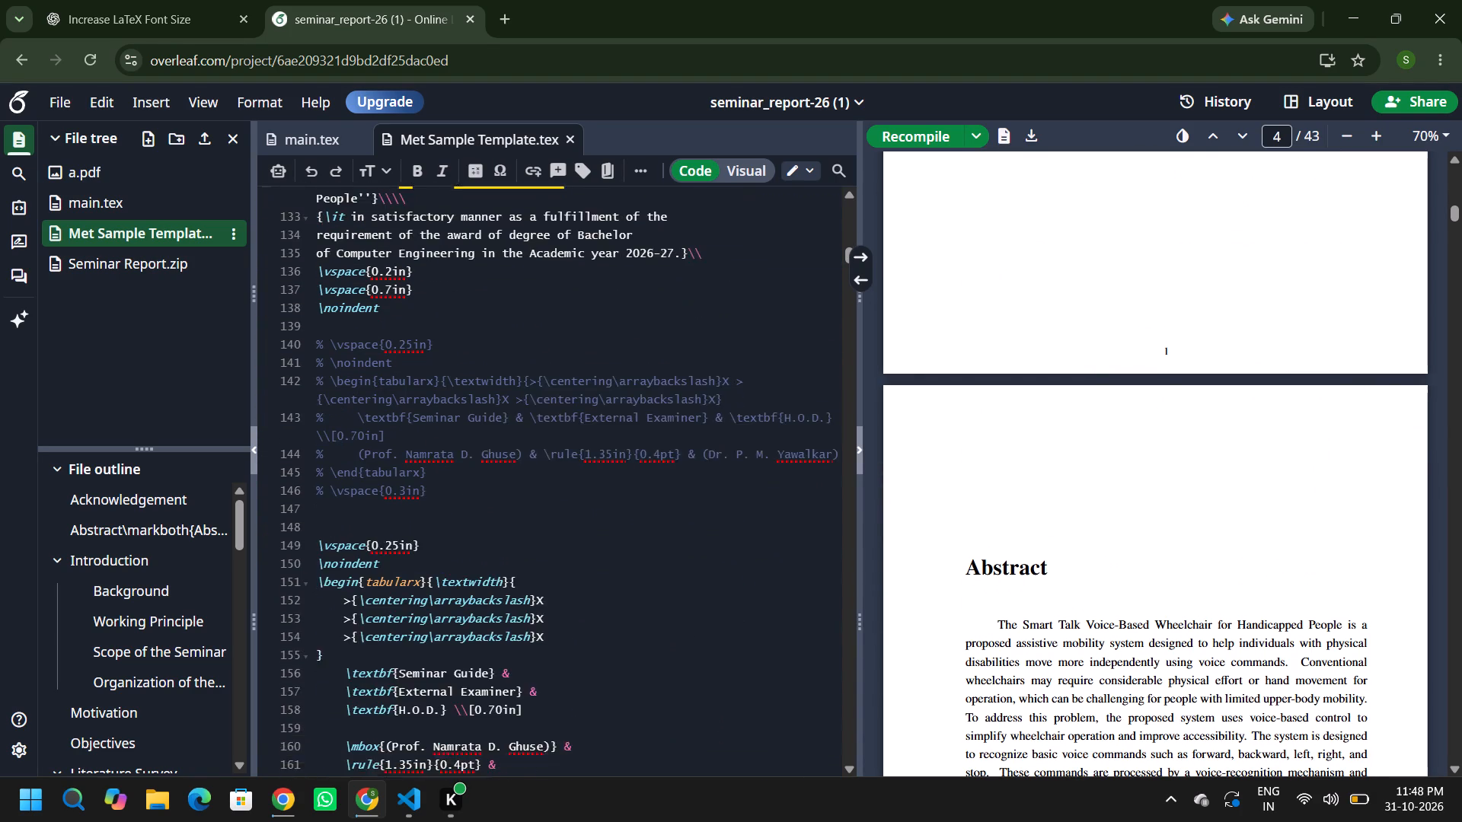
pyautogui.scroll(-2, 687, 495)
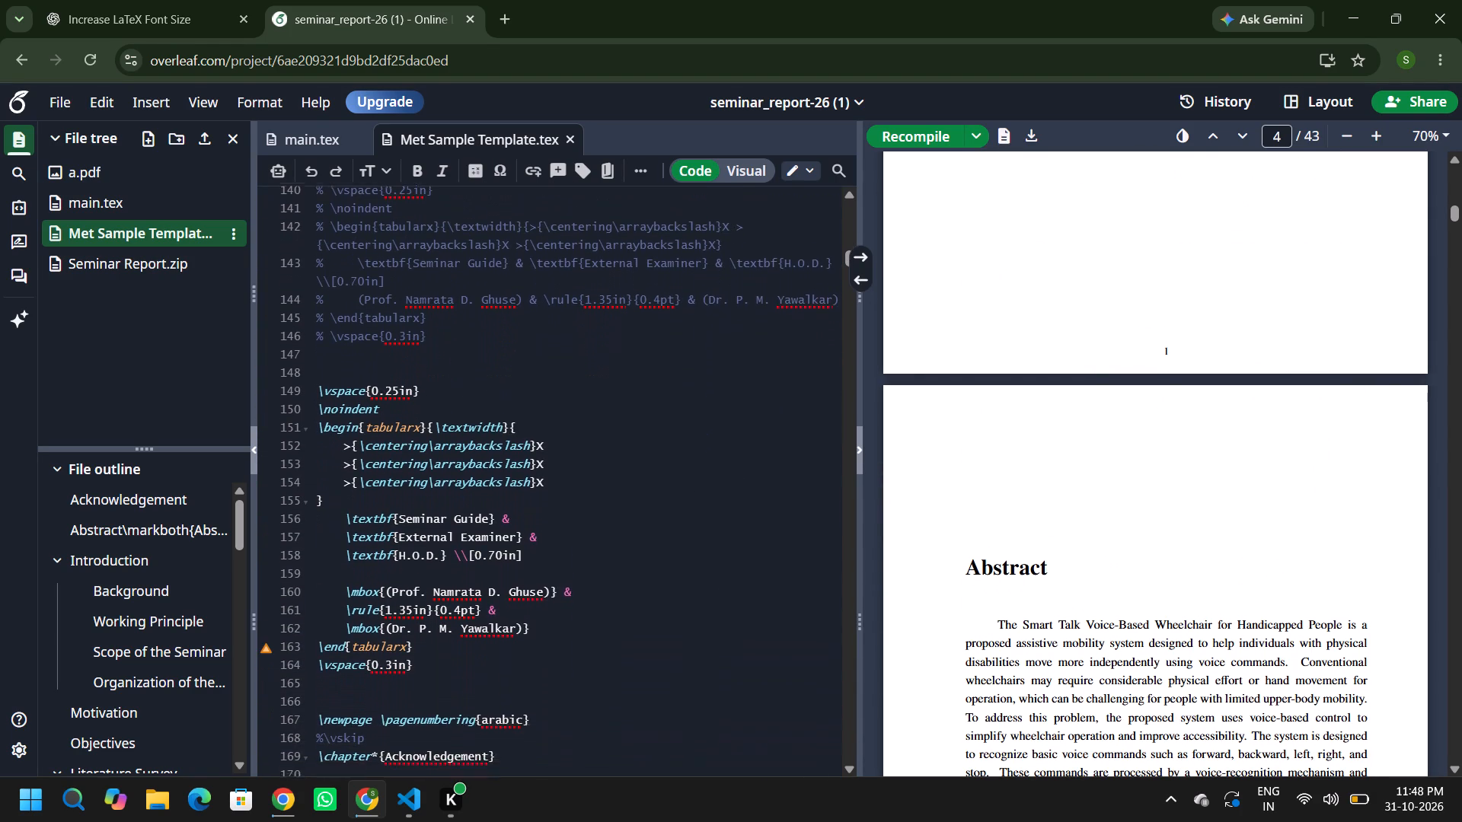
pyautogui.scroll(-4, 687, 495)
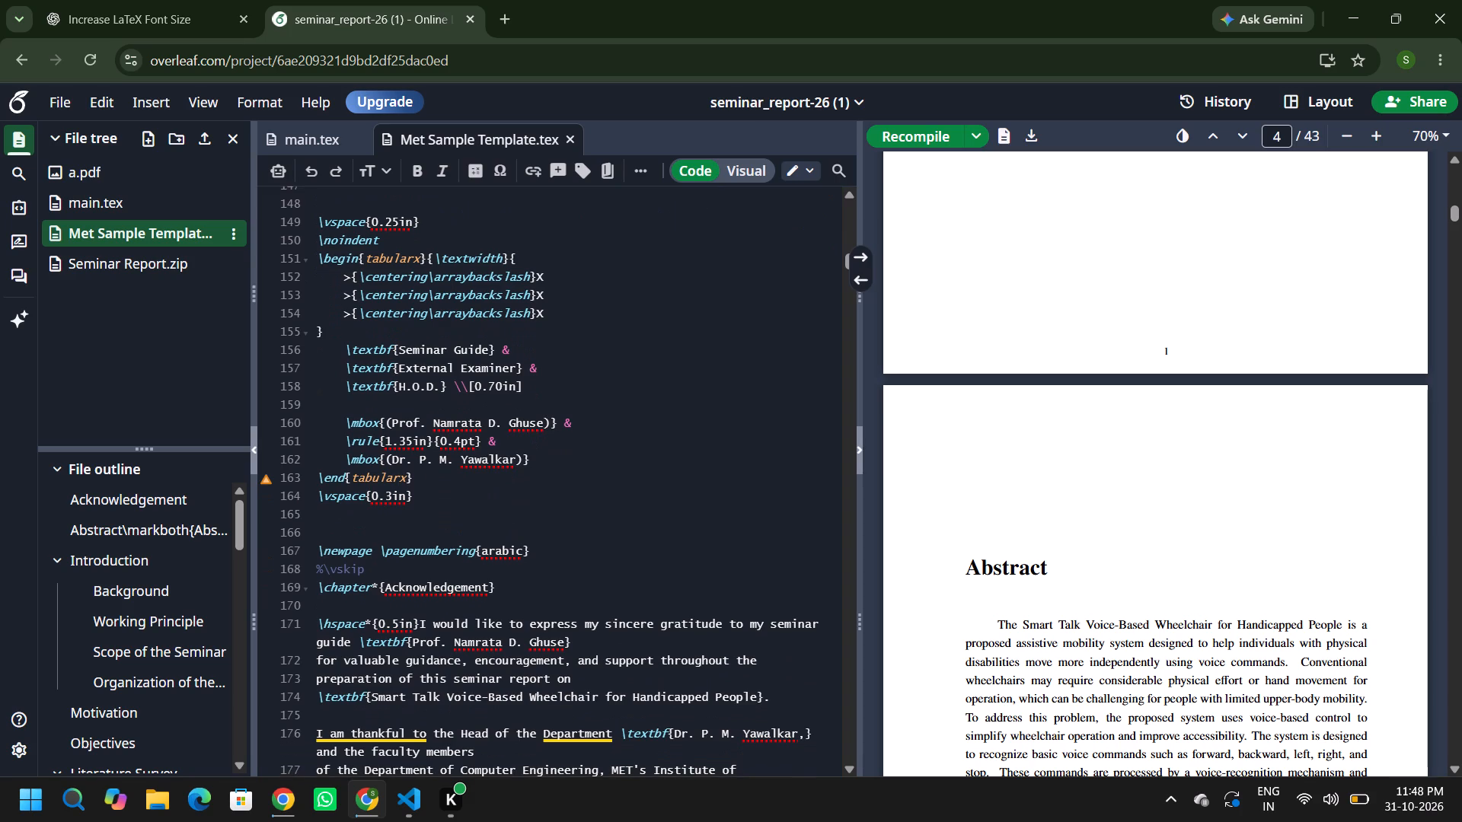
pyautogui.scroll(-2, 687, 495)
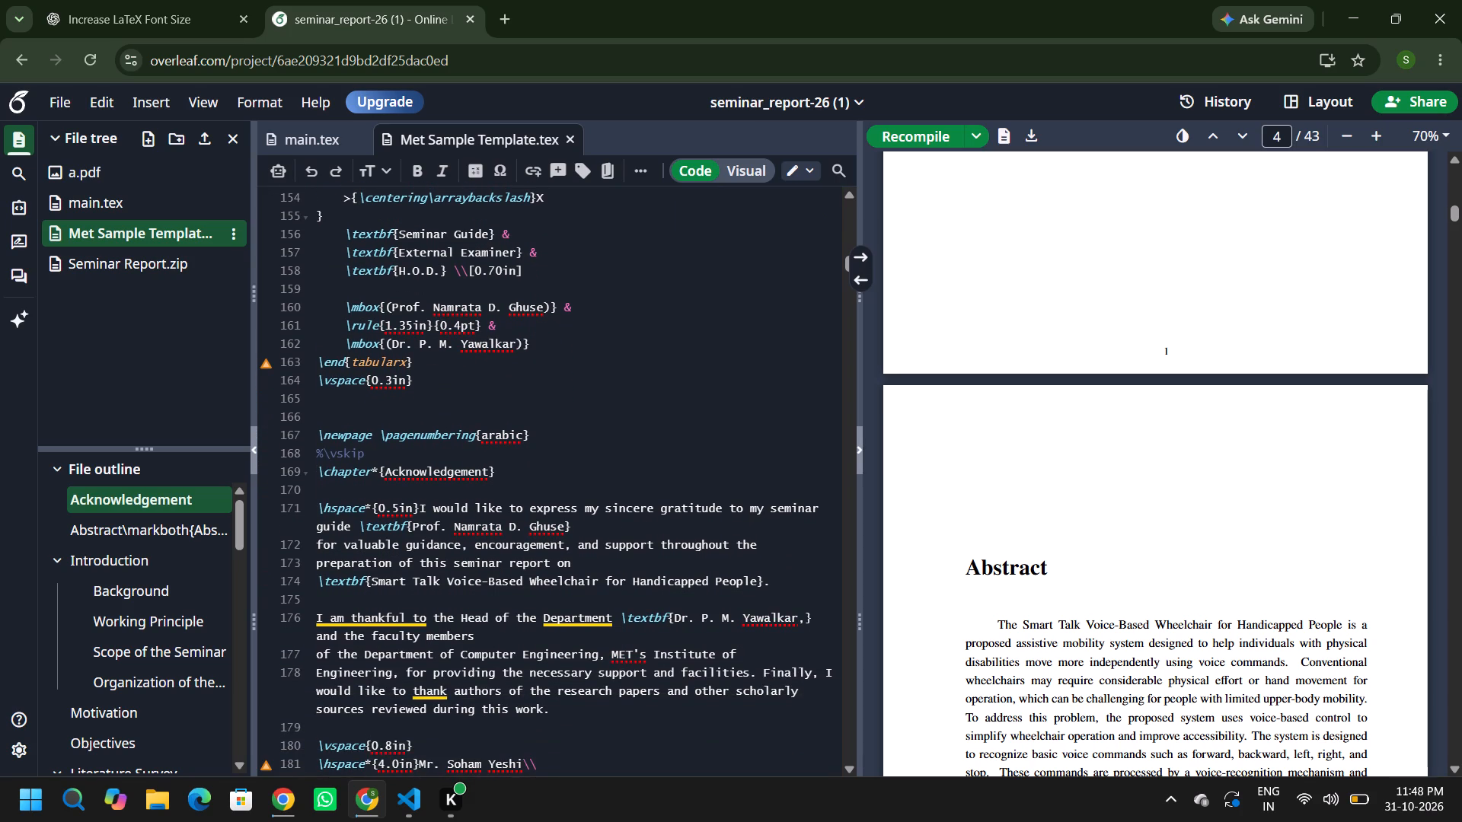
pyautogui.moveTo(318, 432); pyautogui.dragTo(328, 448)
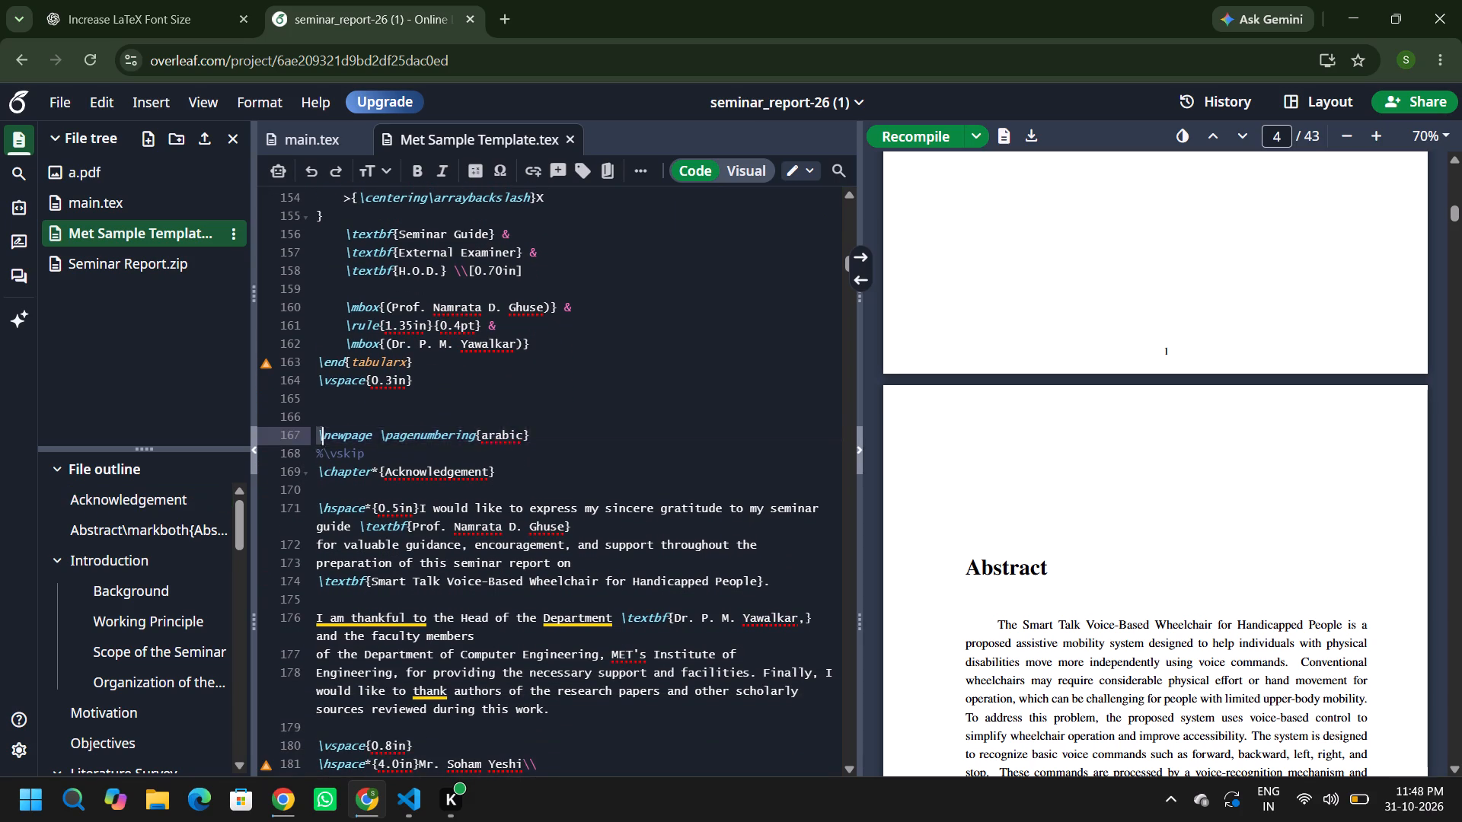
pyautogui.moveTo(328, 448); pyautogui.dragTo(436, 766)
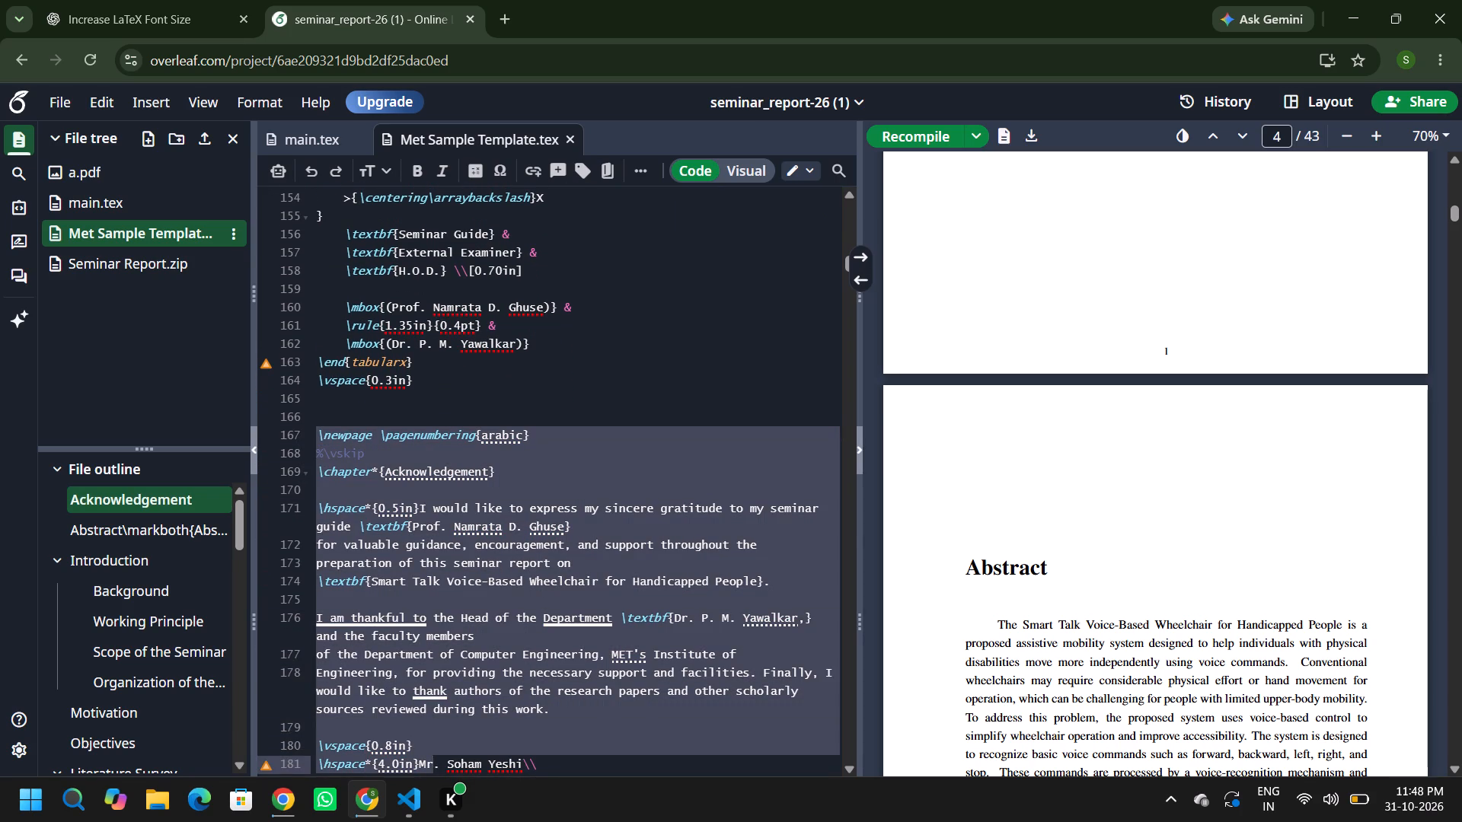
pyautogui.moveTo(436, 766); pyautogui.dragTo(440, 788)
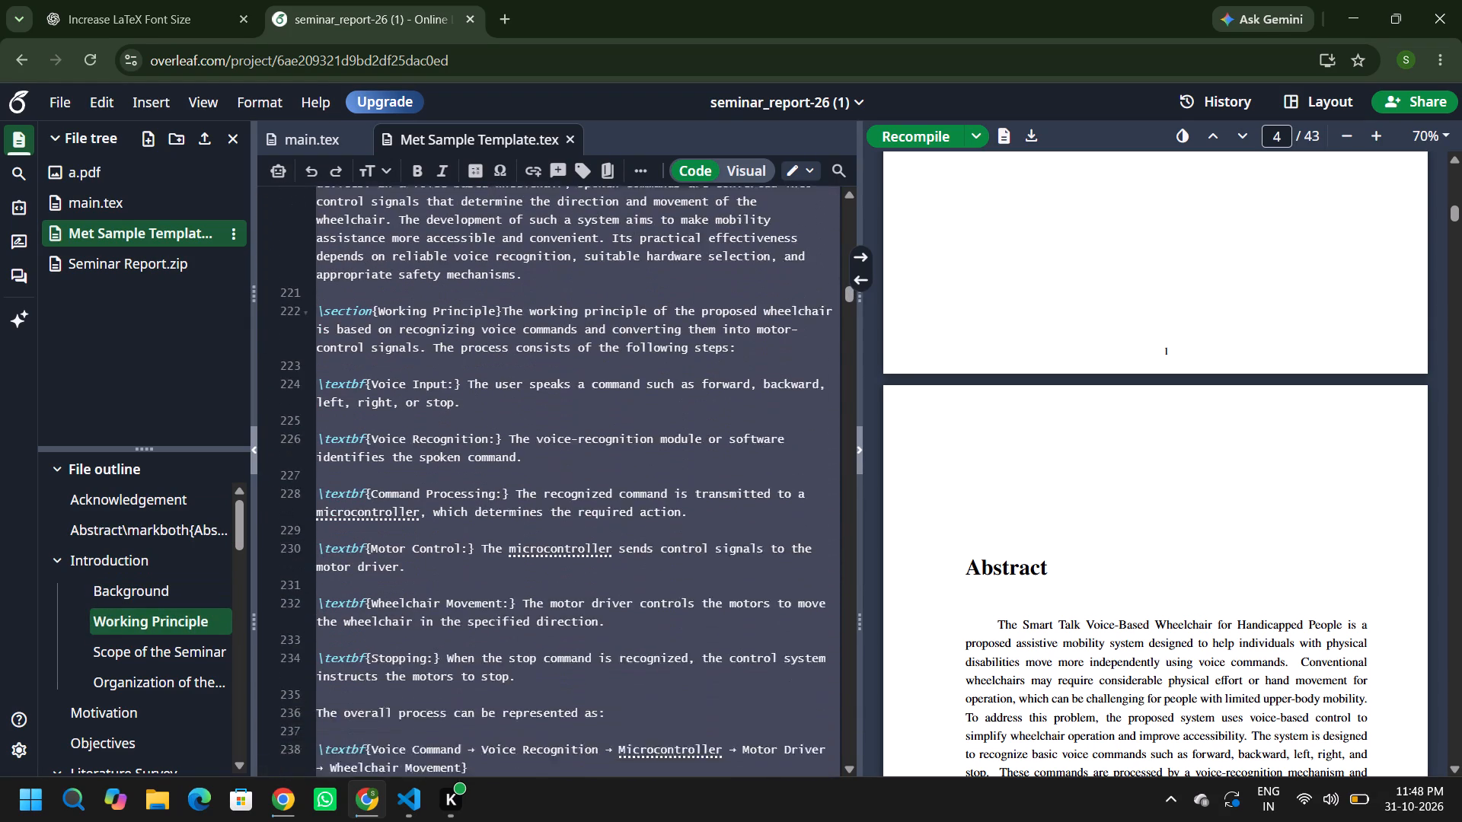
pyautogui.moveTo(440, 788); pyautogui.dragTo(460, 674)
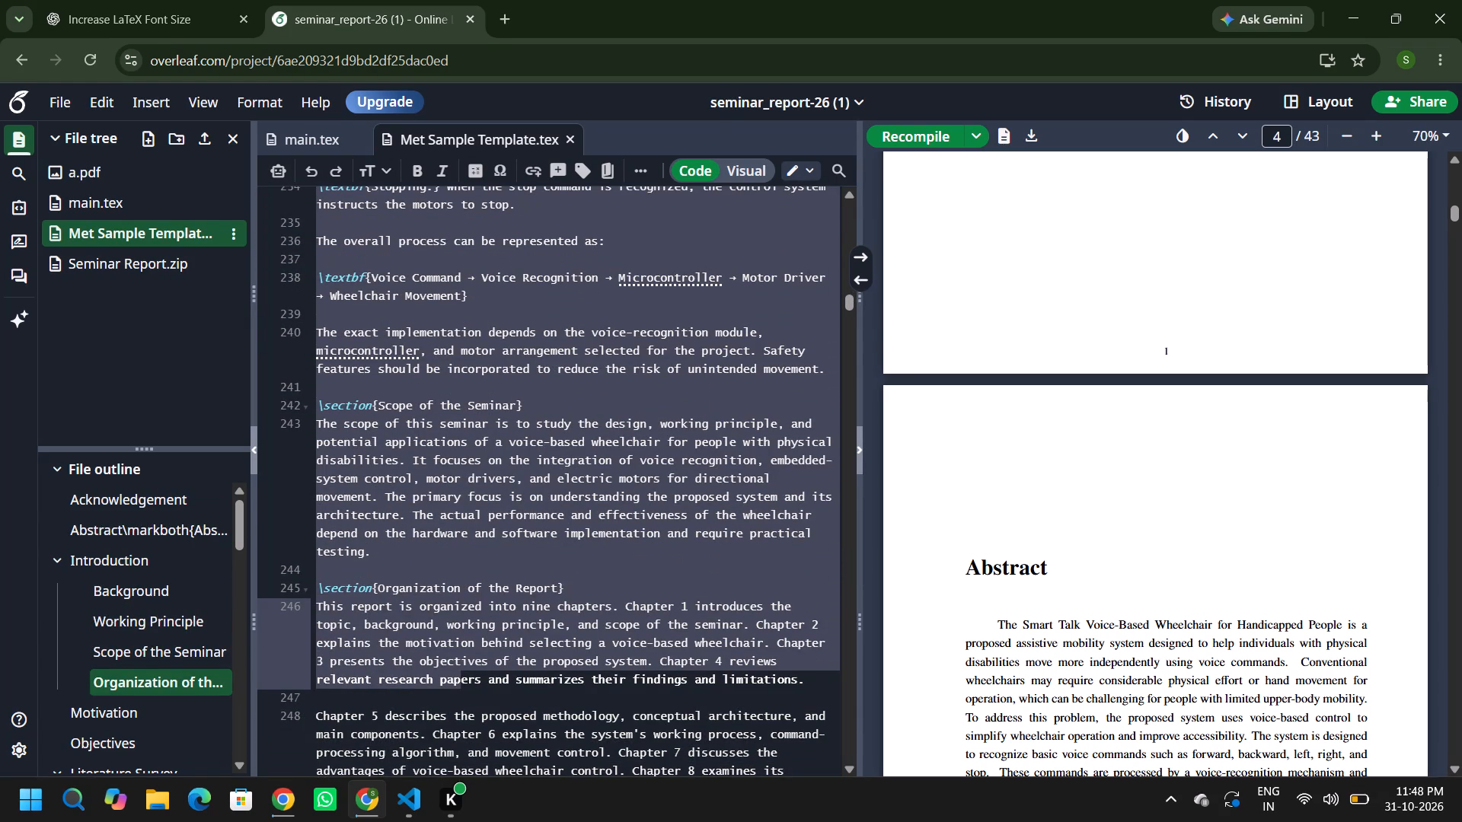
pyautogui.moveTo(460, 674); pyautogui.dragTo(450, 799)
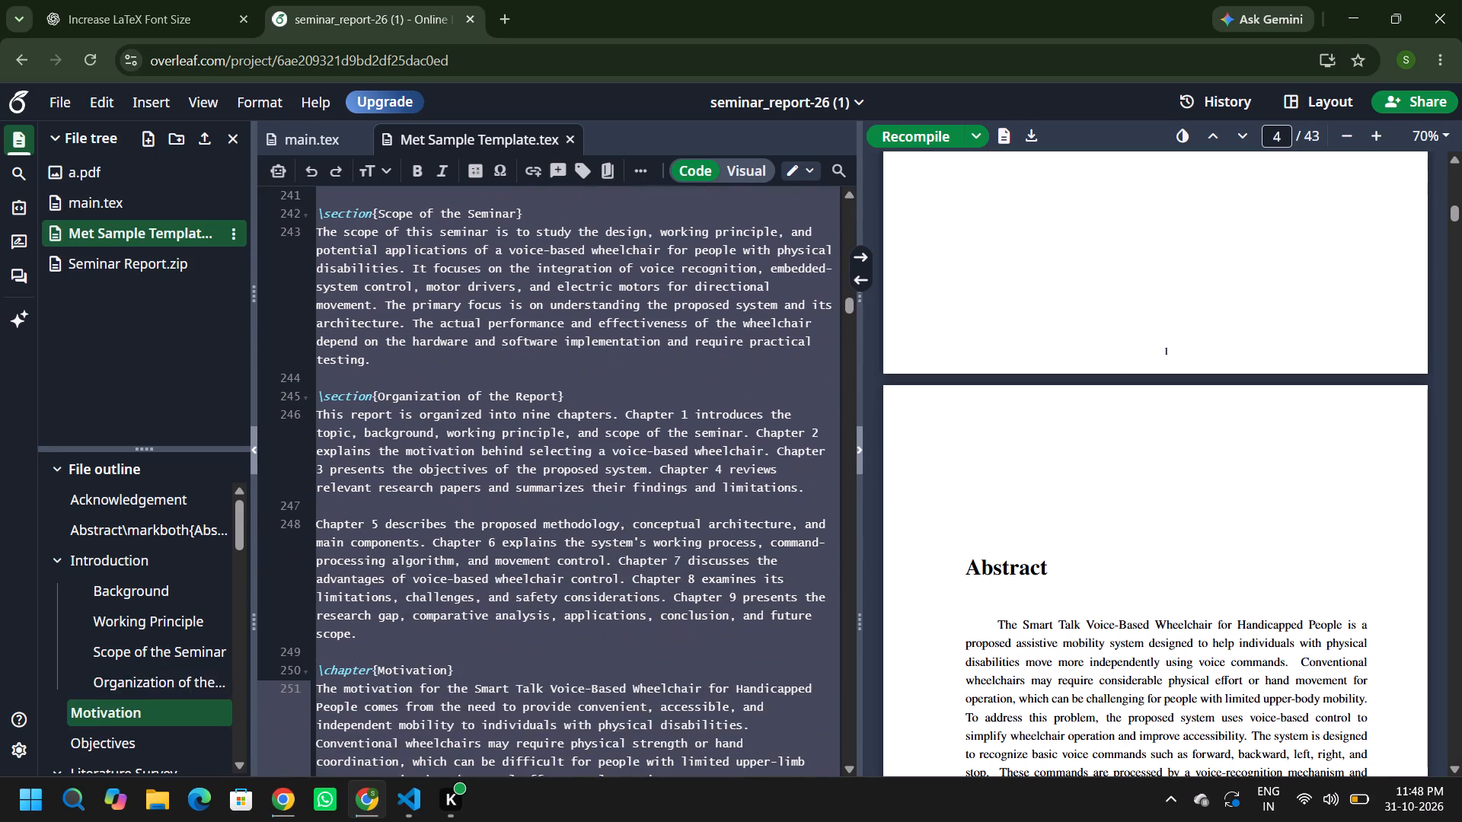
pyautogui.moveTo(450, 799); pyautogui.dragTo(496, 355)
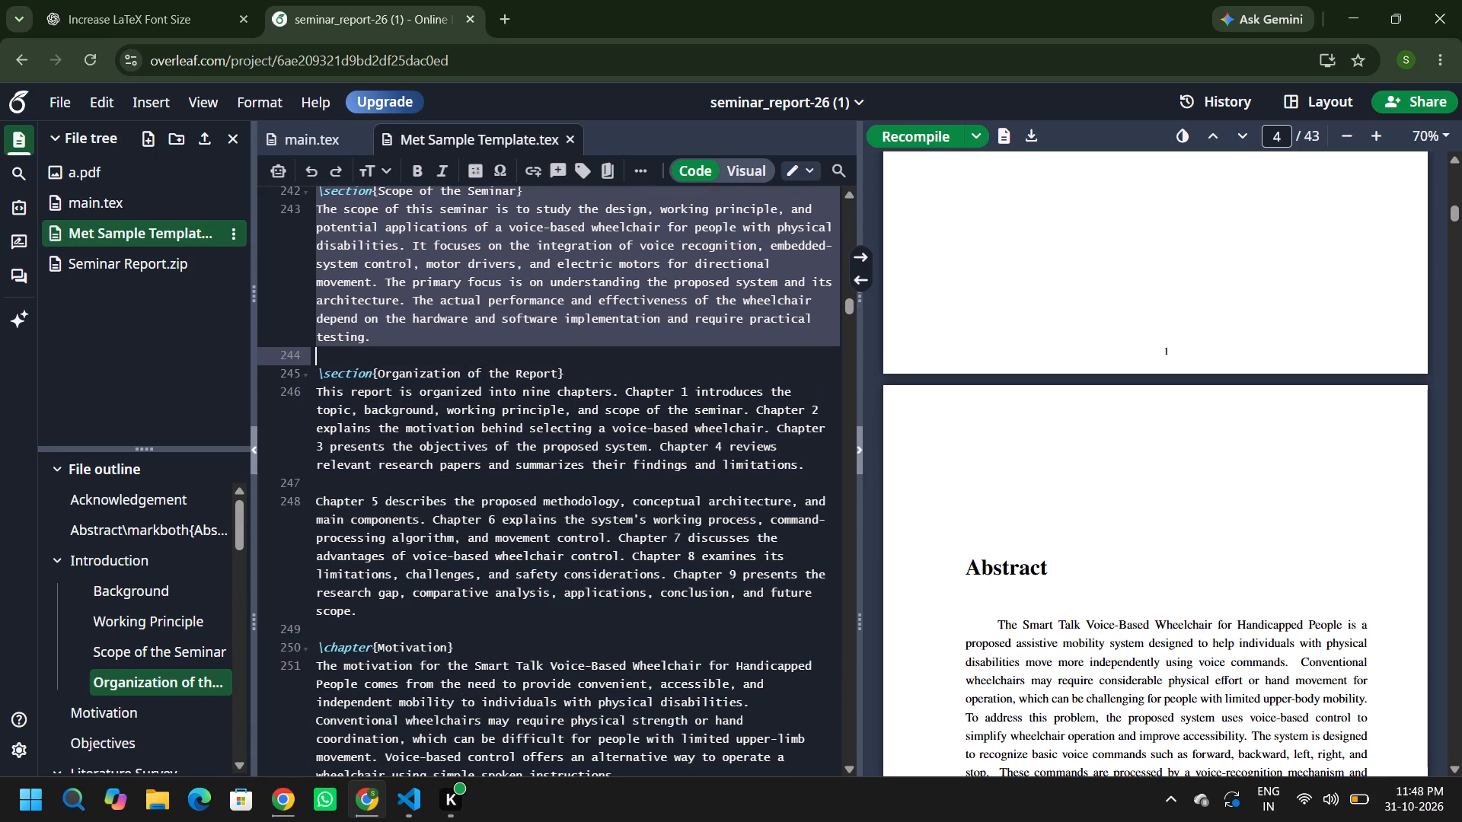
pyautogui.moveTo(496, 355); pyautogui.dragTo(578, 136)
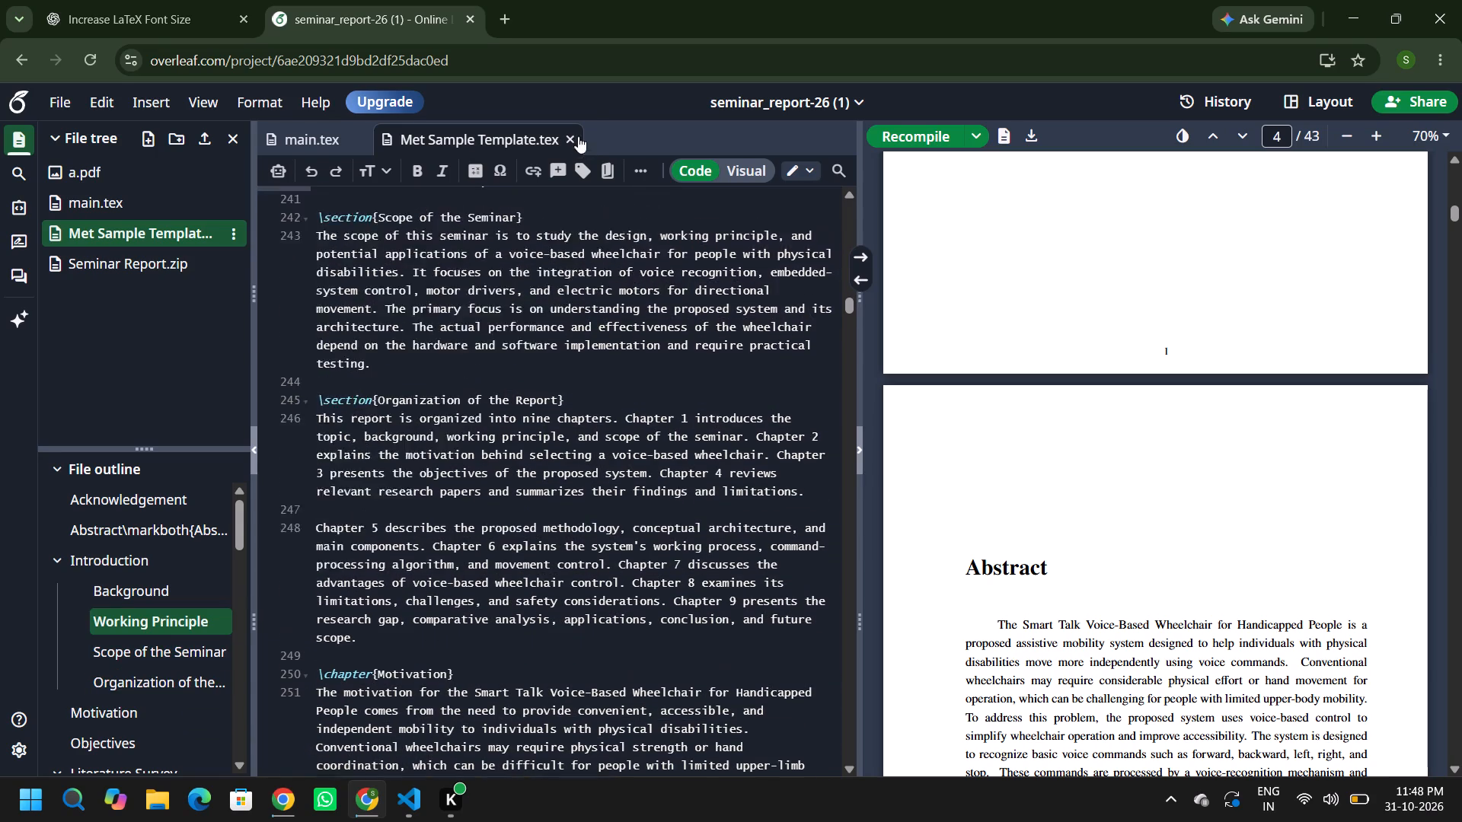
pyautogui.moveTo(578, 136); pyautogui.dragTo(519, 308)
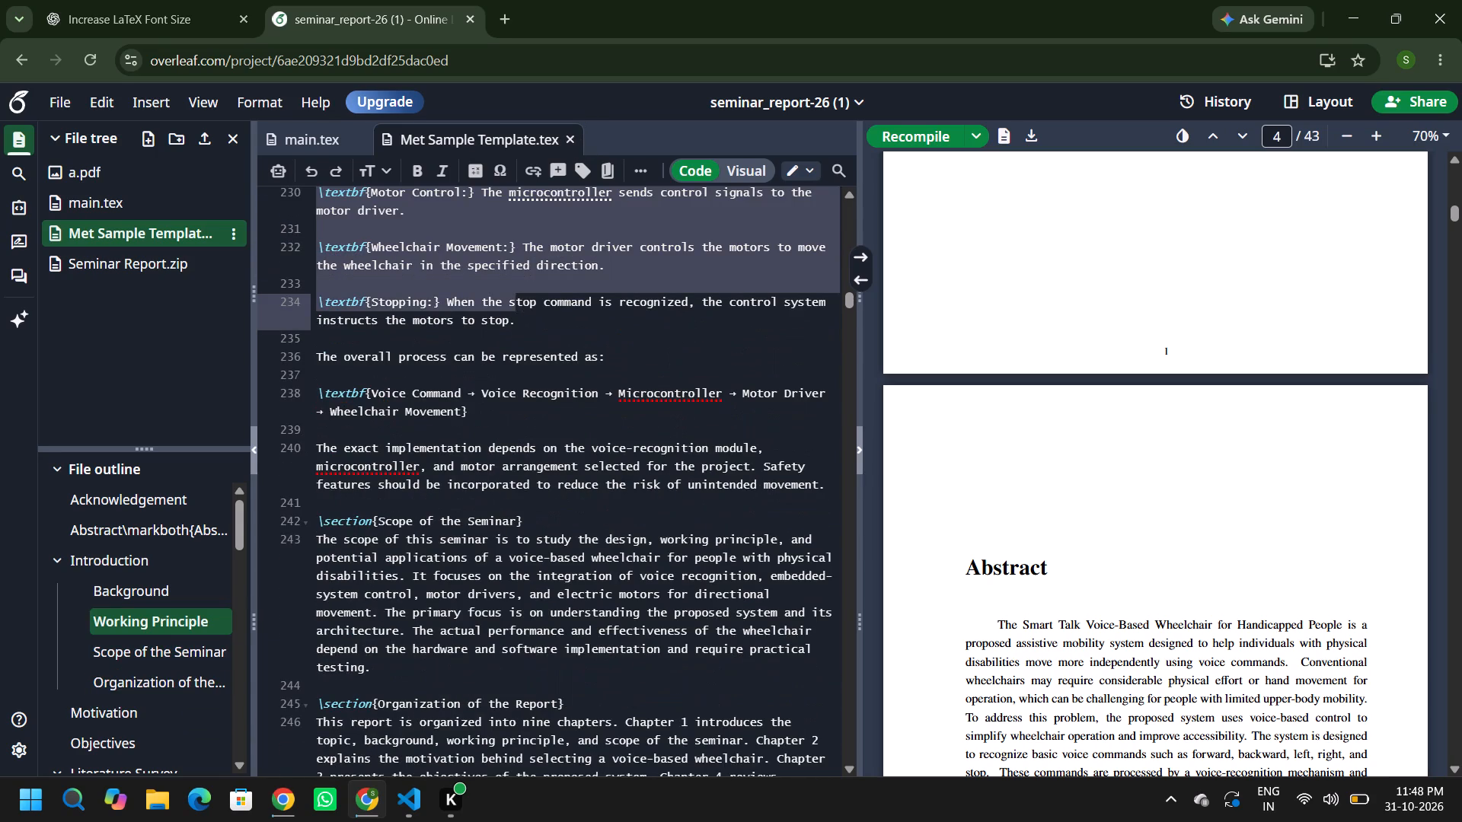
pyautogui.moveTo(519, 308); pyautogui.dragTo(539, 301)
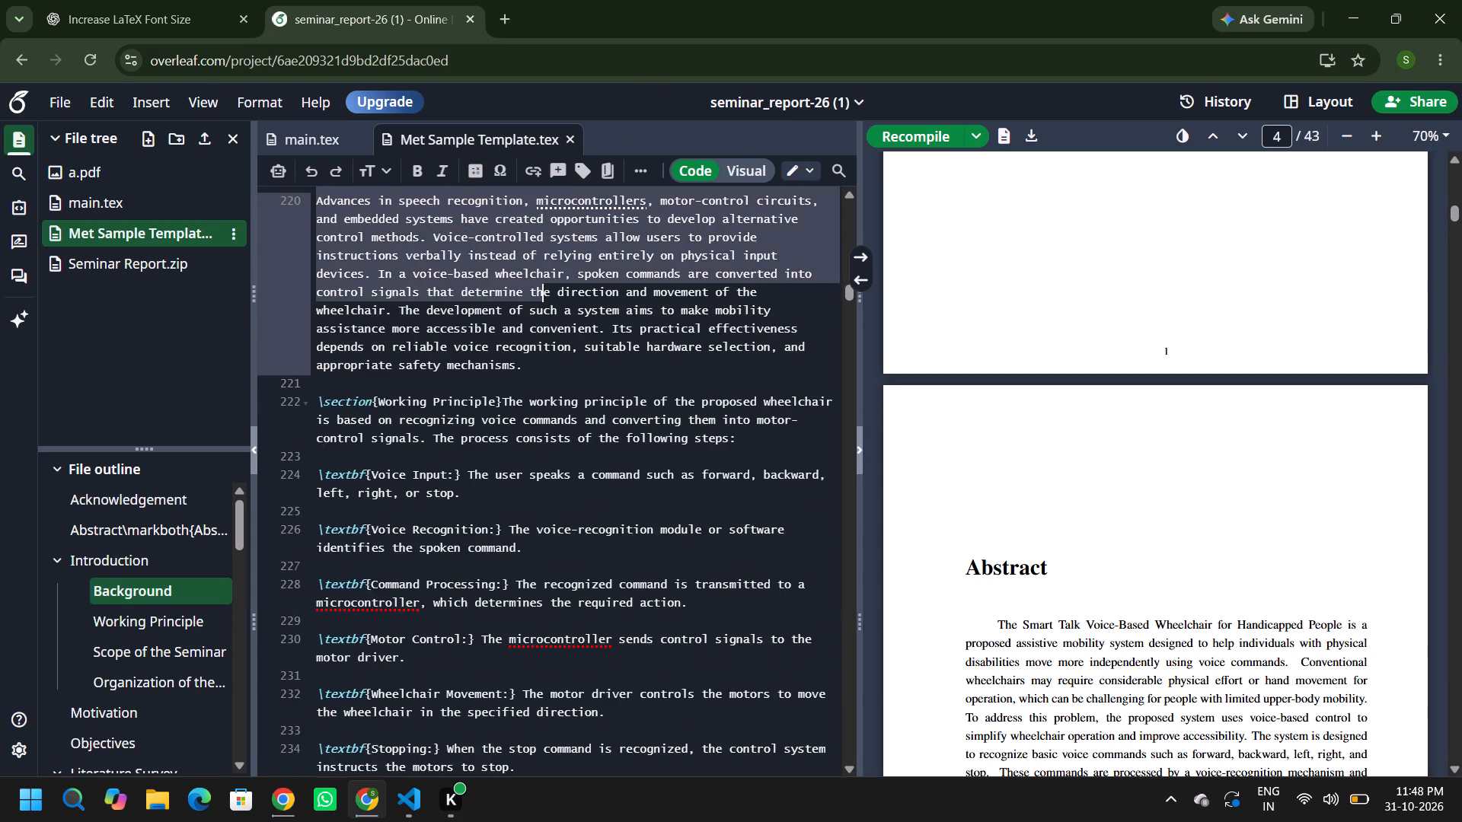
pyautogui.moveTo(539, 301); pyautogui.dragTo(529, 282)
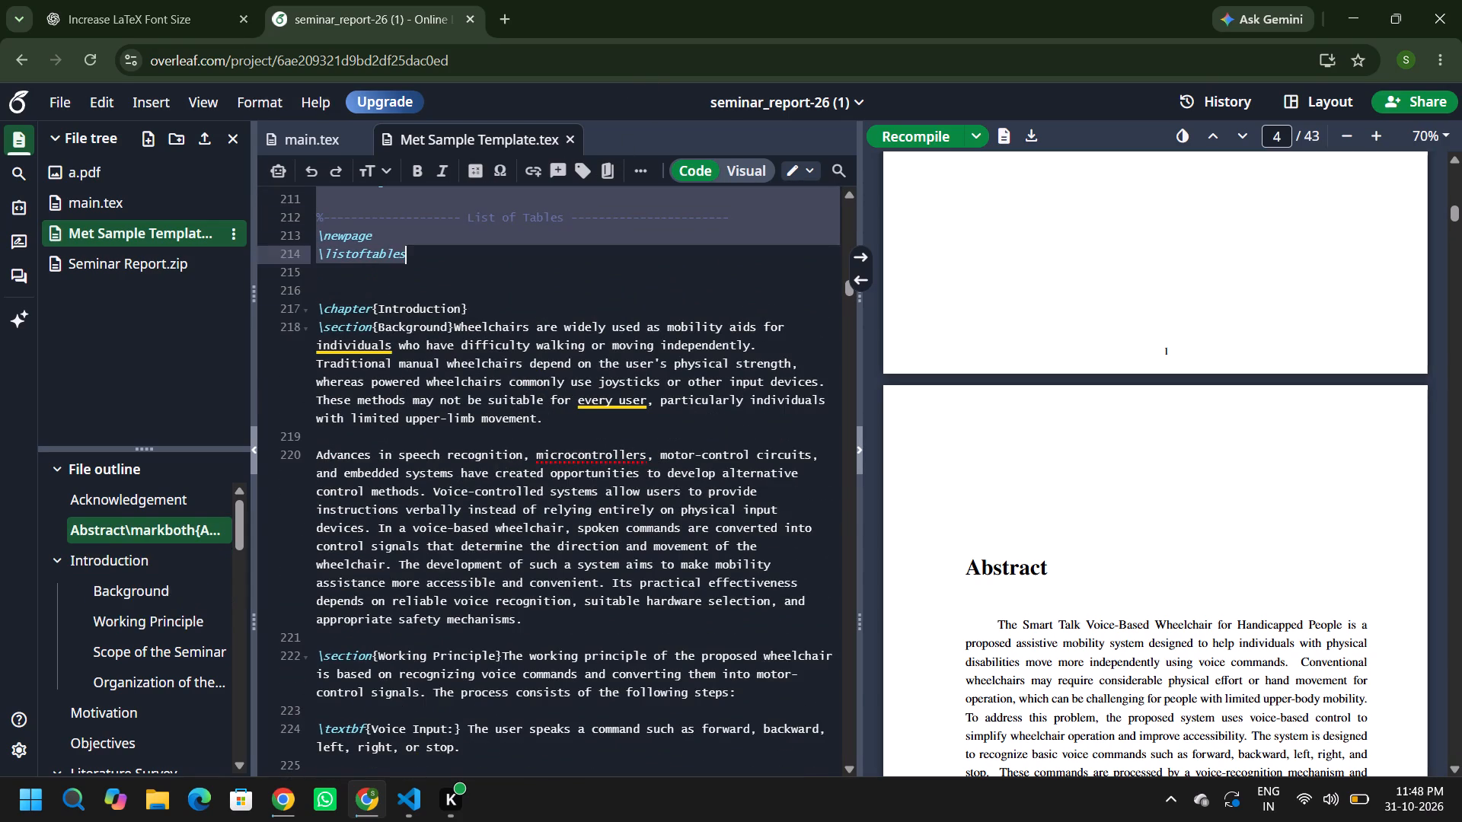
pyautogui.moveTo(529, 282); pyautogui.dragTo(435, 286)
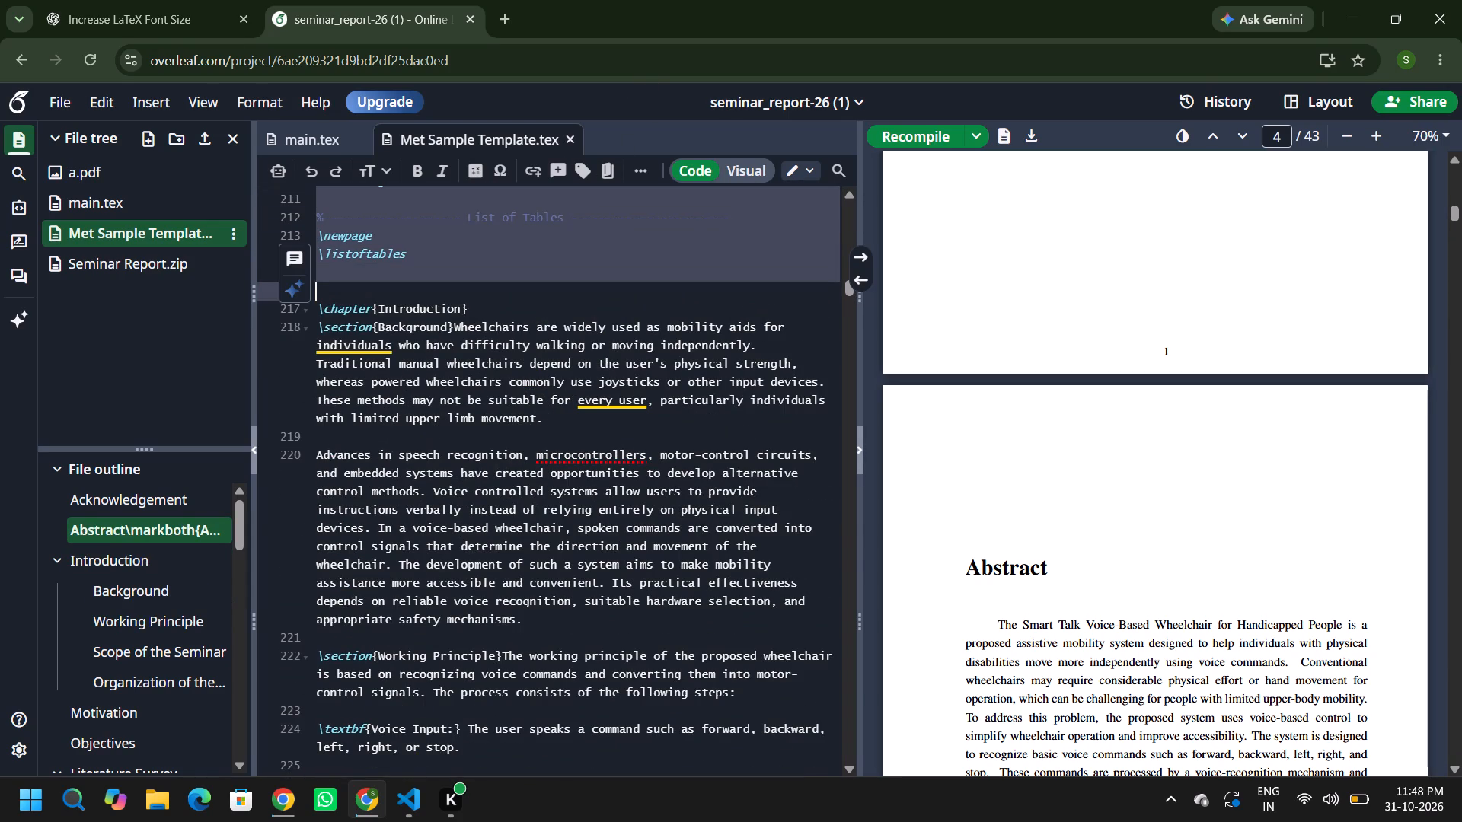
pyautogui.hotkey('ctrl', 'c')
pyautogui.hotkey('ctrl', 'c')
pyautogui.hotkey('ctrl', 'c')
pyautogui.click(435, 286)
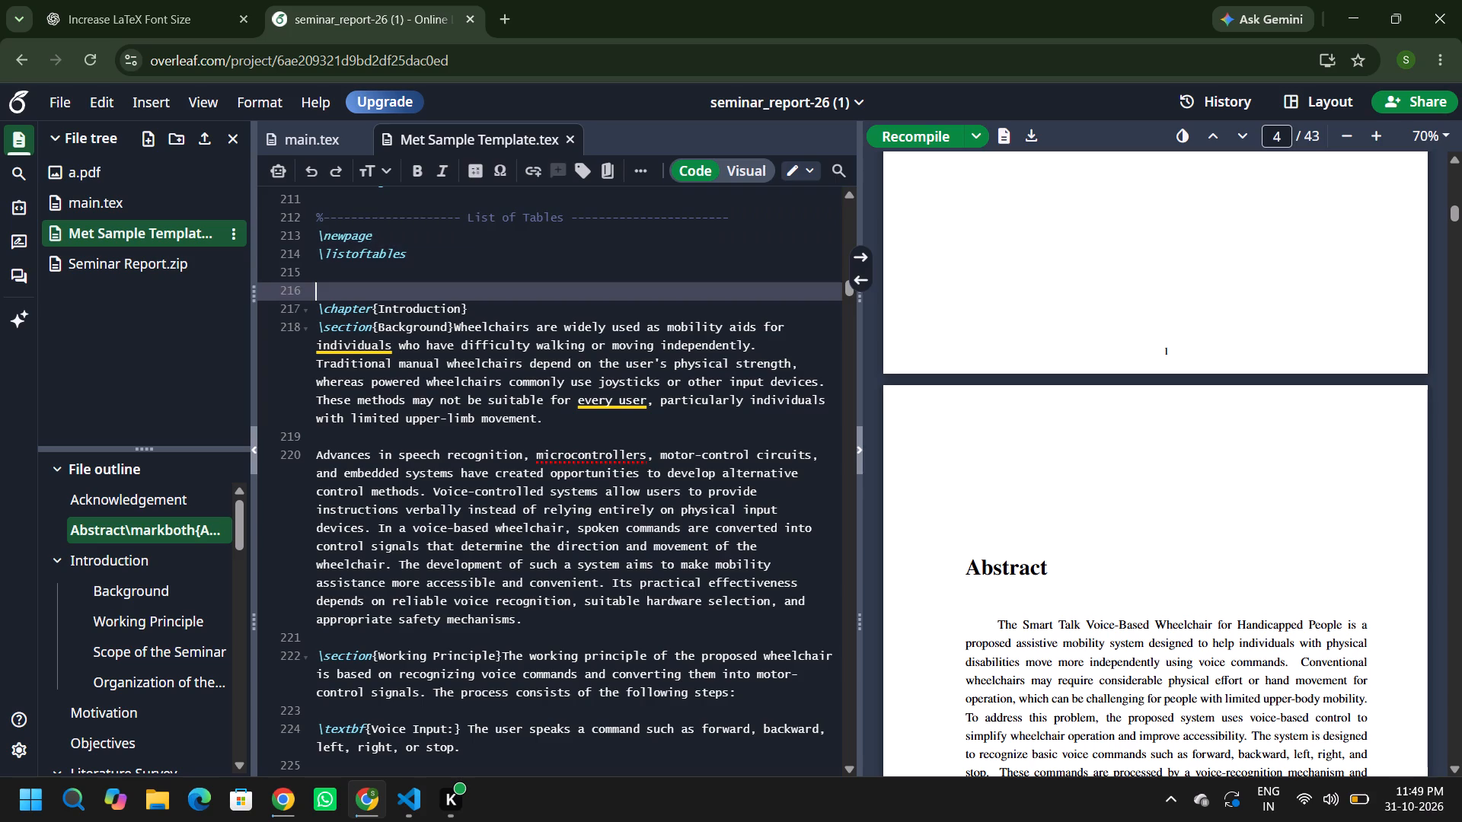
pyautogui.scroll(-2, 1123, 400)
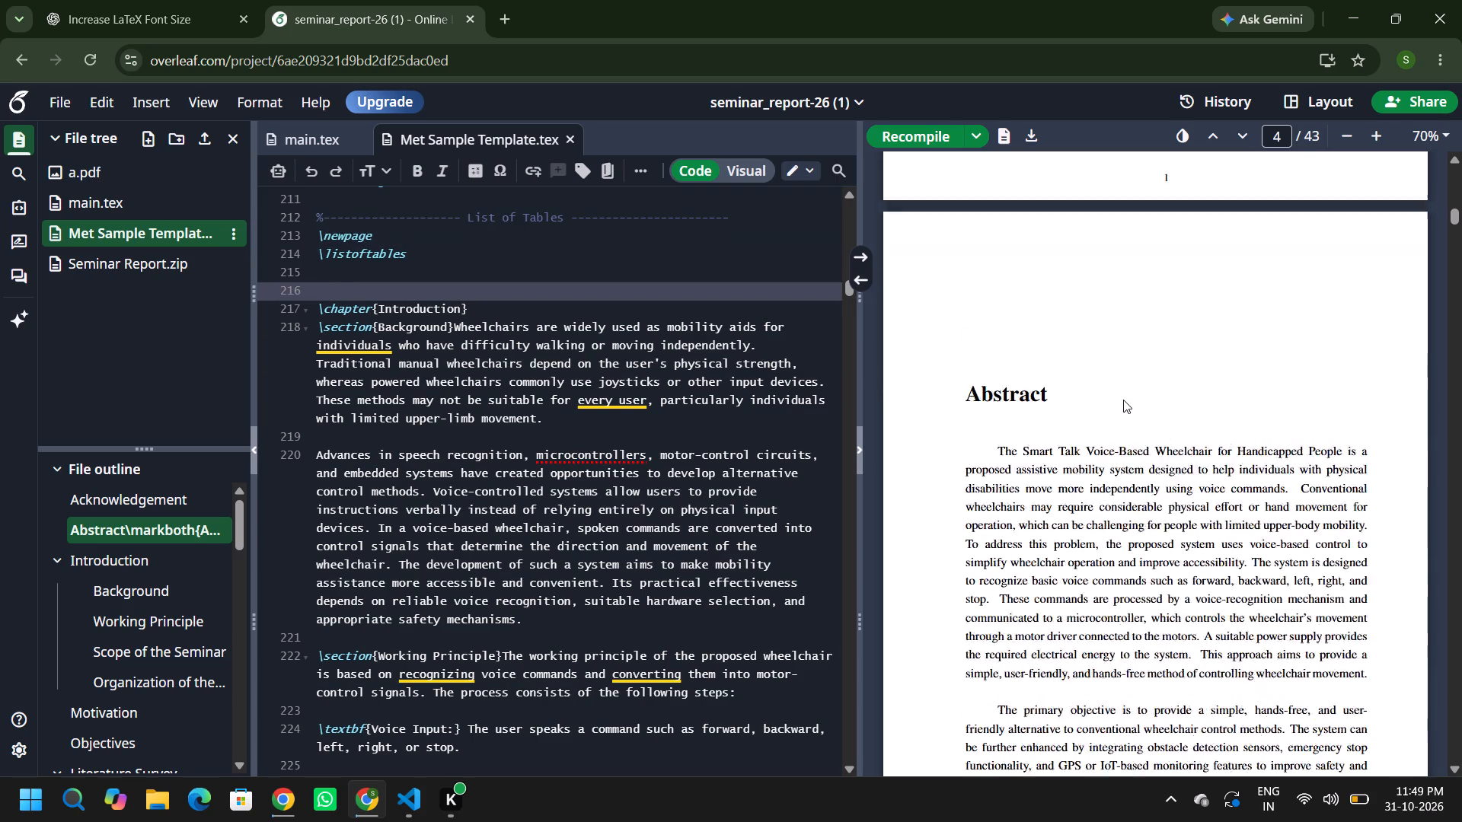
pyautogui.scroll(-11, 1123, 400)
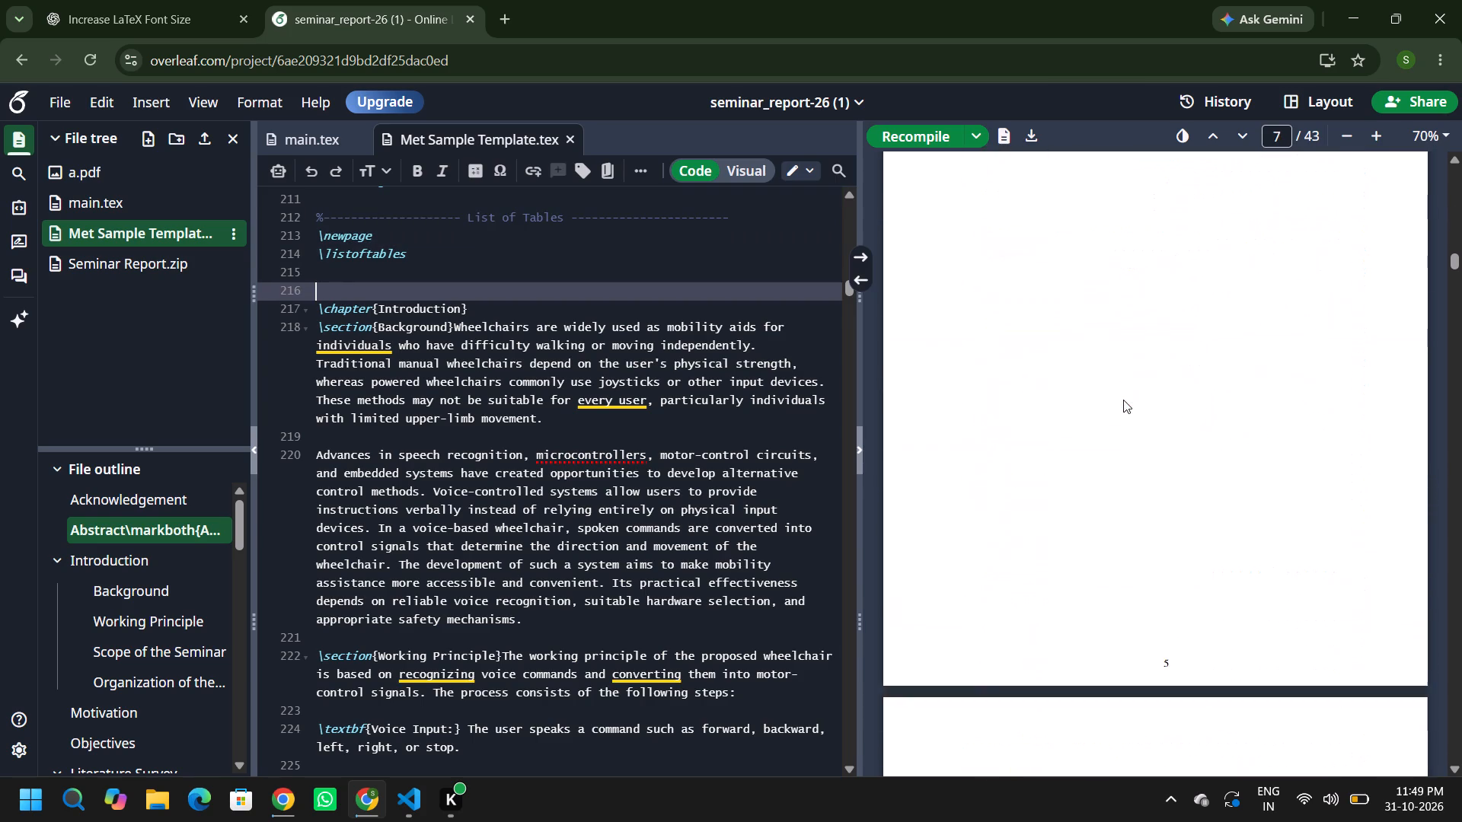
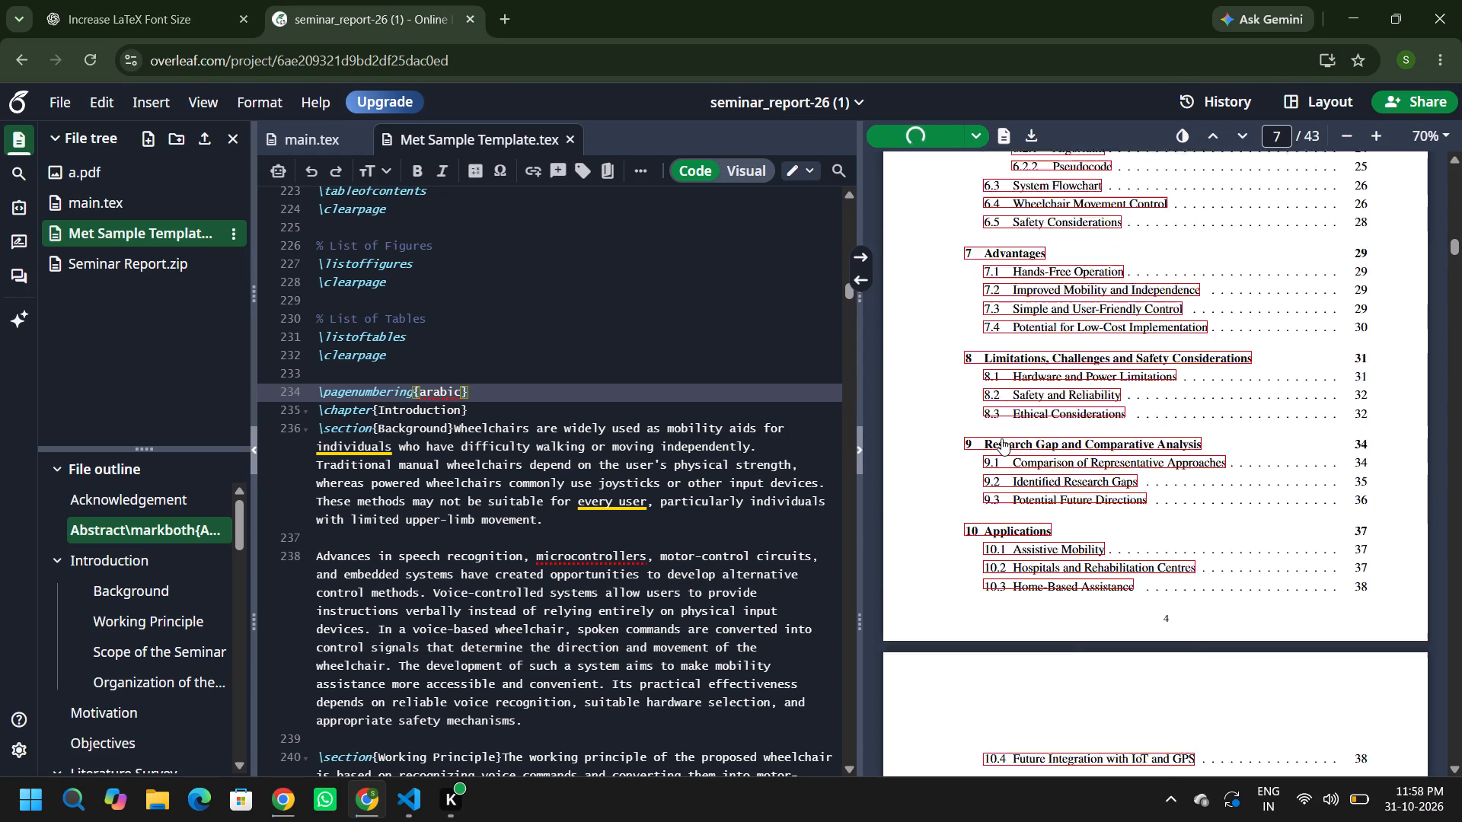
pyautogui.scroll(6, 1001, 438)
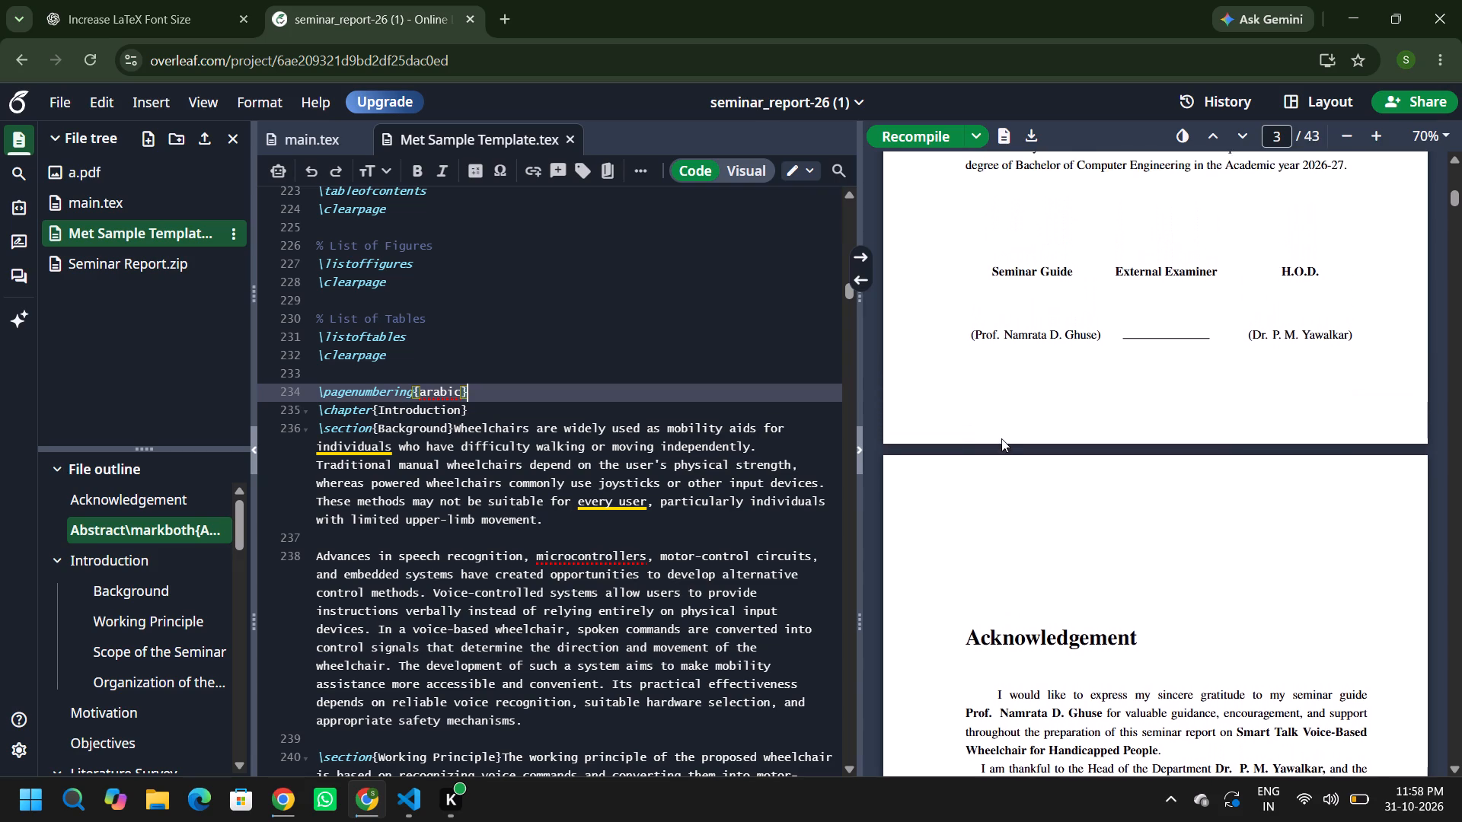
pyautogui.scroll(4, 1001, 438)
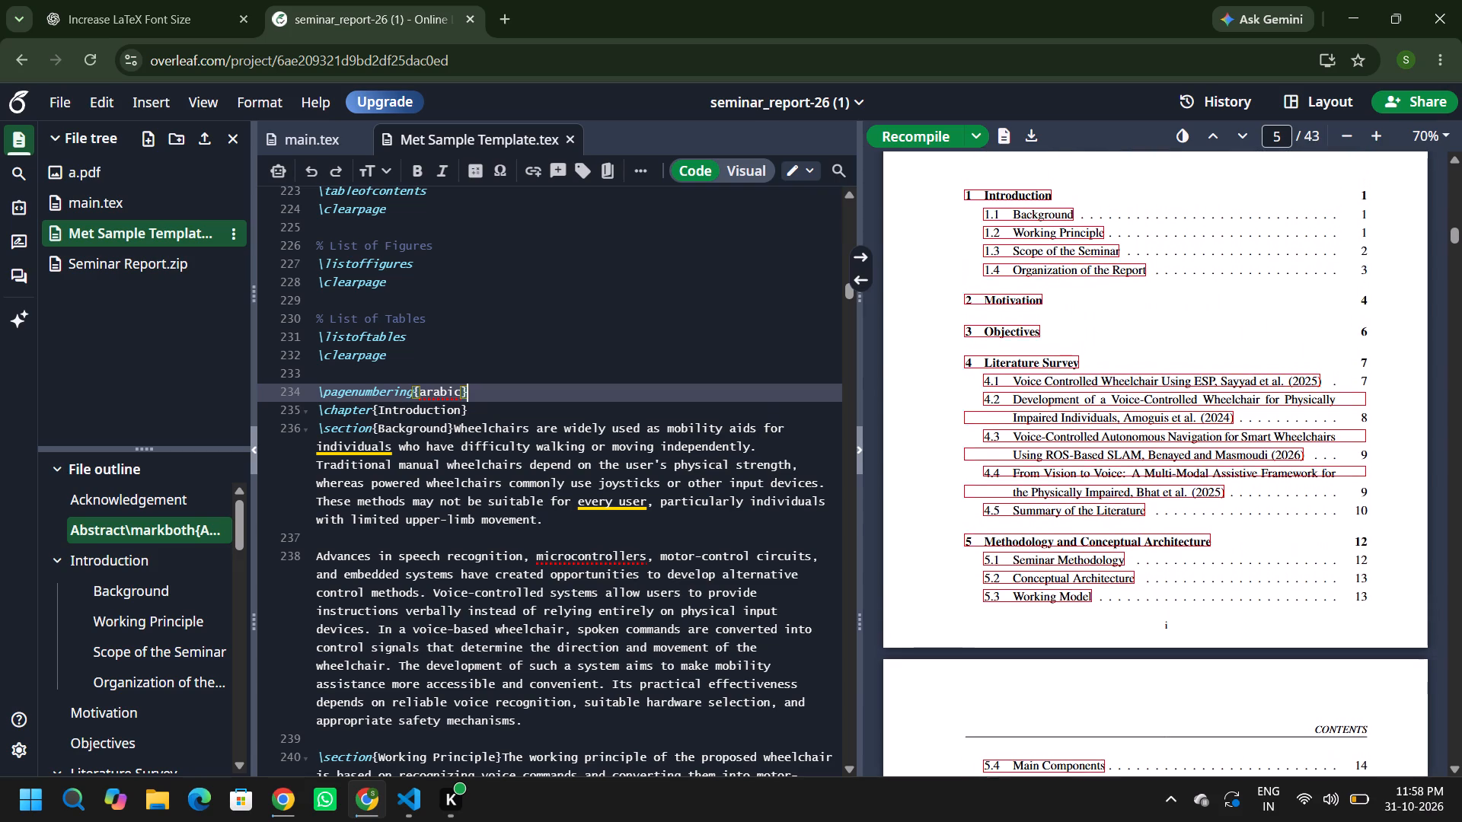
pyautogui.scroll(10, 1001, 438)
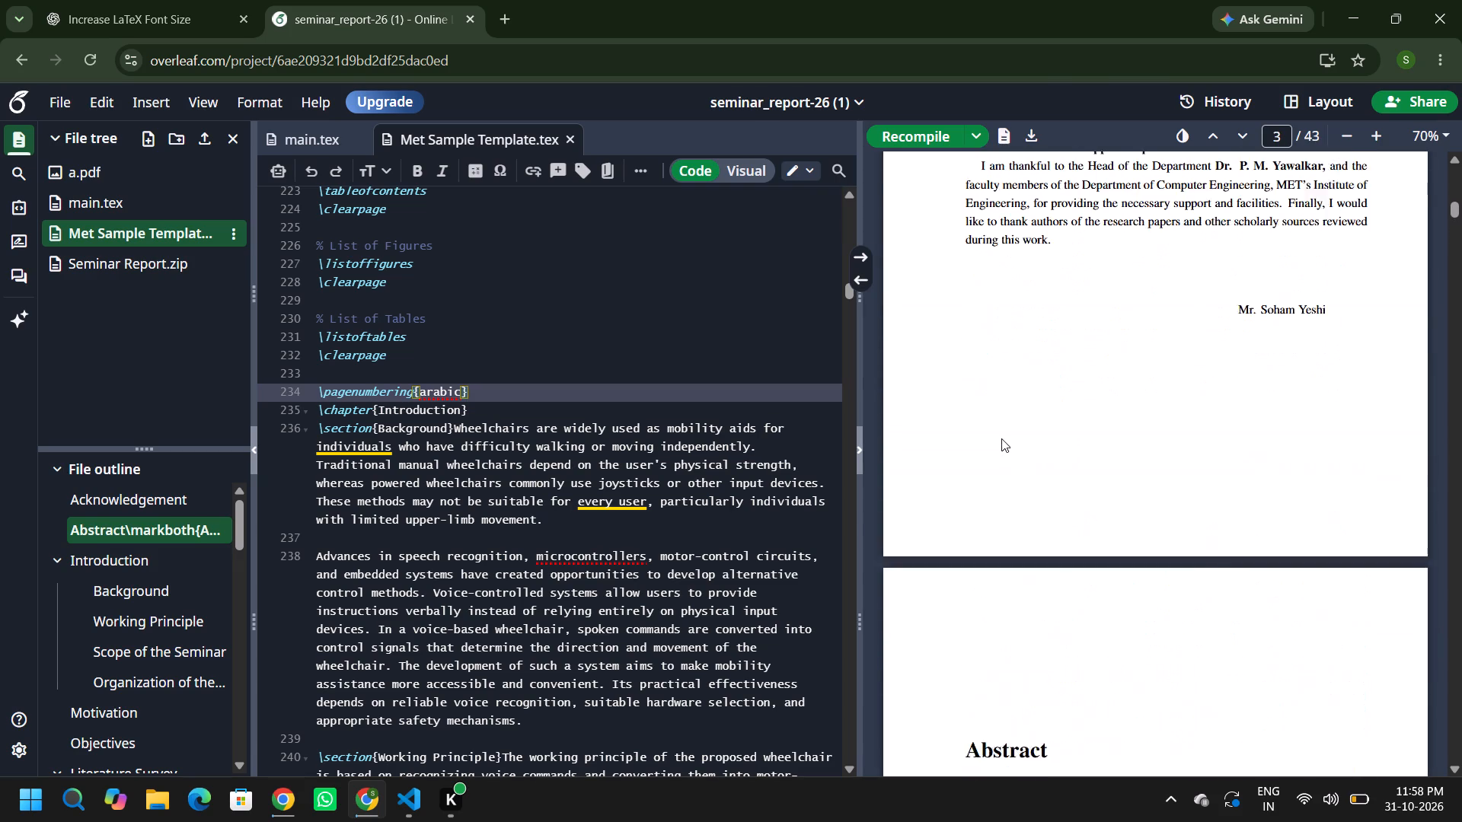
pyautogui.scroll(4, 1001, 438)
pyautogui.scroll(-1, 1001, 438)
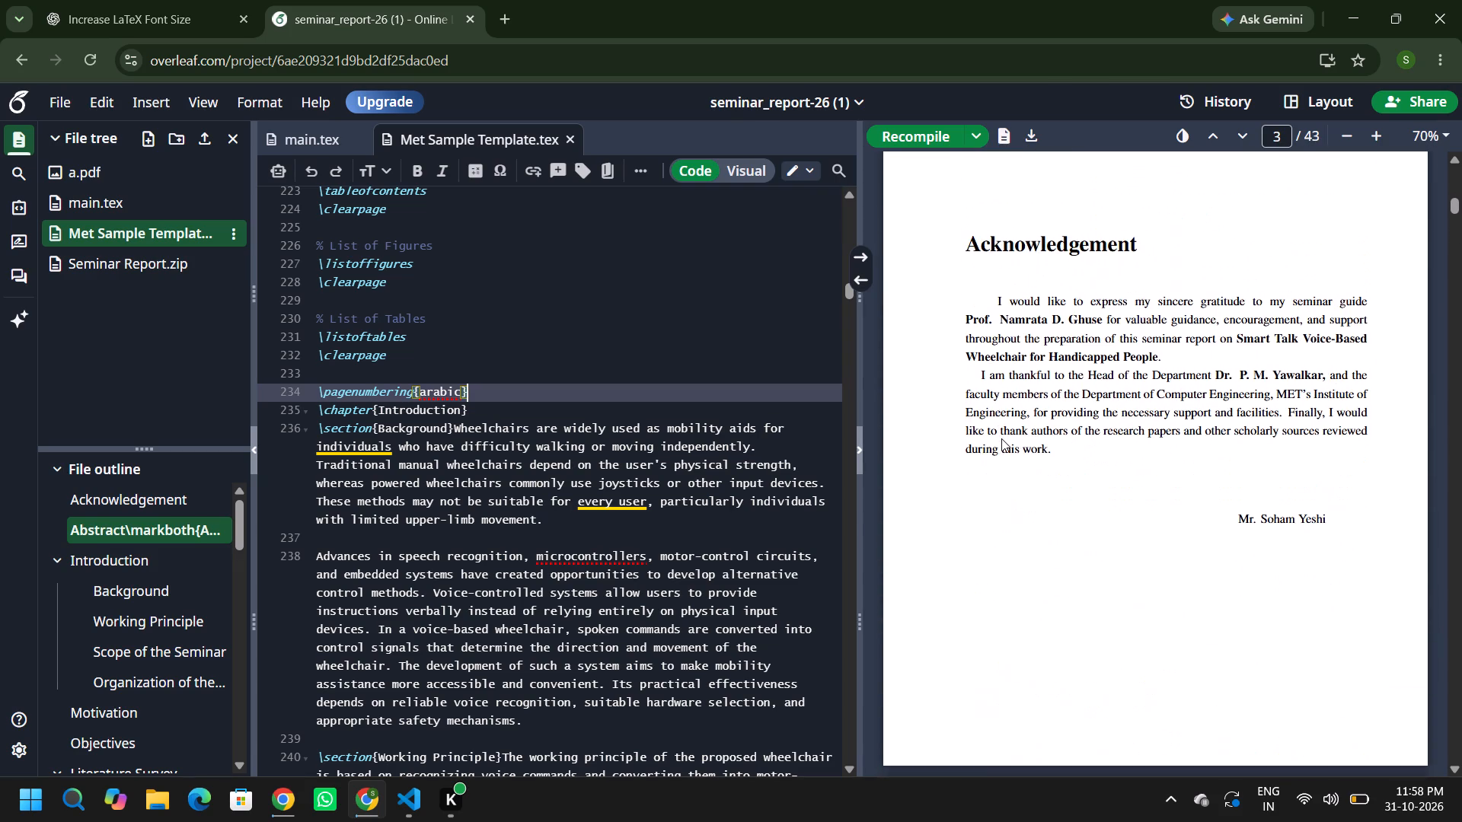
pyautogui.scroll(-9, 1001, 438)
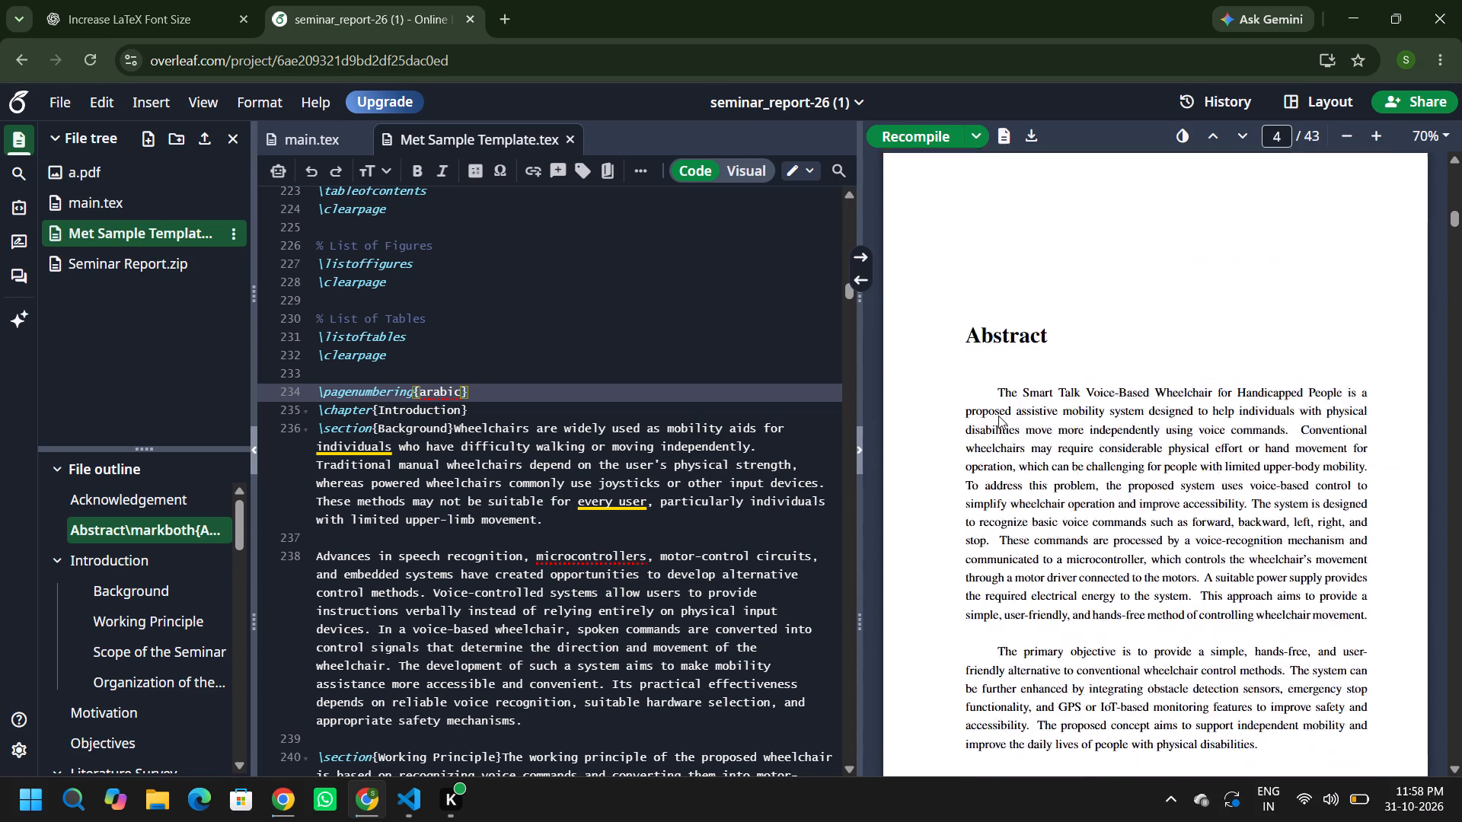
pyautogui.scroll(-6, 998, 416)
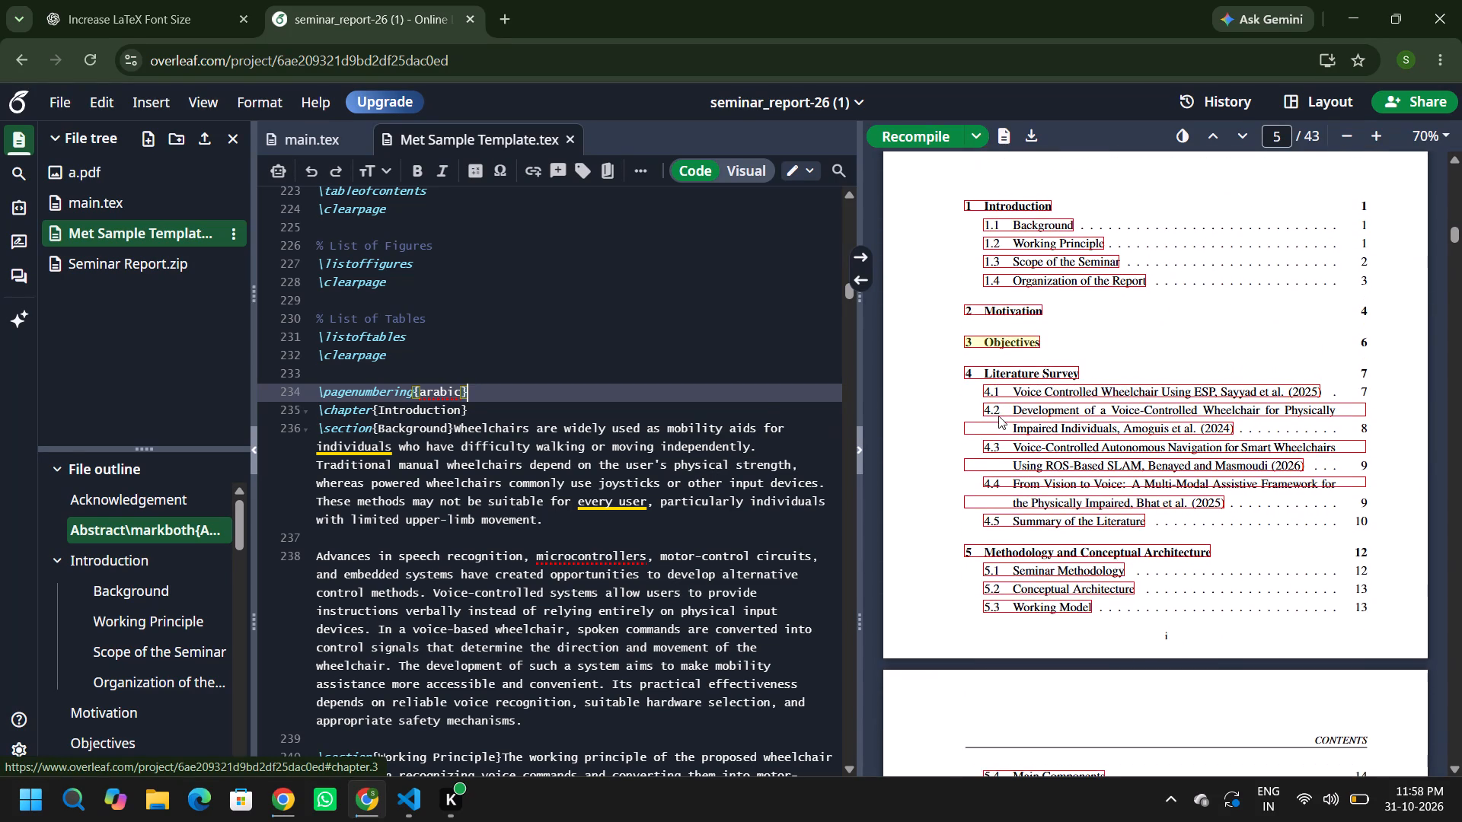
pyautogui.scroll(-8, 998, 416)
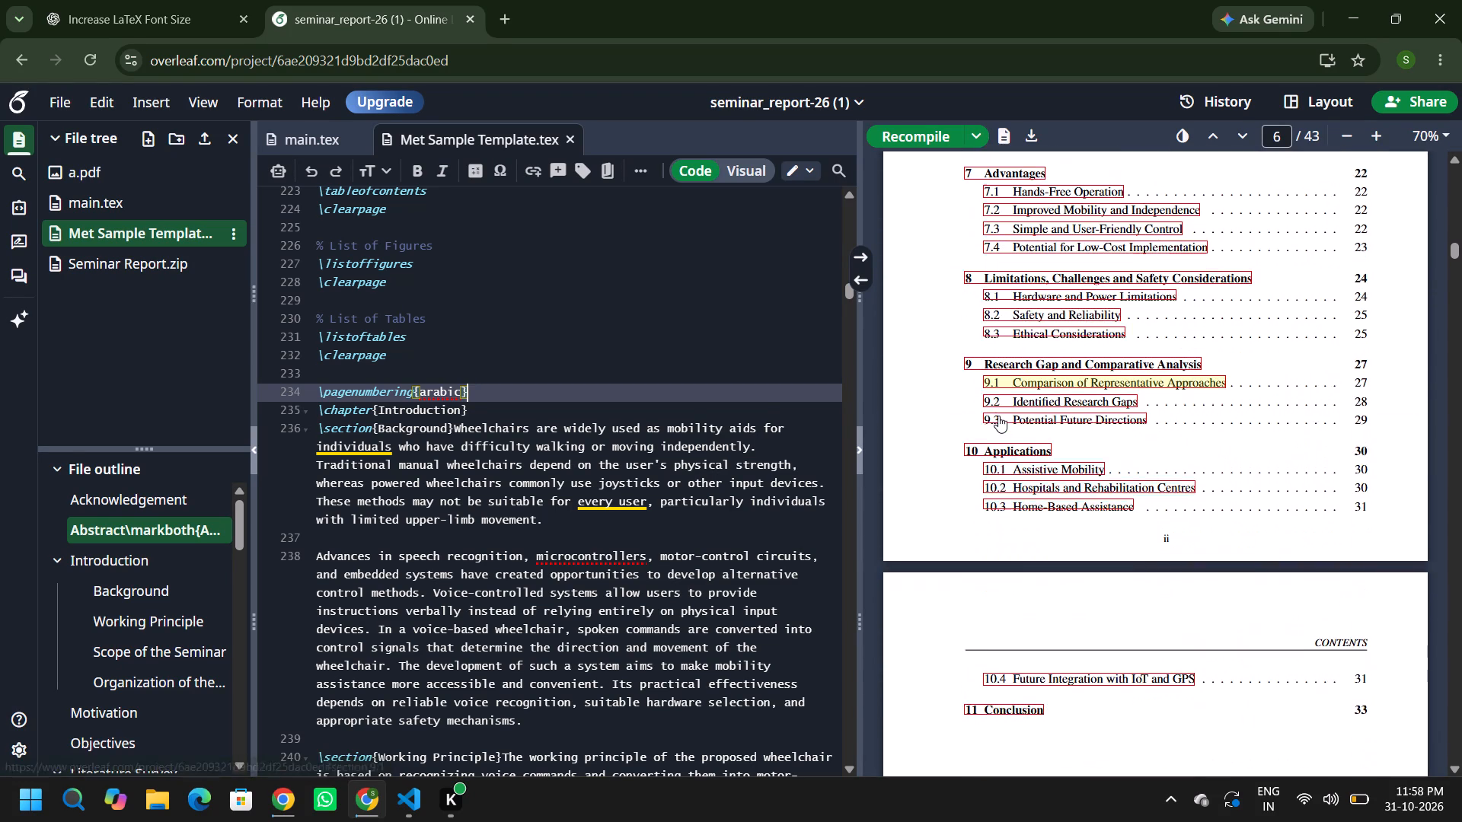
pyautogui.scroll(-6, 998, 416)
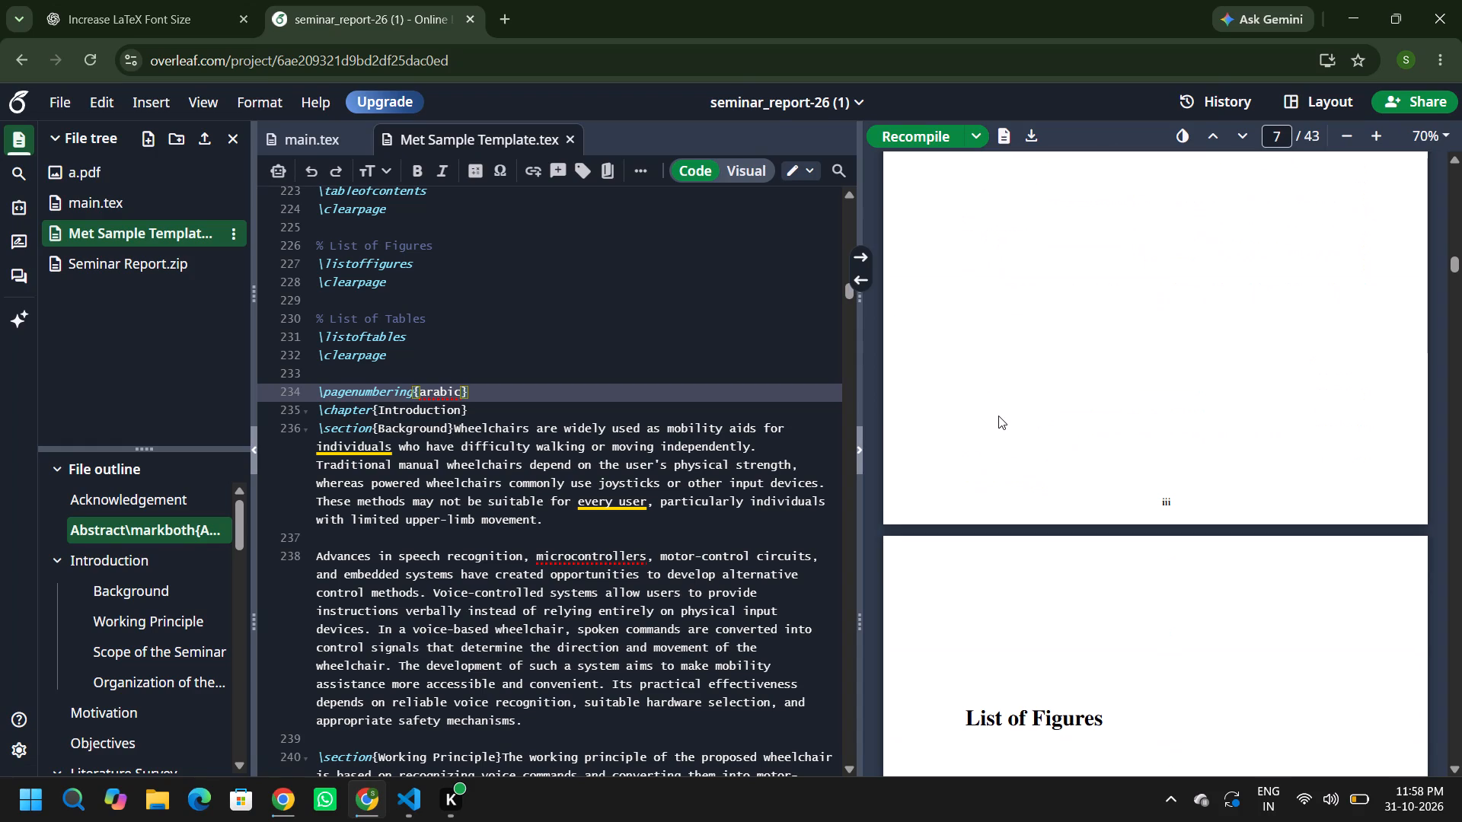
pyautogui.scroll(-9, 998, 416)
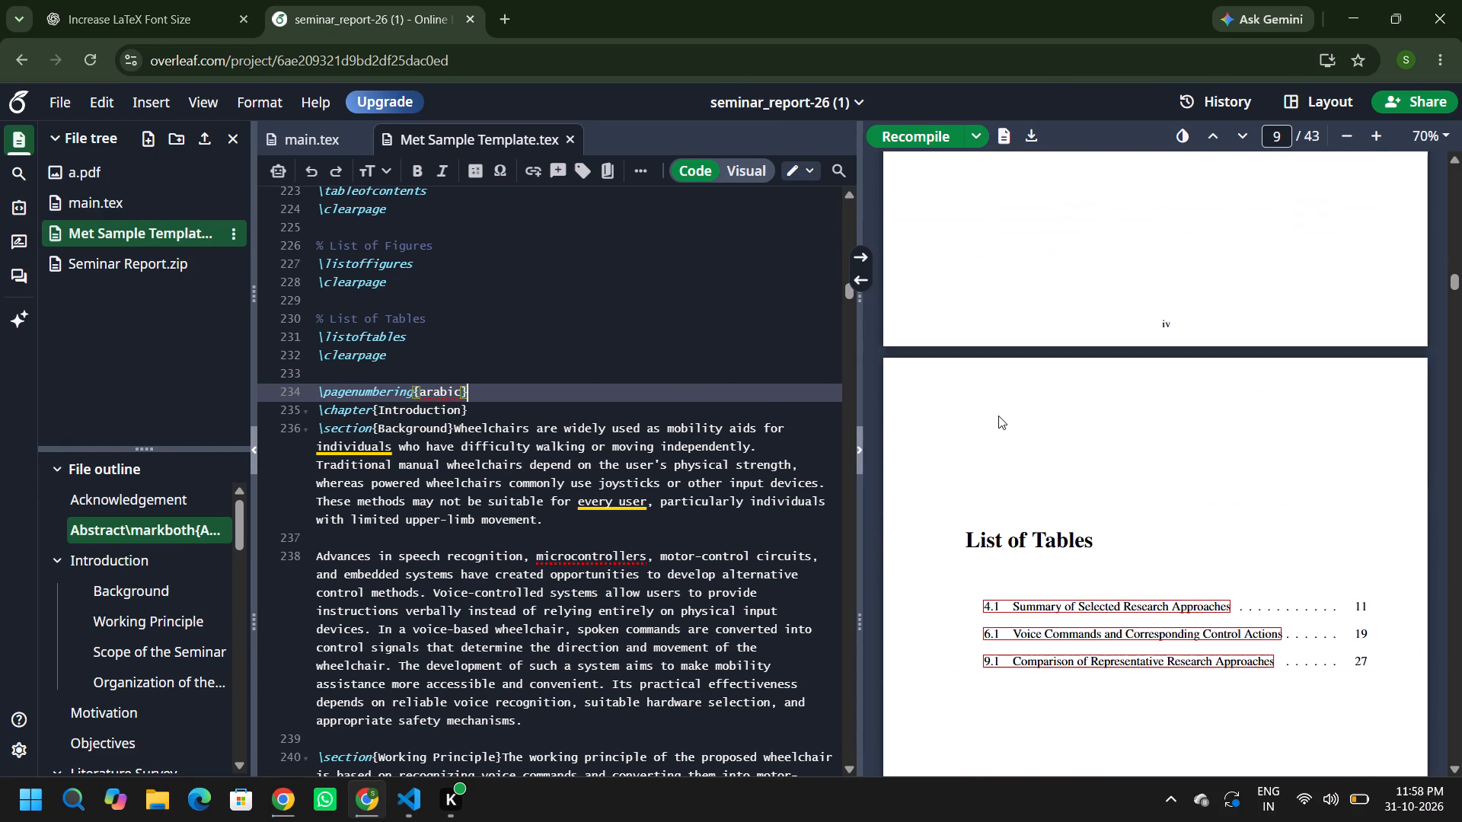
pyautogui.scroll(-10, 998, 416)
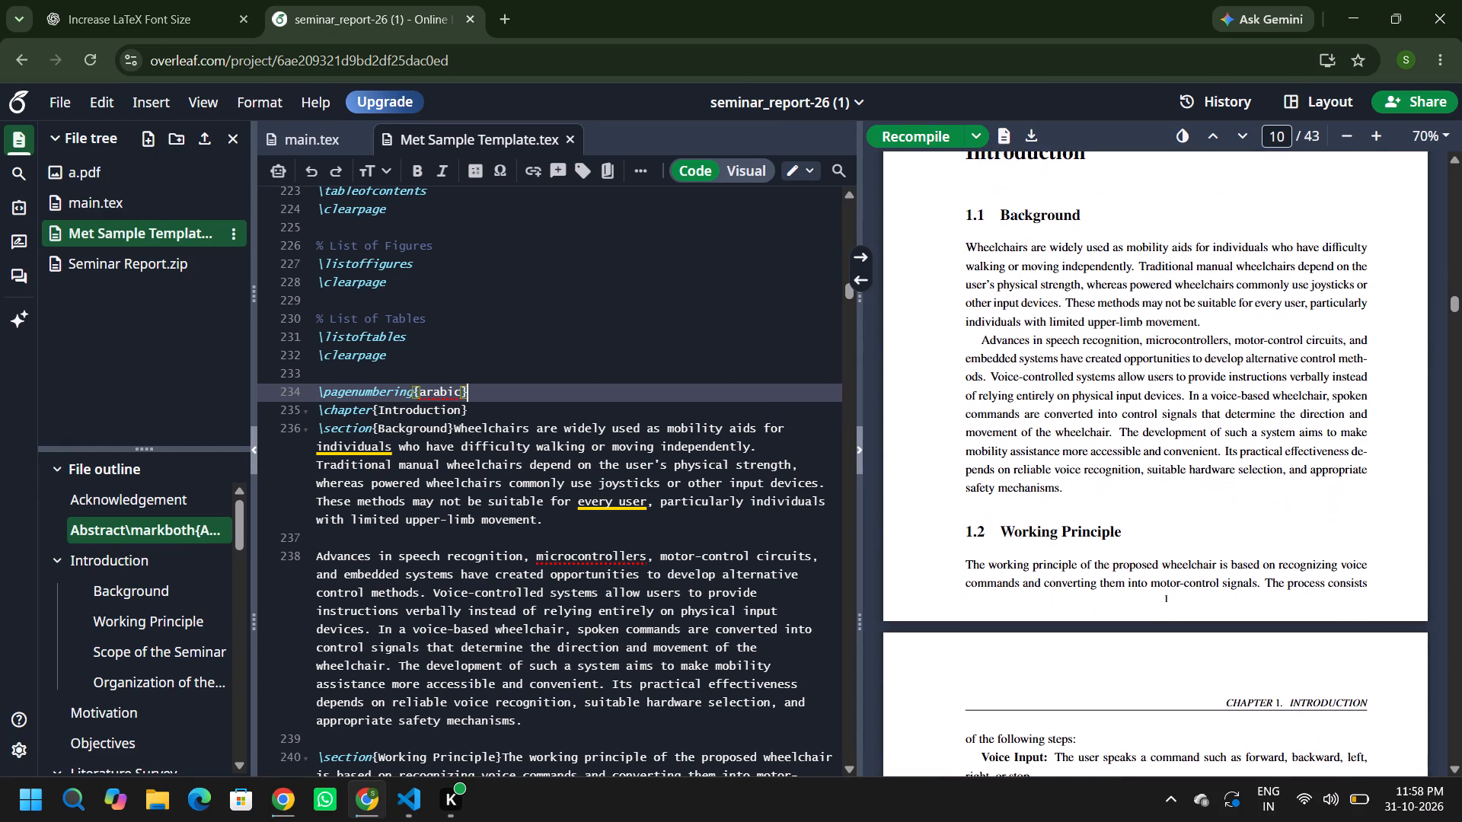
pyautogui.scroll(-5, 998, 416)
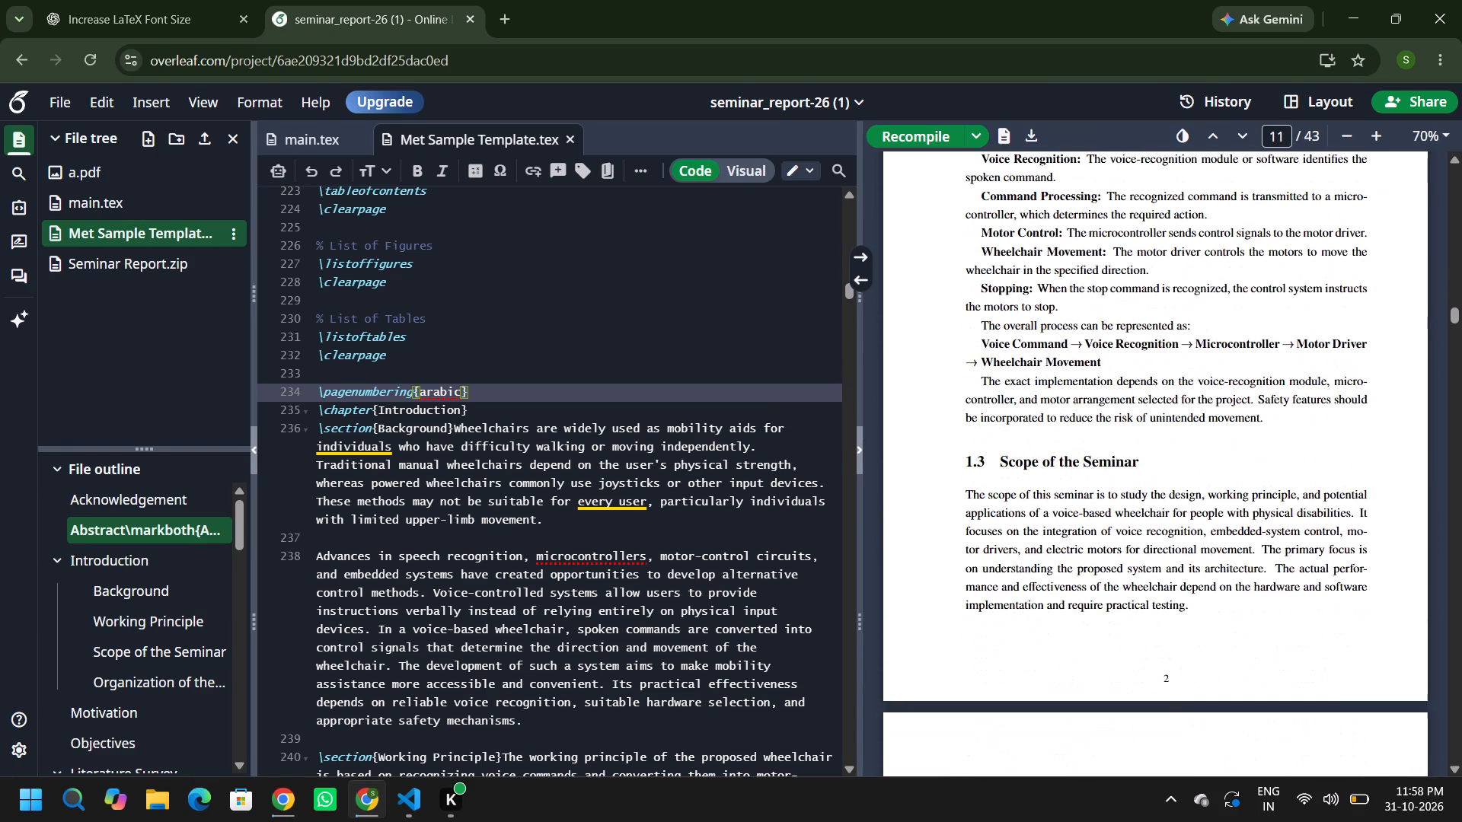
pyautogui.scroll(-6, 998, 416)
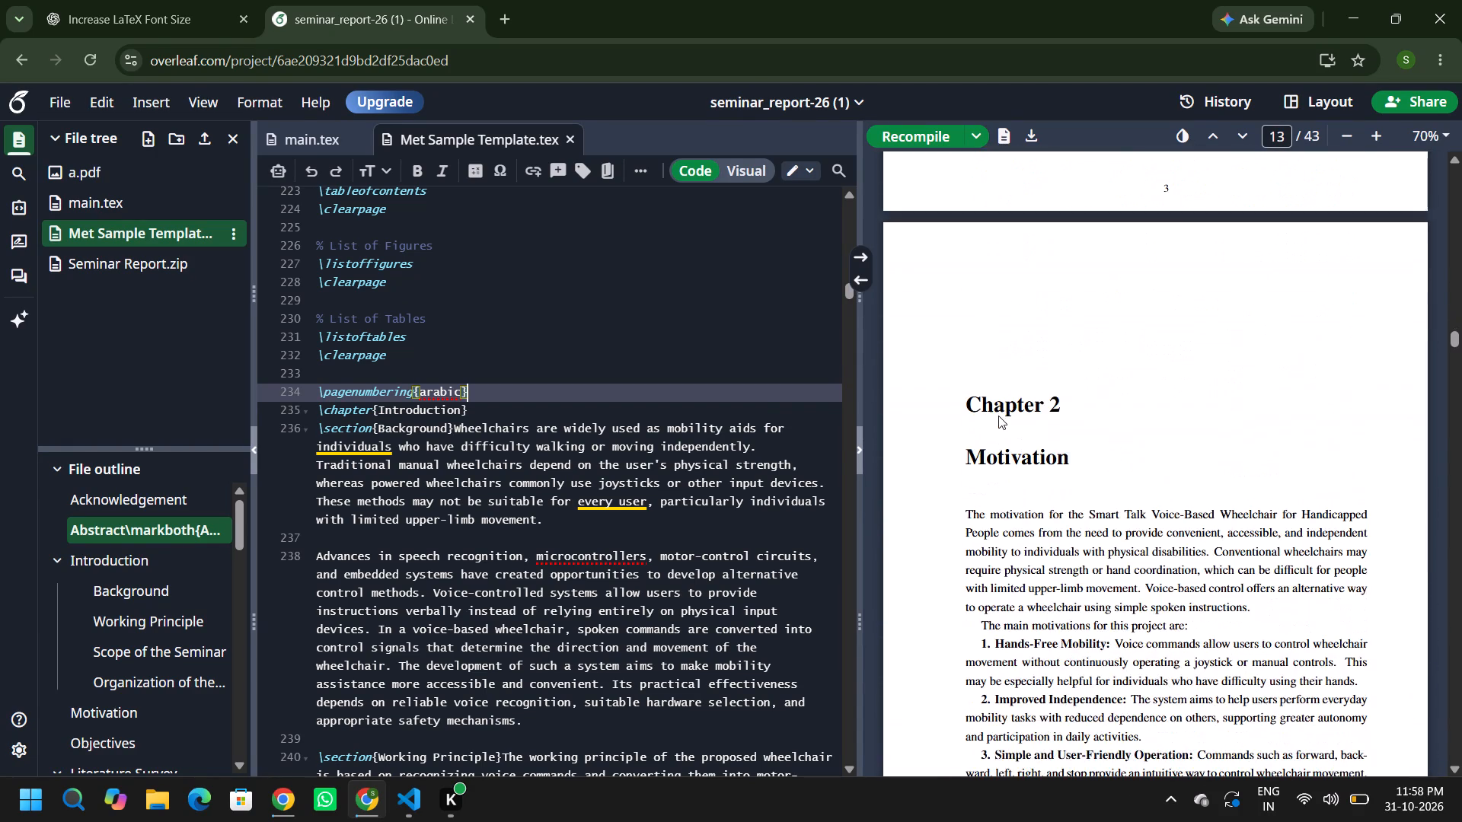
pyautogui.scroll(-4, 998, 416)
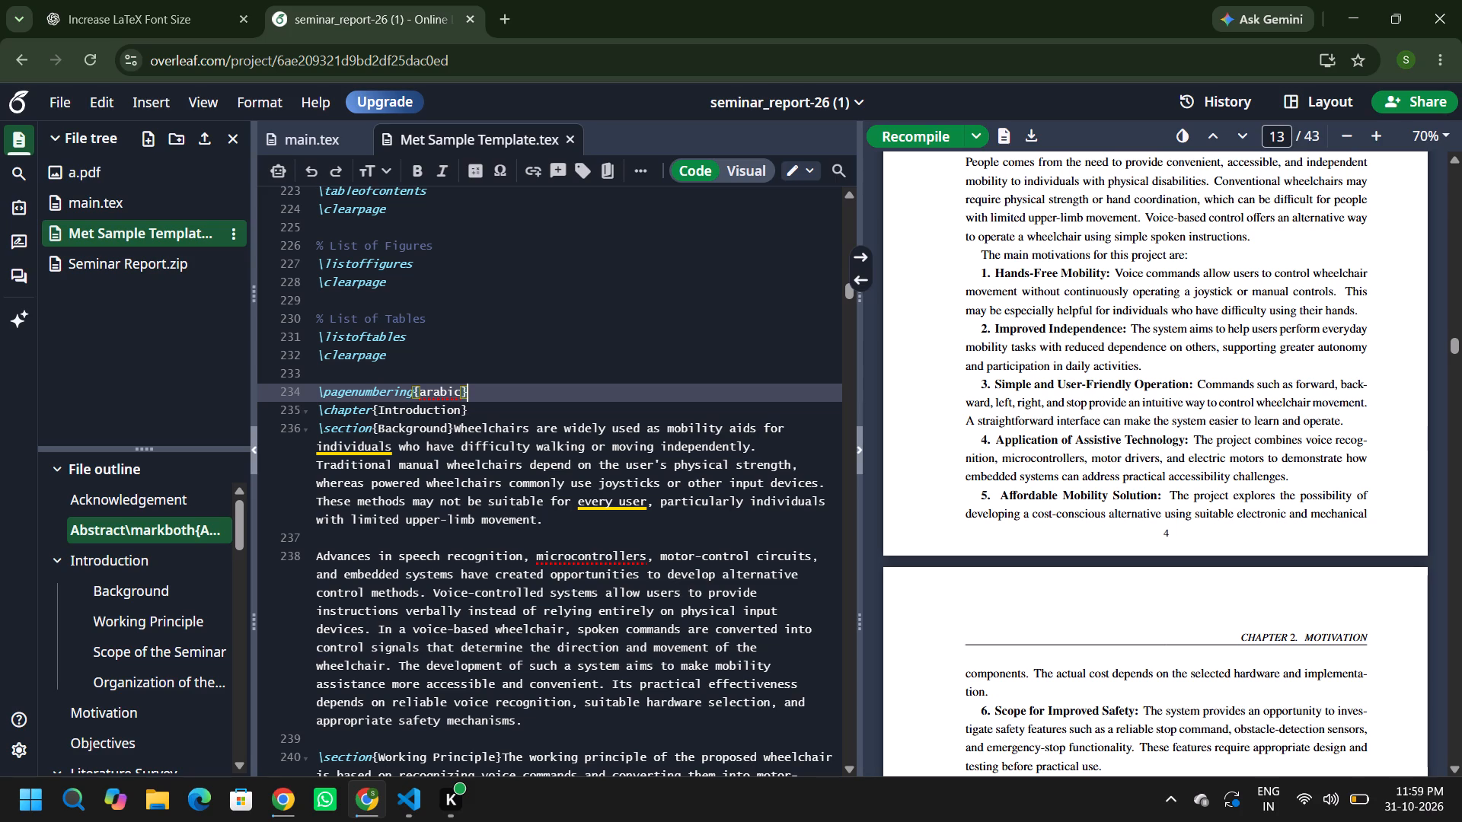
# Find the Literature Survey chapter in the PDF and jump from its section 4.1 heading to the matching source line.
pyautogui.scroll(-4, 530, 566)
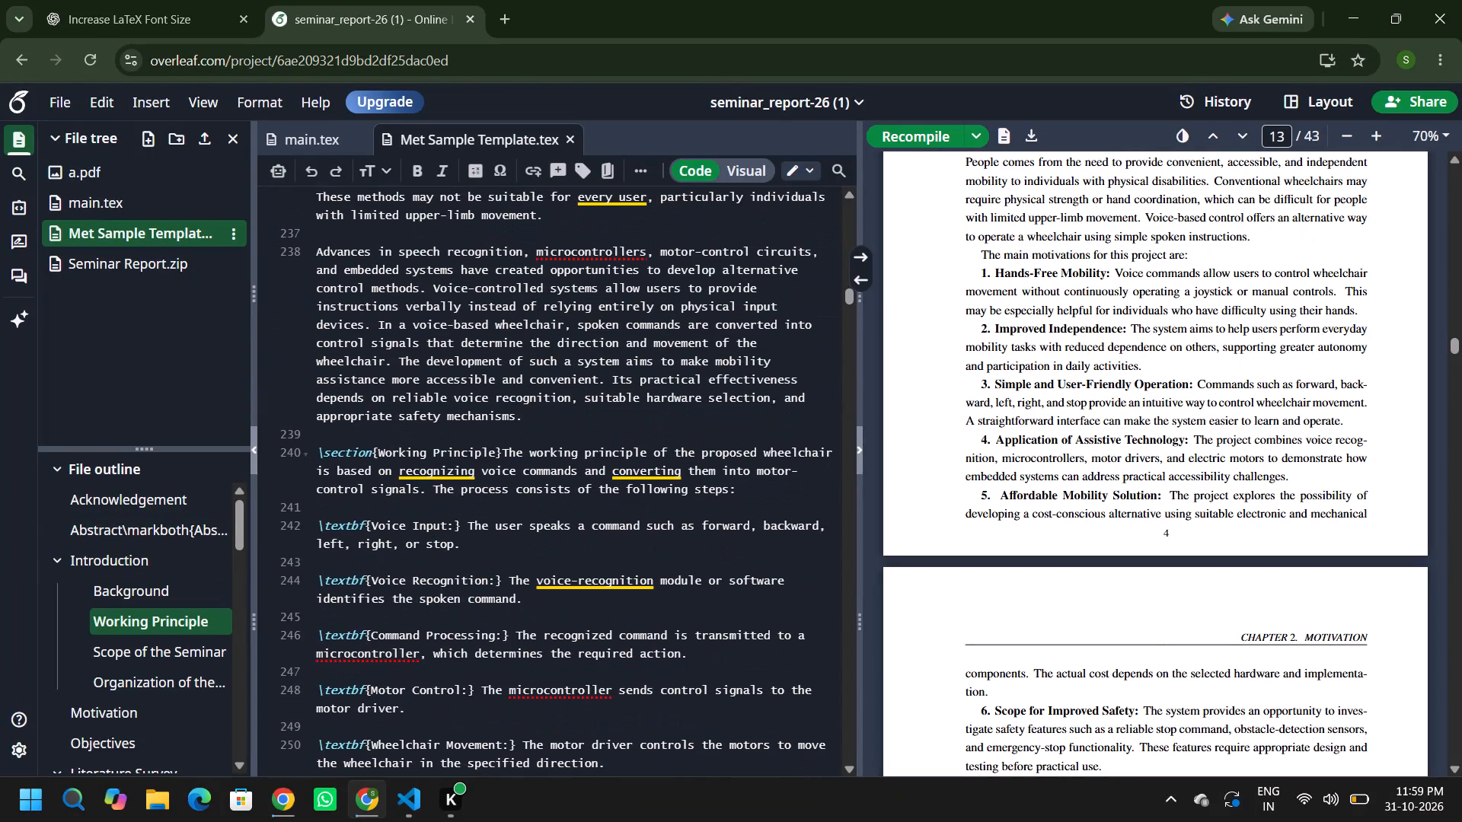
pyautogui.scroll(-1, 530, 566)
pyautogui.scroll(-4, 1043, 610)
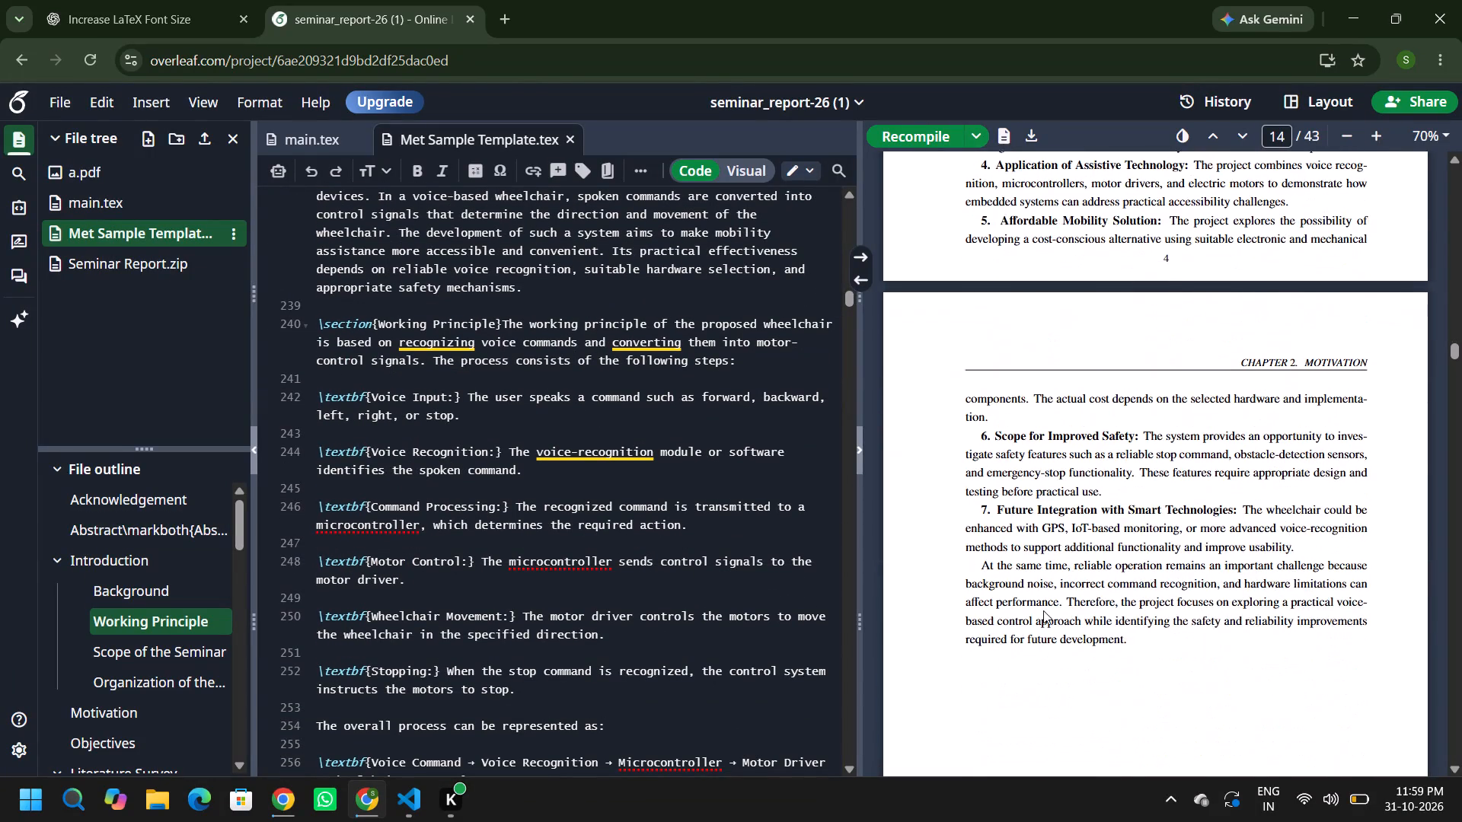
pyautogui.scroll(-8, 1043, 610)
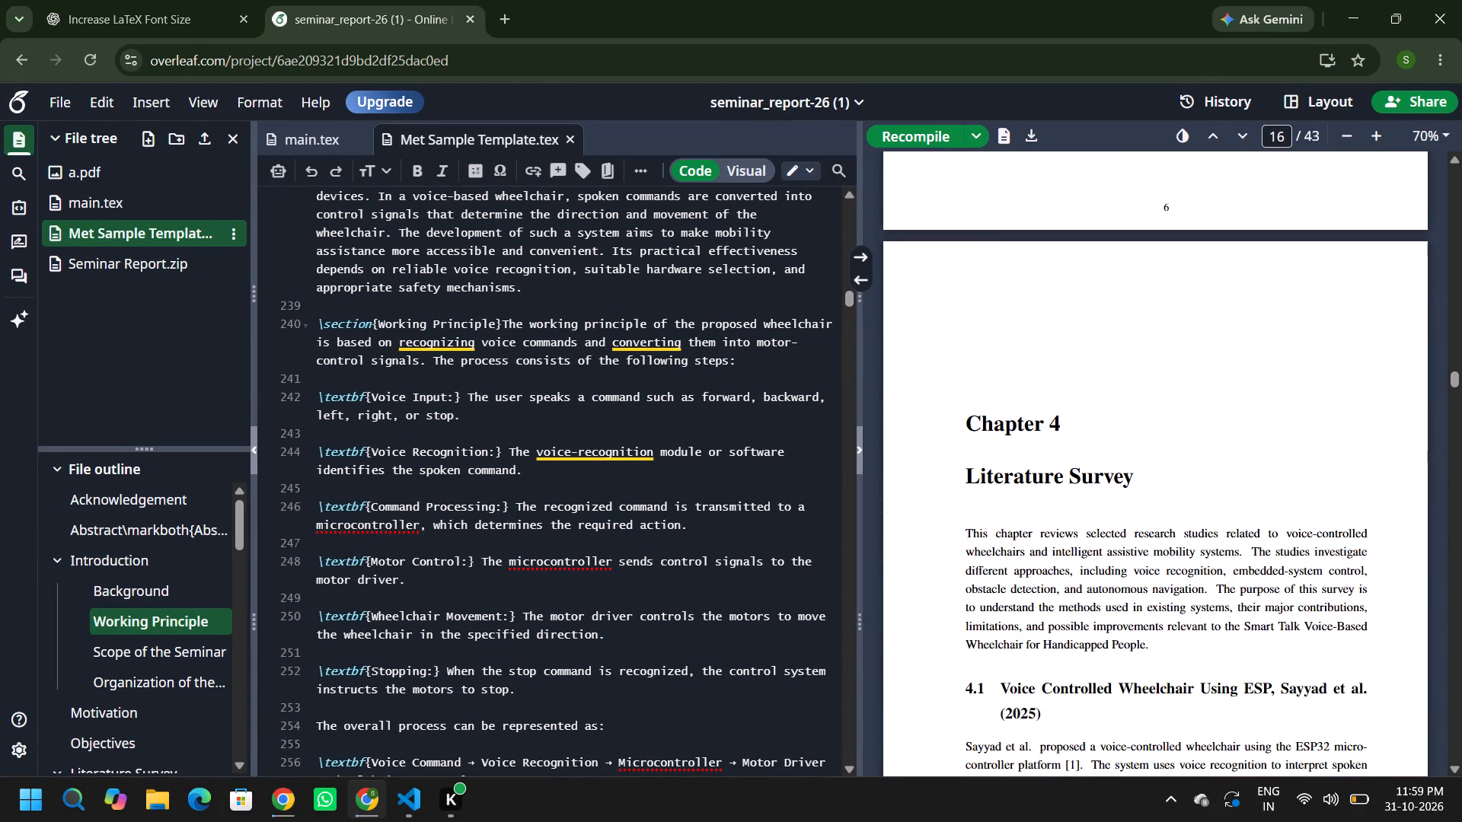
pyautogui.scroll(-2, 1043, 610)
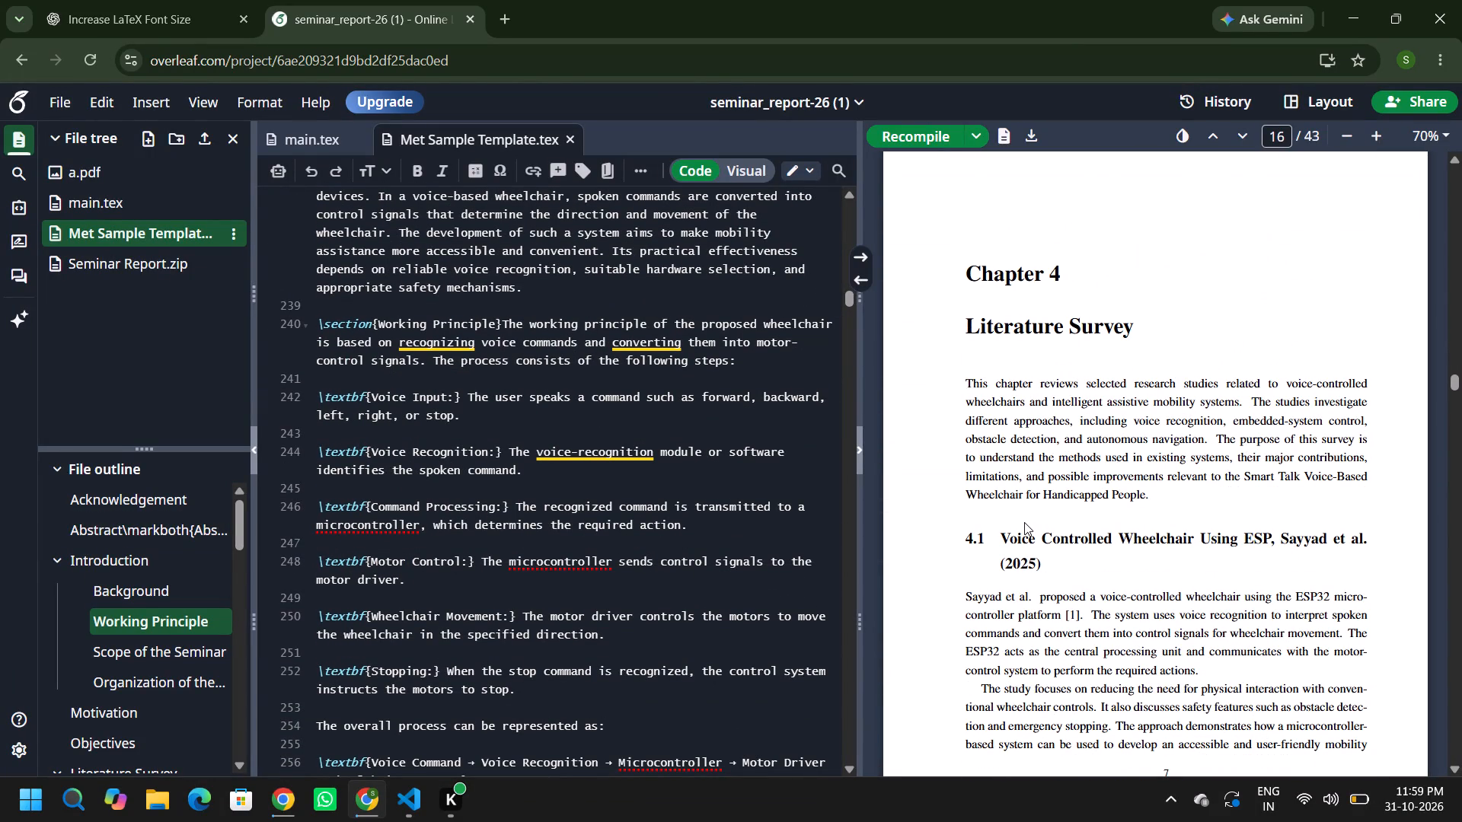
pyautogui.doubleClick(1017, 531)
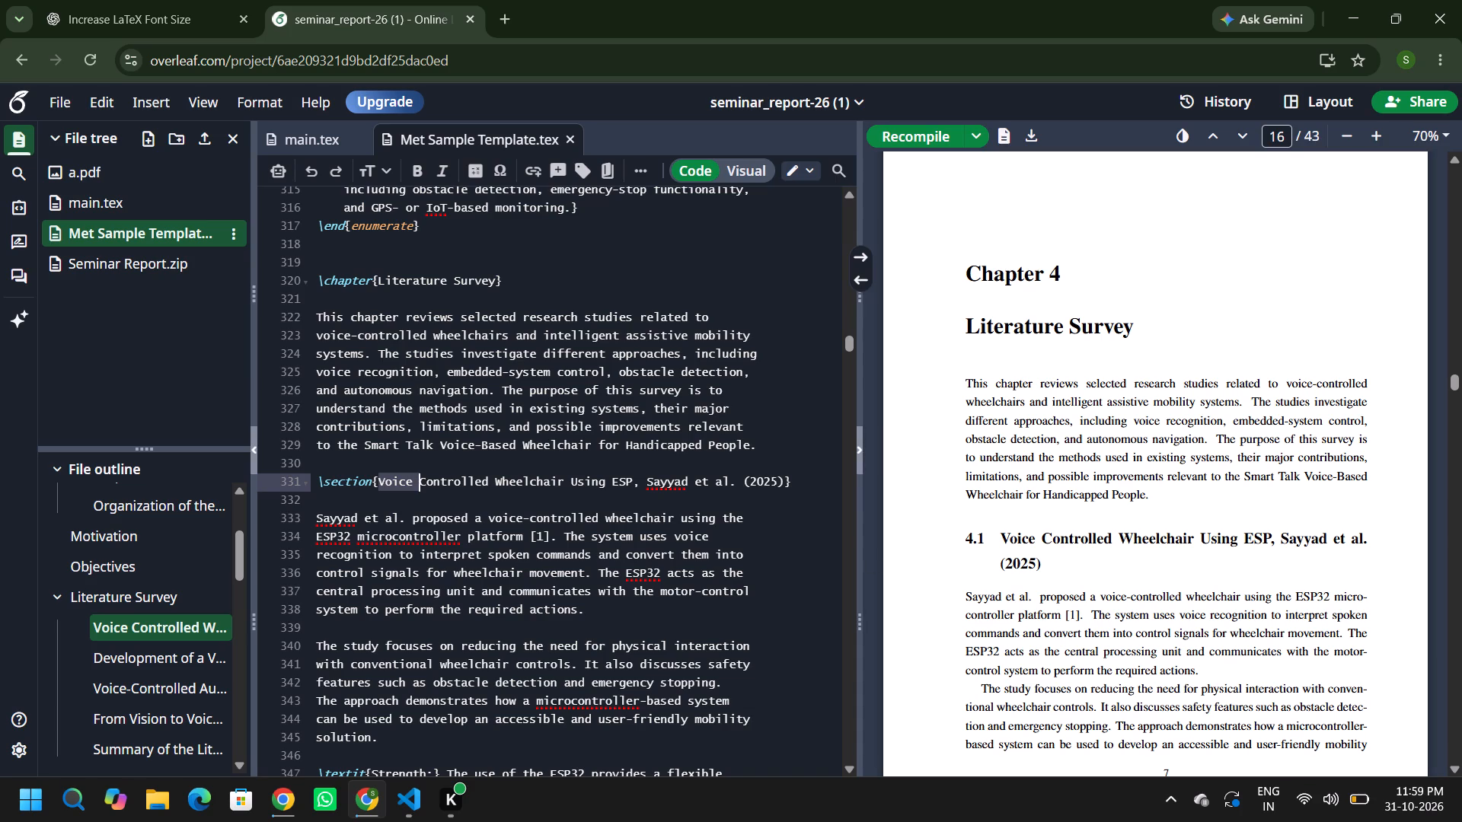
# Comment out the \section line titled "Voice Controlled Wheelchair Using ESP" in the Literature Survey source.
pyautogui.moveTo(797, 483); pyautogui.dragTo(358, 514)
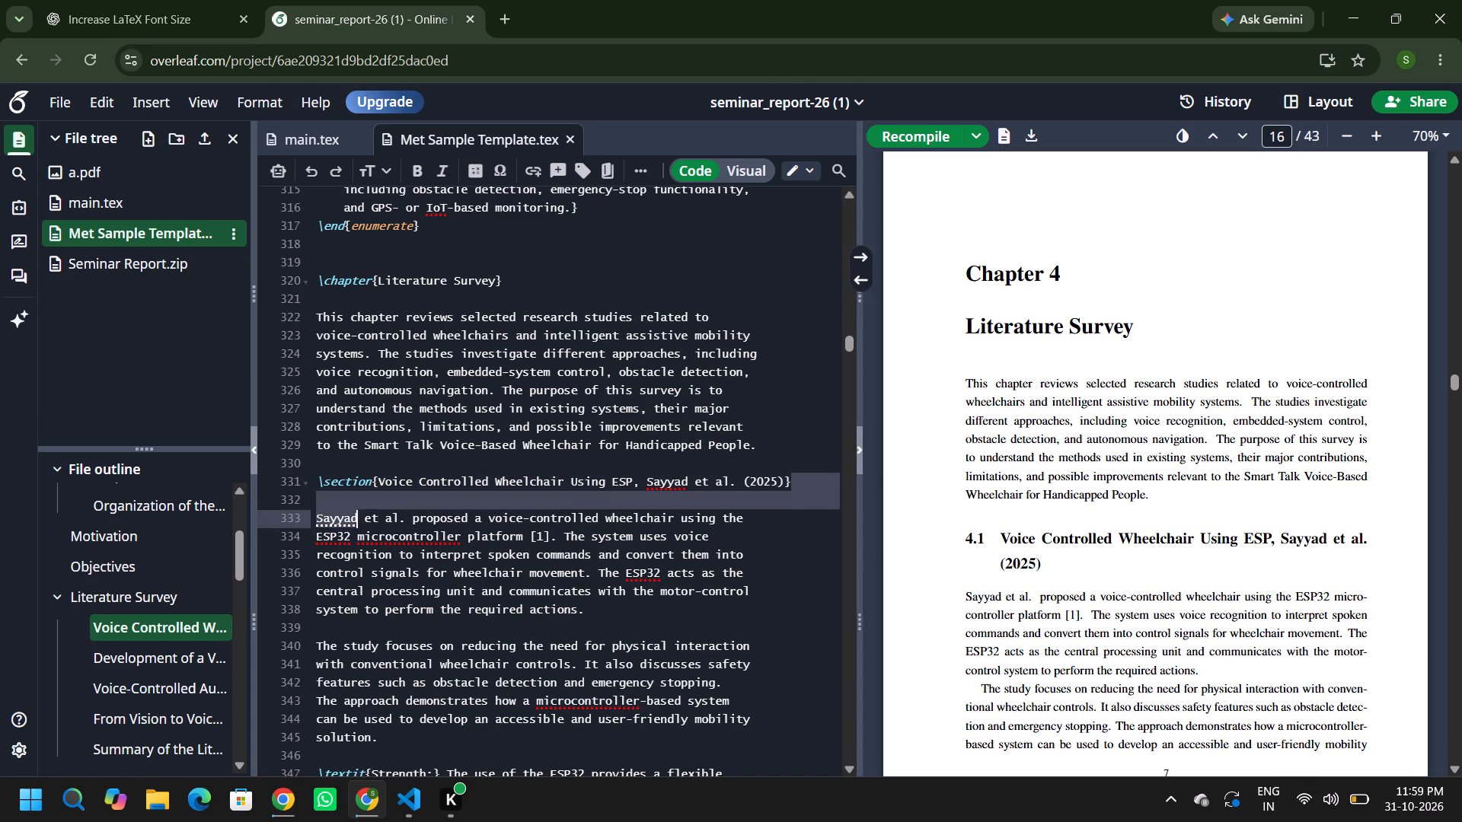
pyautogui.moveTo(358, 514); pyautogui.dragTo(319, 484)
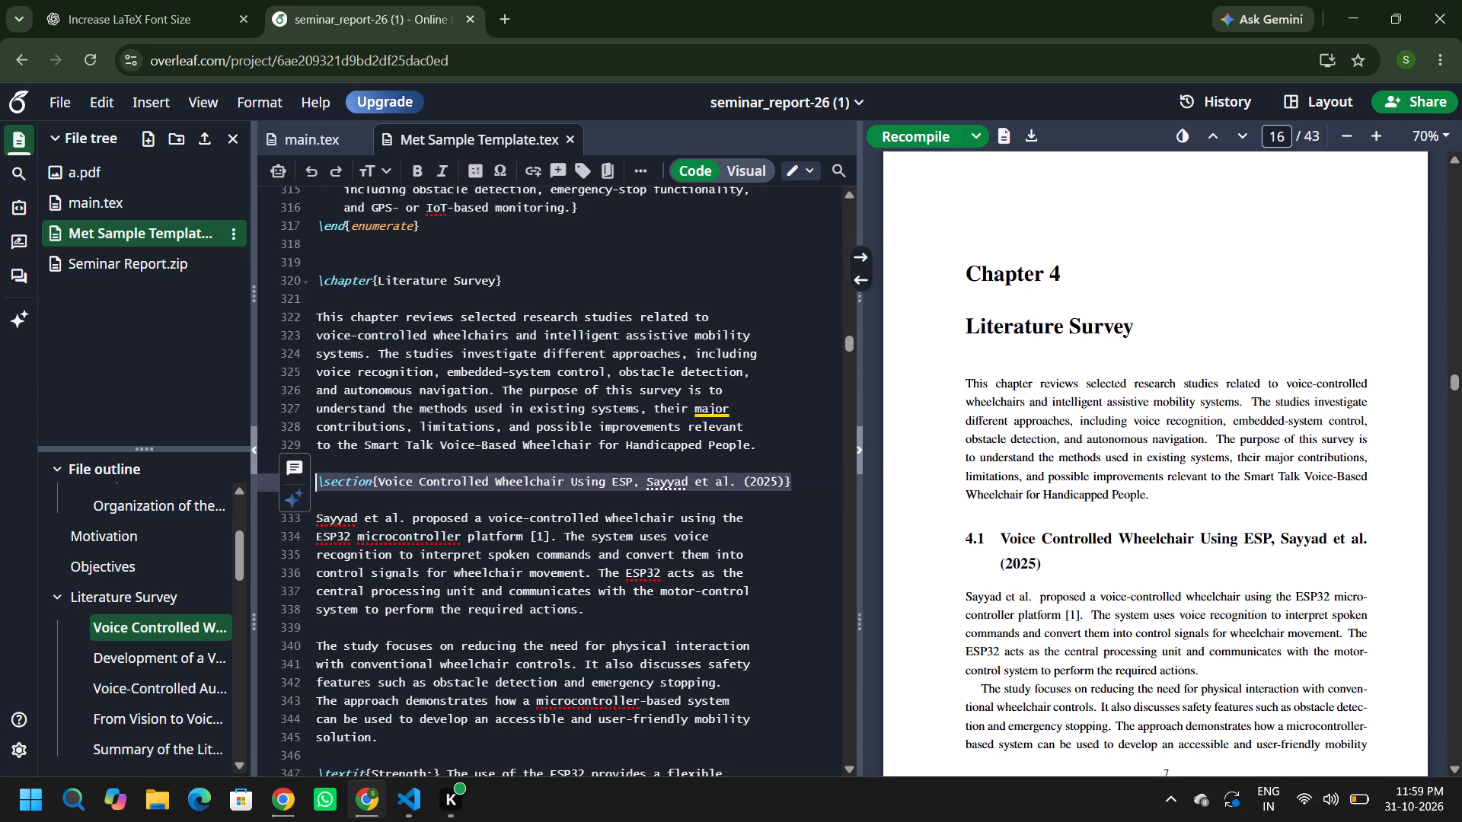
pyautogui.hotkey('ctrl', '/')
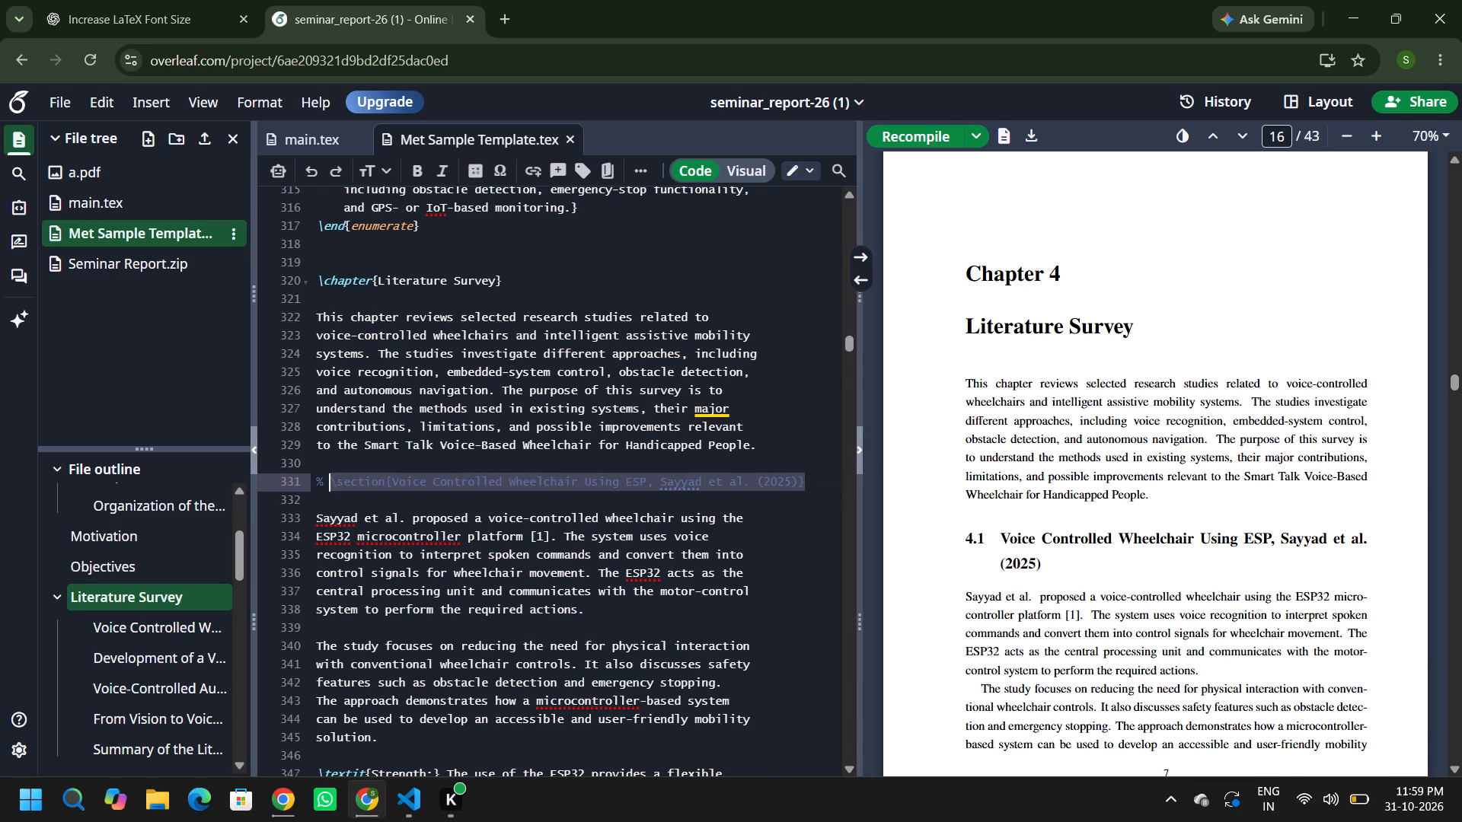
pyautogui.click(319, 484)
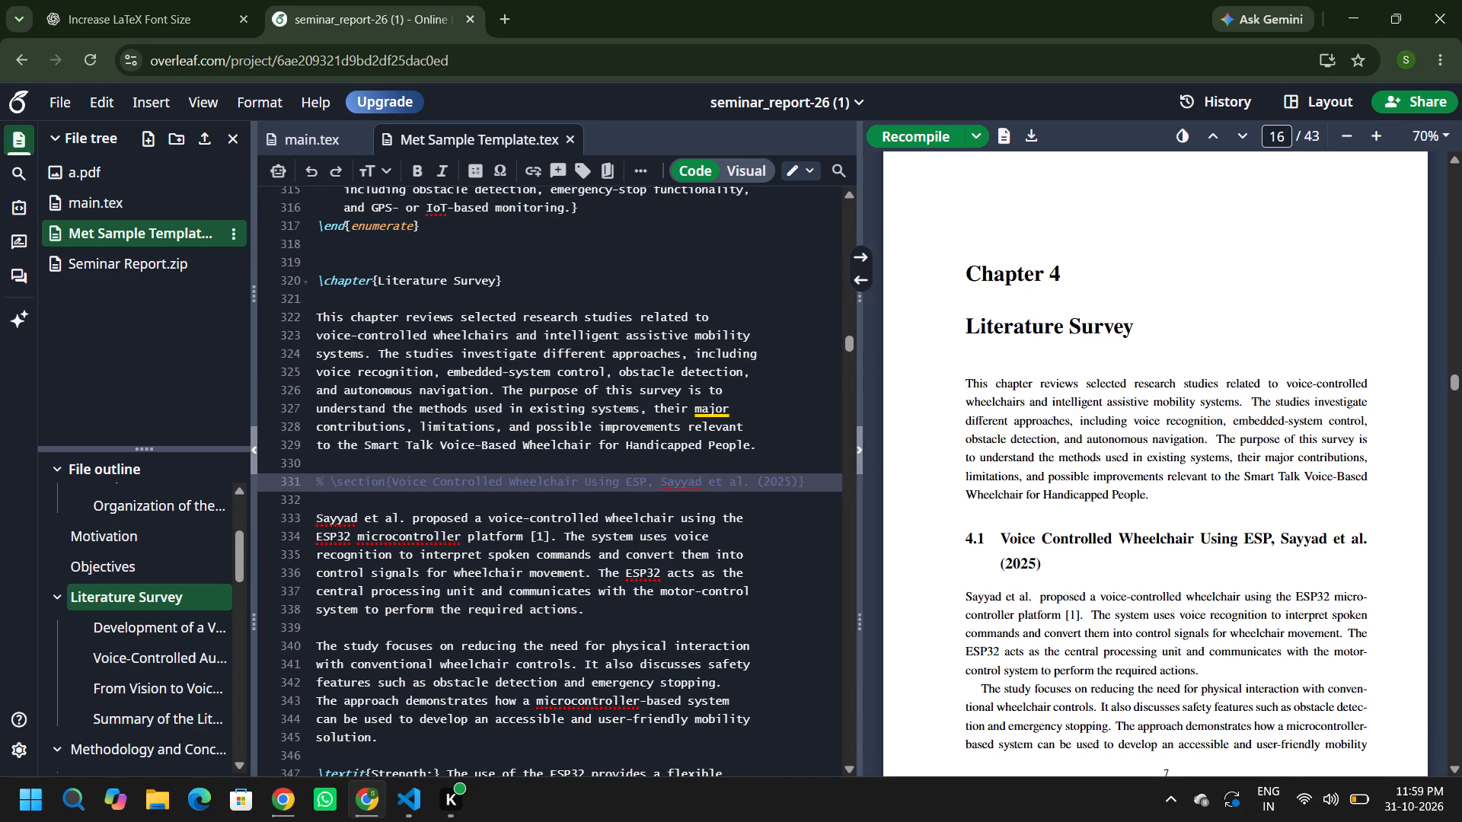
# Merge the paragraph starting "The study focuses on reducing the" into the preceding ESP32 paragraph, separated by a space.
pyautogui.click(318, 649)
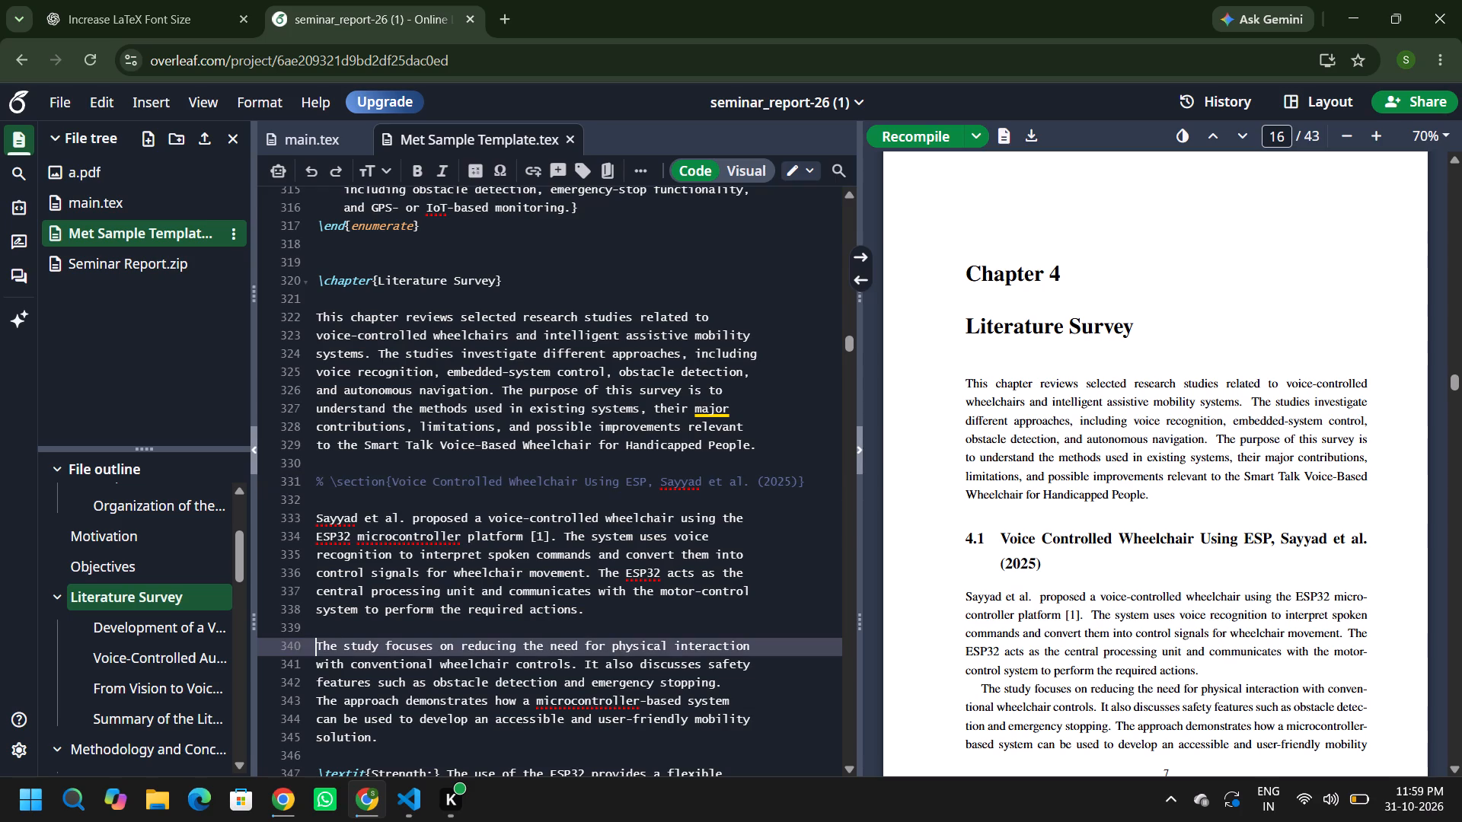
pyautogui.press('BackSpace')
pyautogui.press('BackSpace')
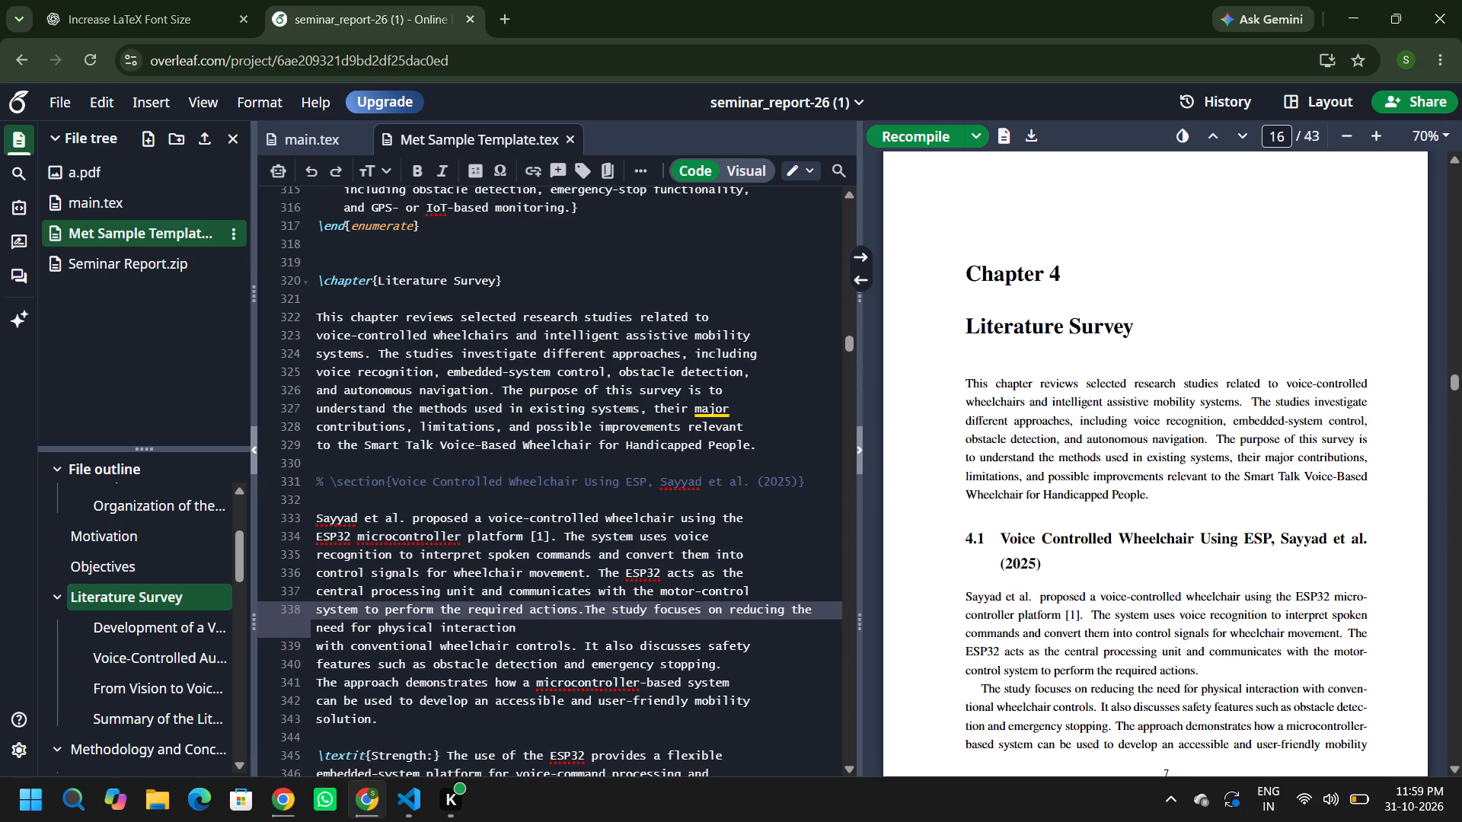
pyautogui.press('space')
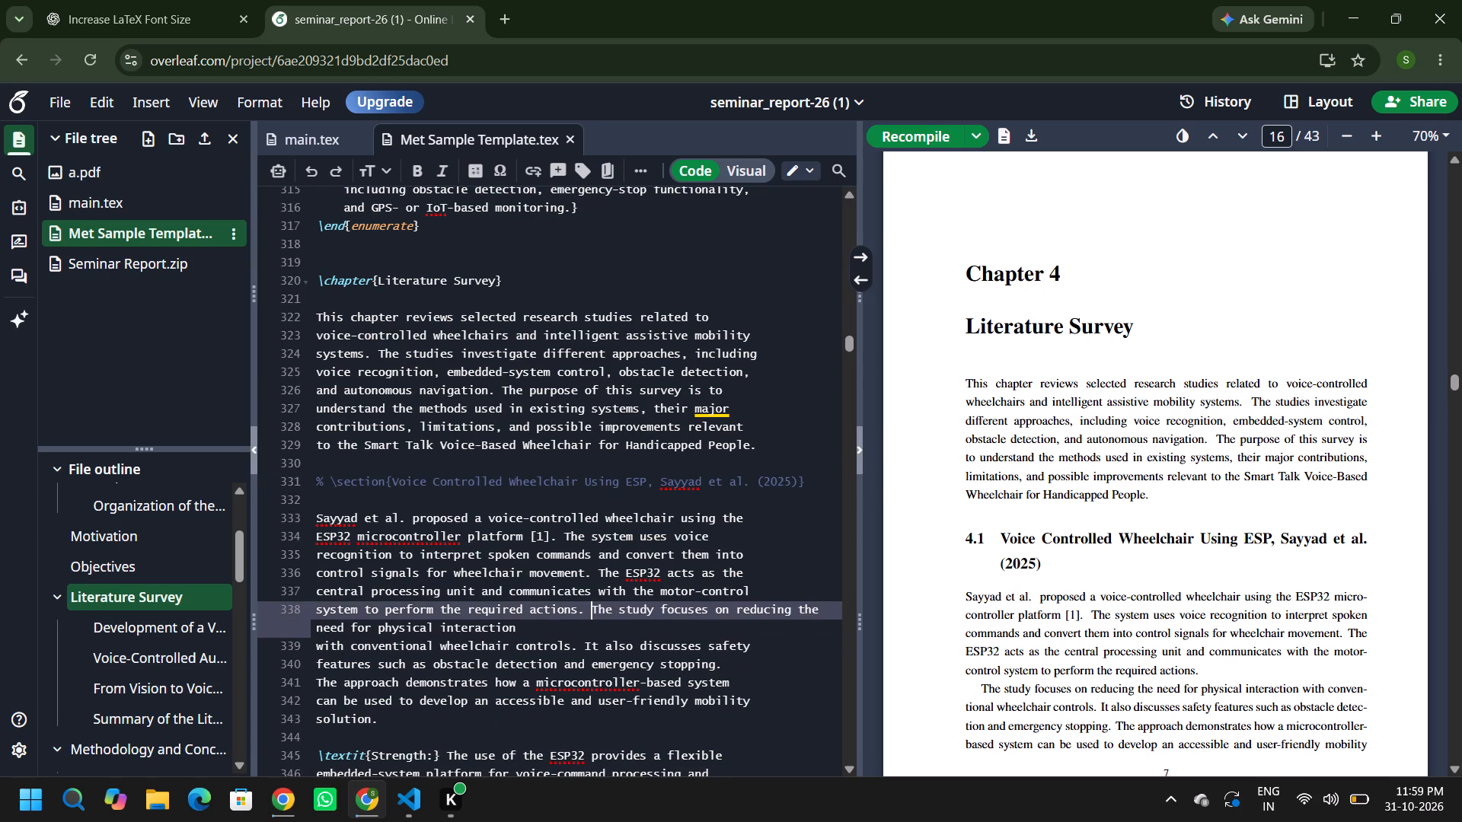
# Join the source line starting "with conventional wheelchair controls" to the end of "need for physical interaction", separated by a space.
pyautogui.press('Down')
pyautogui.press('Down')
pyautogui.press('Left')
pyautogui.press('Left')
pyautogui.press('Left')
pyautogui.press('Left')
pyautogui.press('Left')
pyautogui.press('Left')
pyautogui.press('Left')
pyautogui.press('Left')
pyautogui.press('Left')
pyautogui.press('Left')
pyautogui.press('Left')
pyautogui.press('Left')
pyautogui.press('Left')
pyautogui.press('Left')
pyautogui.press('Left')
pyautogui.press('Left')
pyautogui.press('Left')
pyautogui.press('Left')
pyautogui.press('Left')
pyautogui.press('Left')
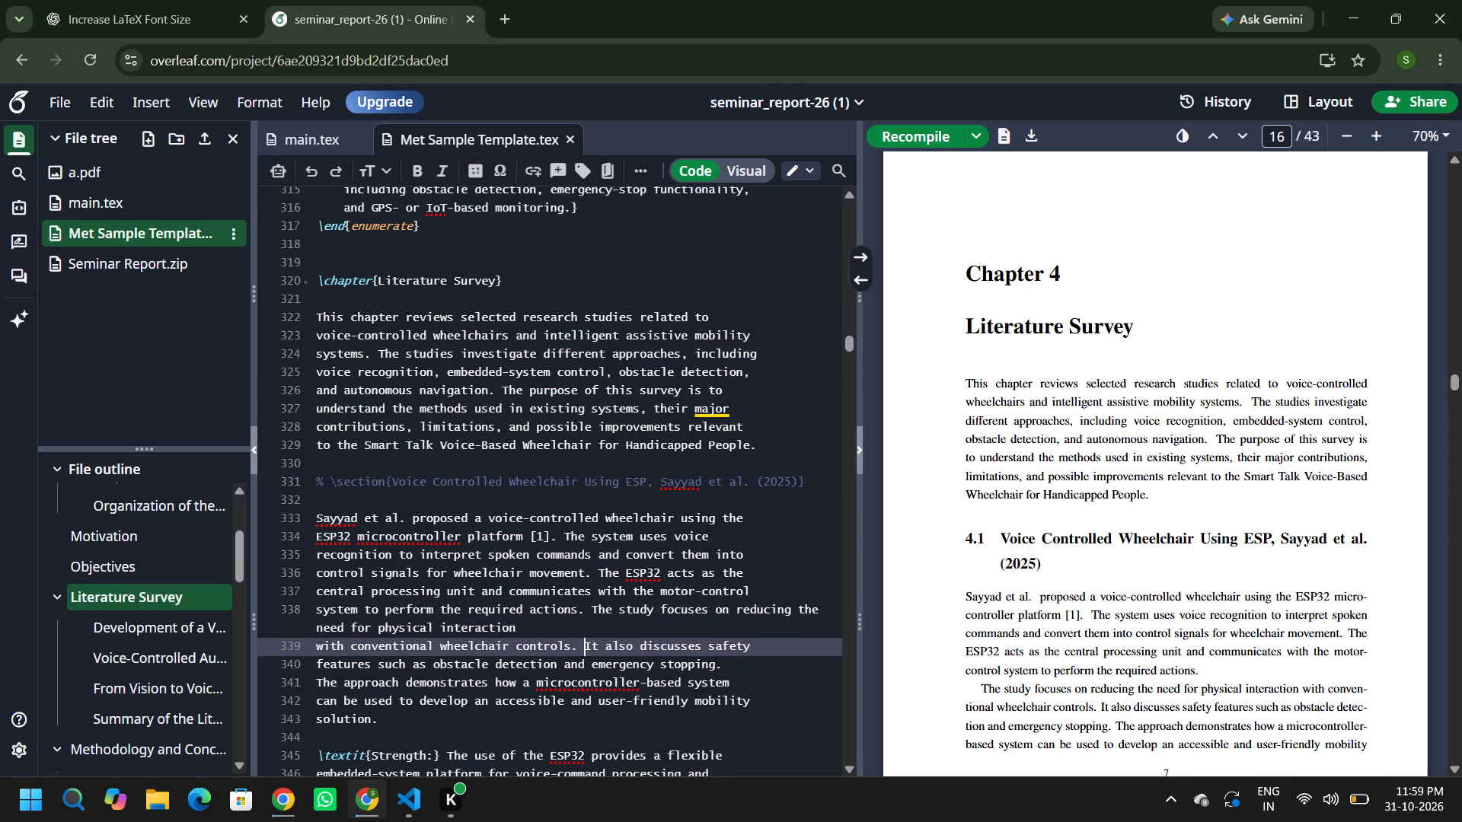
pyautogui.press('Left')
pyautogui.press('Left')
pyautogui.press('Left')
pyautogui.press('Left')
pyautogui.press('Left')
pyautogui.press('Left')
pyautogui.press('Left')
pyautogui.press('Left')
pyautogui.press('Left')
pyautogui.press('BackSpace')
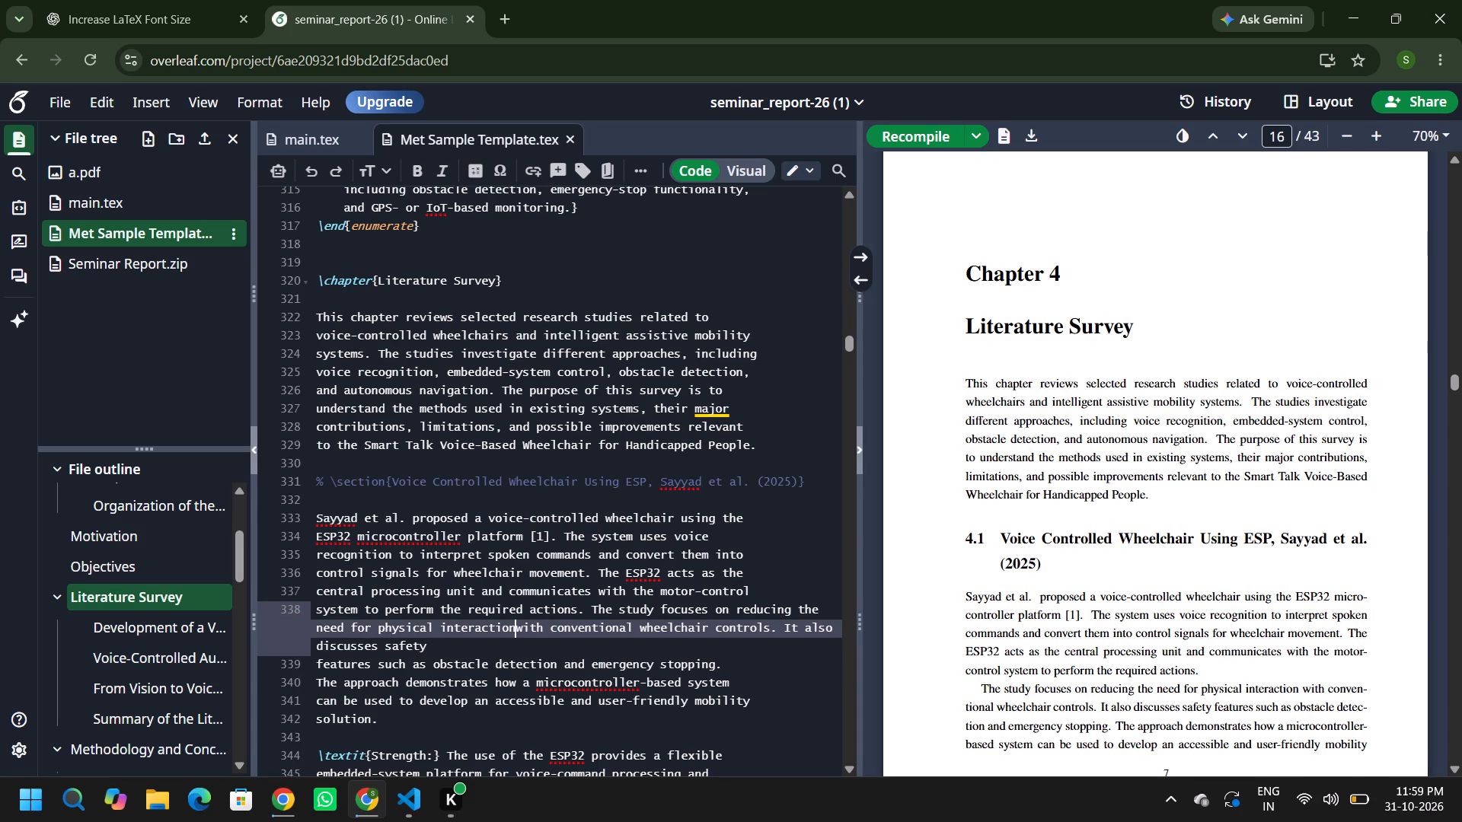
pyautogui.press('space')
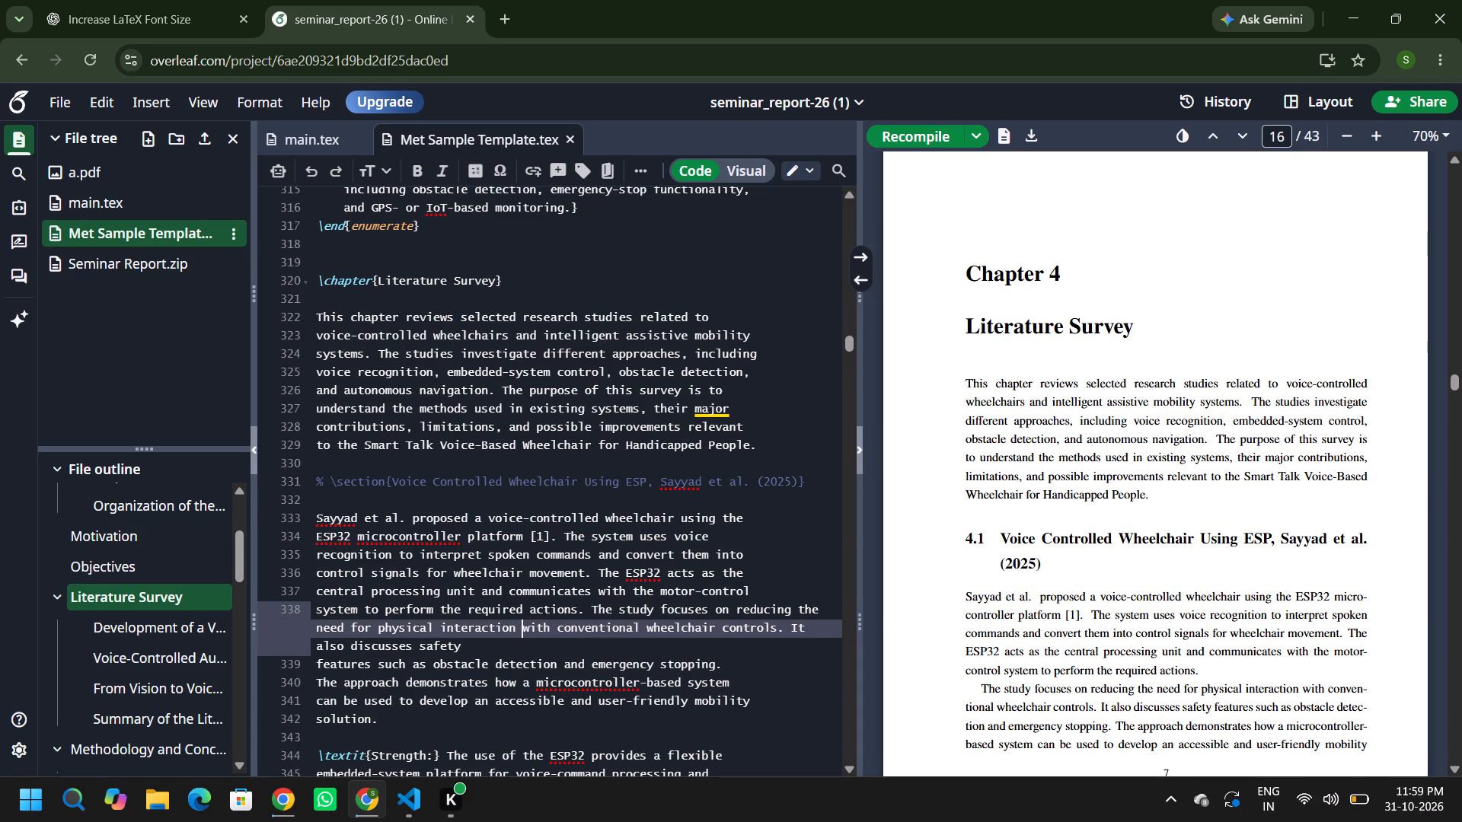
# Join the source line starting "features such as obstacle detection" to the end of "also discusses safety", separated by a space.
pyautogui.press('Down')
pyautogui.press('Left')
pyautogui.press('Down')
pyautogui.press('Left')
pyautogui.press('Left')
pyautogui.press('Left')
pyautogui.press('Left')
pyautogui.press('Left')
pyautogui.press('Left')
pyautogui.press('Left')
pyautogui.press('Left')
pyautogui.press('Left')
pyautogui.press('Left')
pyautogui.press('Left')
pyautogui.press('Left')
pyautogui.press('Left')
pyautogui.press('Left')
pyautogui.press('Left')
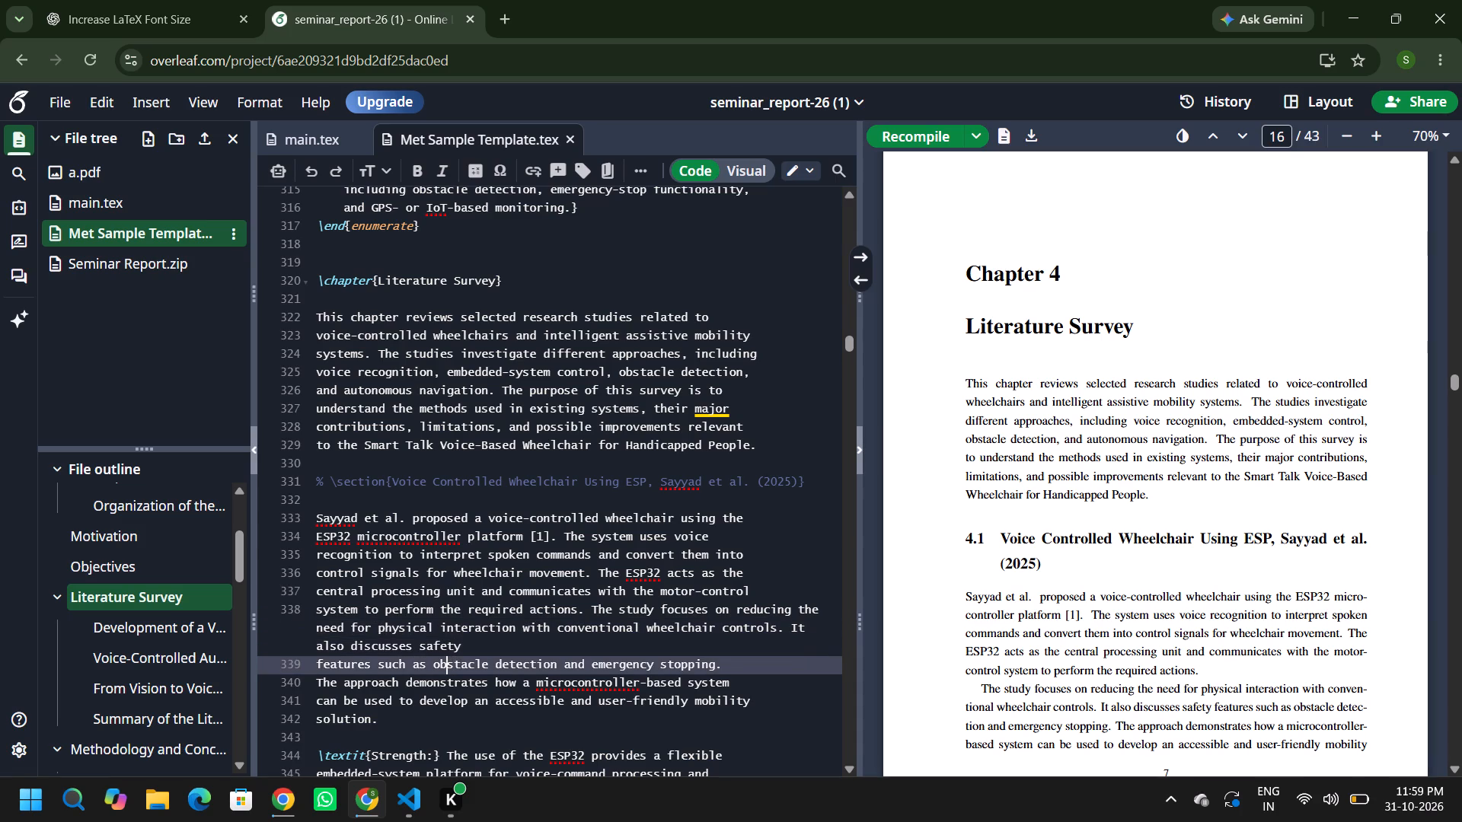
pyautogui.press('Left')
pyautogui.press('Left')
pyautogui.press('Left')
pyautogui.press('Left')
pyautogui.press('Left')
pyautogui.press('BackSpace')
pyautogui.press('space')
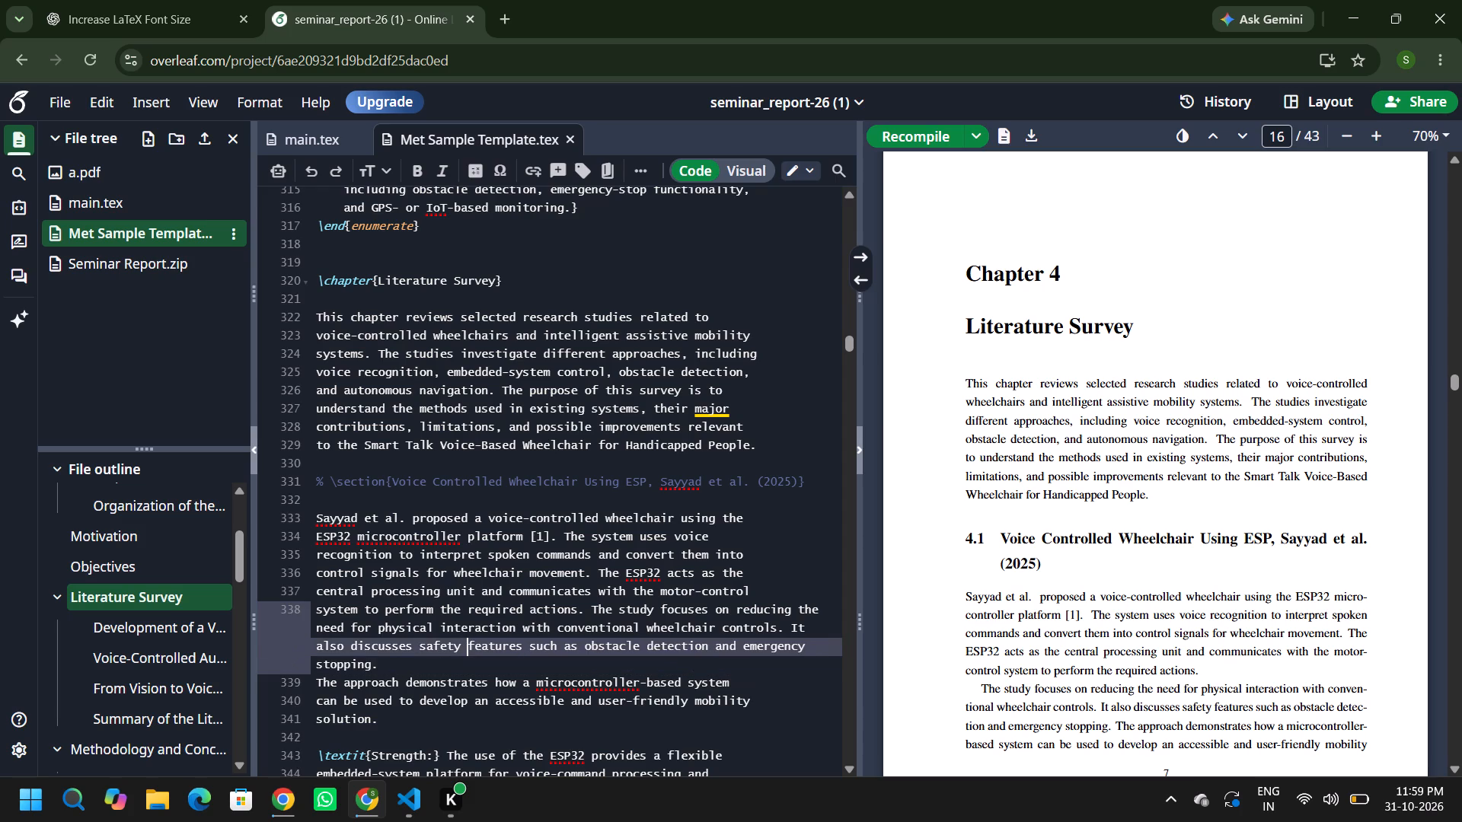
# Join the source line starting "The approach demonstrates how" directly onto the preceding "emergency stopping.", keeping its capital T.
pyautogui.click(317, 675)
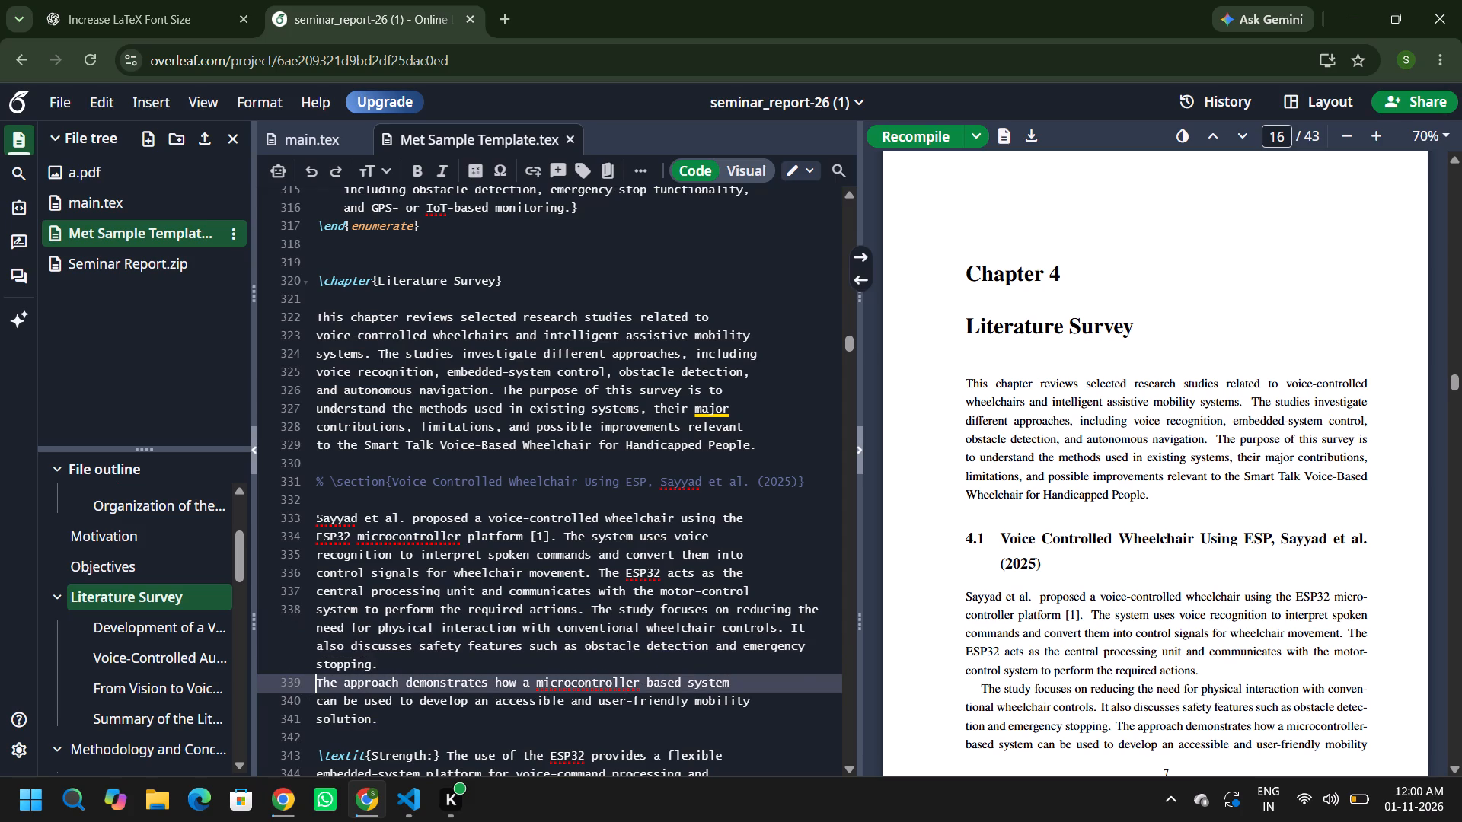
pyautogui.press('BackSpace')
pyautogui.press('Right')
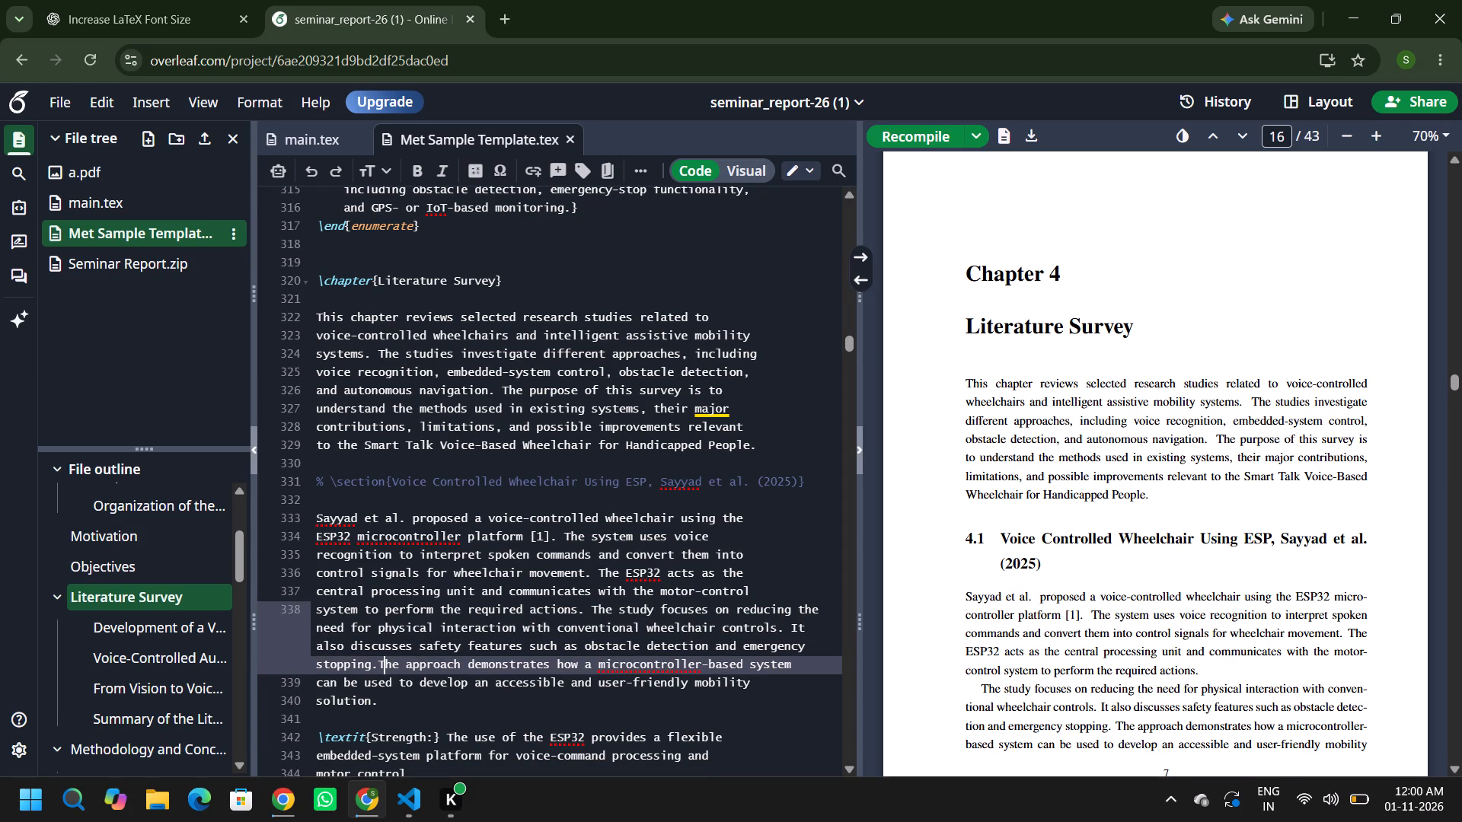
pyautogui.press('BackSpace')
pyautogui.hotkey('shift', 't')
# Find section 4.2 in the PDF and source, and comment out its \section line titled "Development of a Voice-Controlled Wheelchair for Physically Impaired Individuals".
pyautogui.scroll(-3, 520, 670)
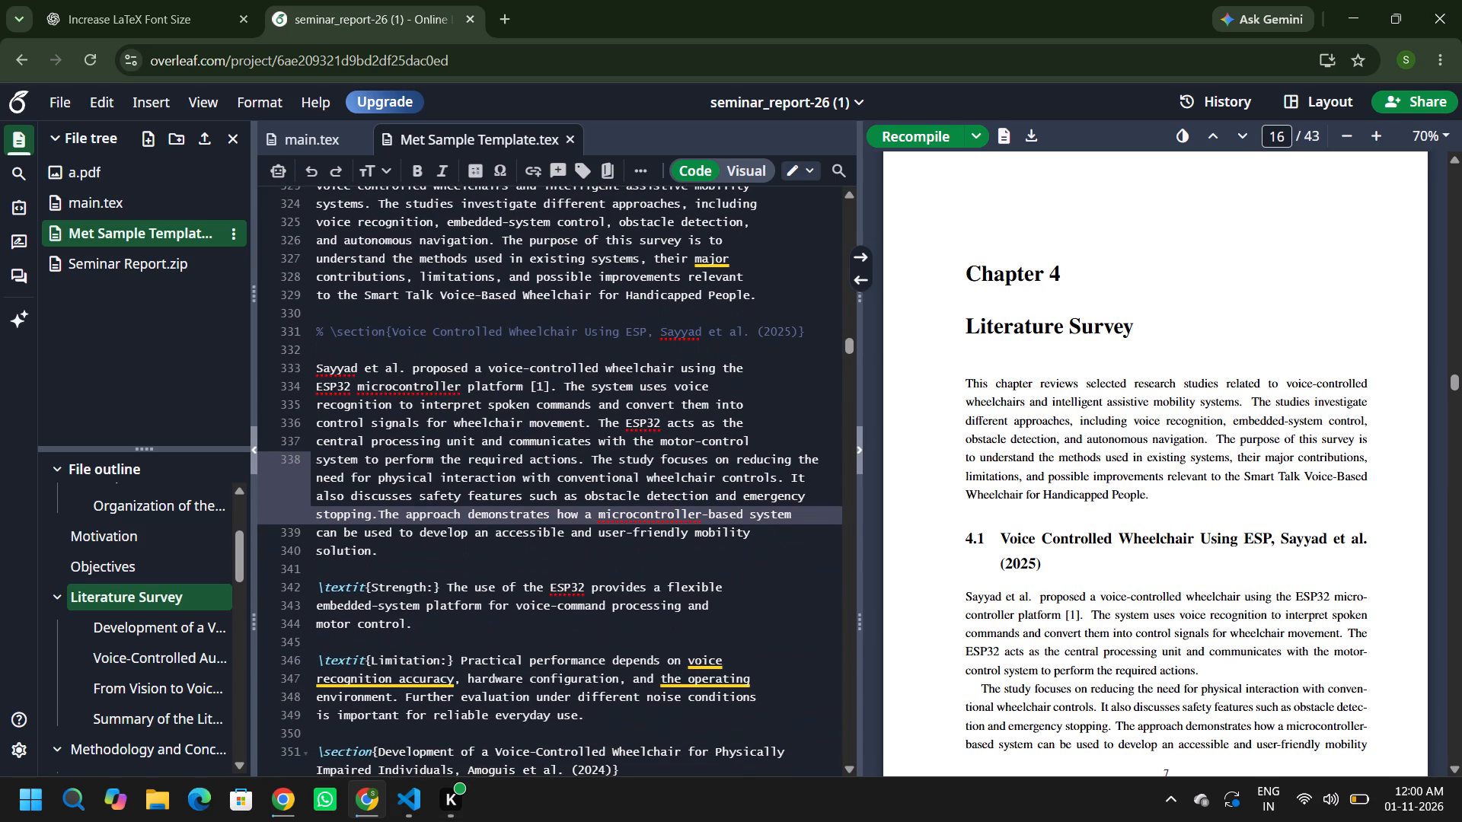
pyautogui.scroll(-3, 997, 572)
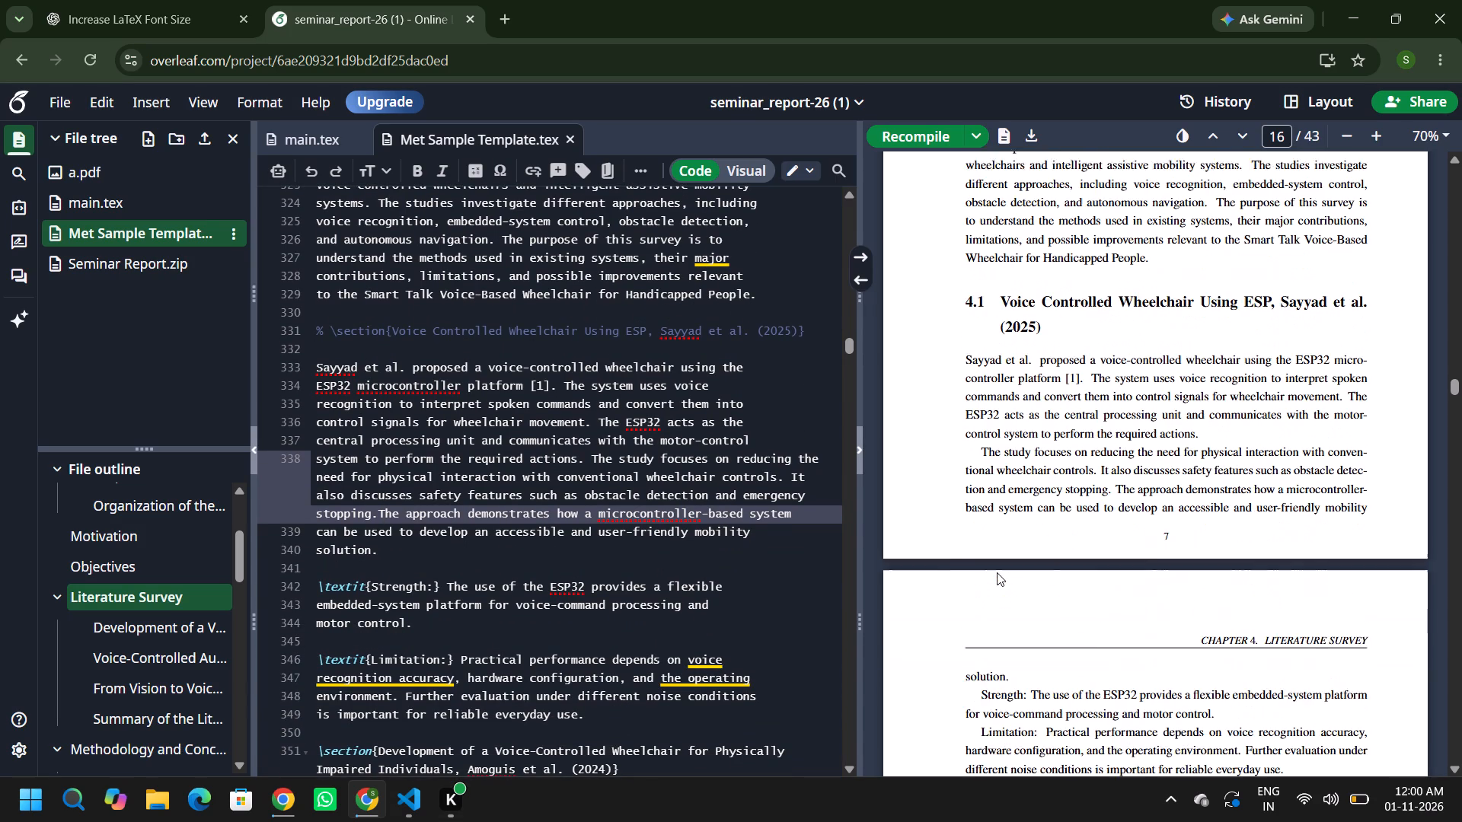
pyautogui.scroll(-3, 997, 572)
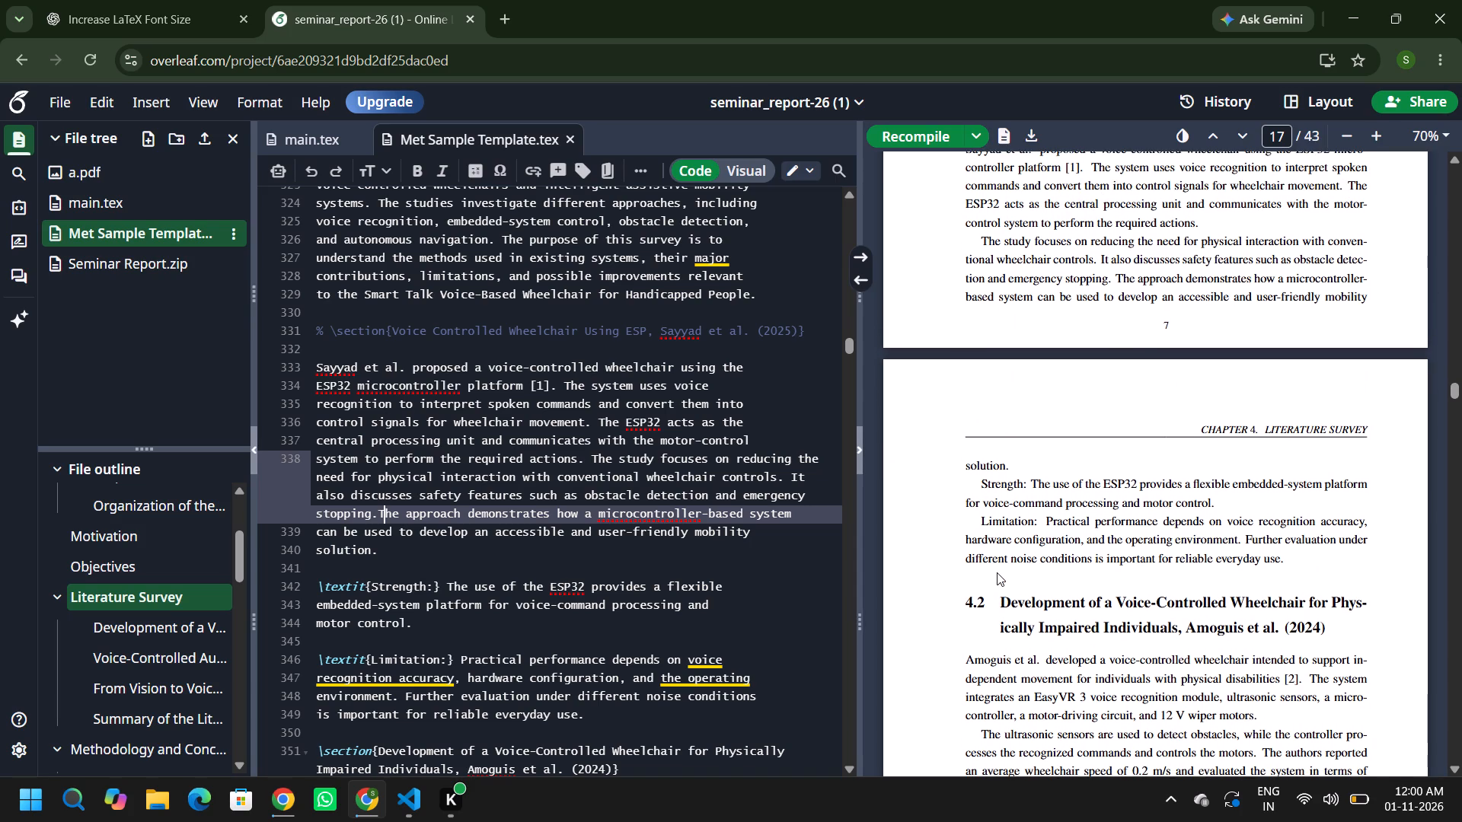
pyautogui.scroll(-3, 997, 572)
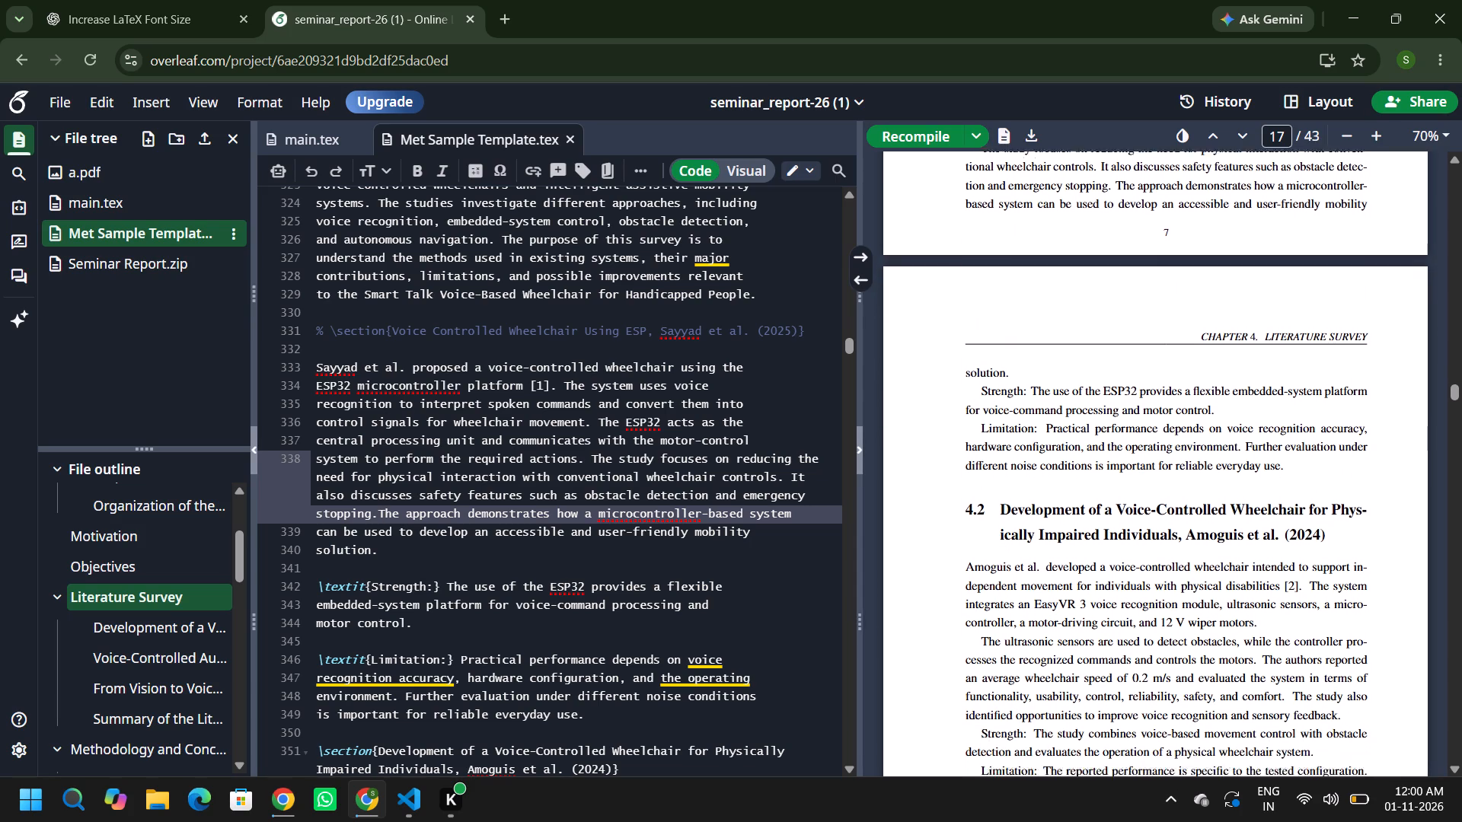
pyautogui.scroll(-1, 997, 572)
pyautogui.scroll(-2, 737, 658)
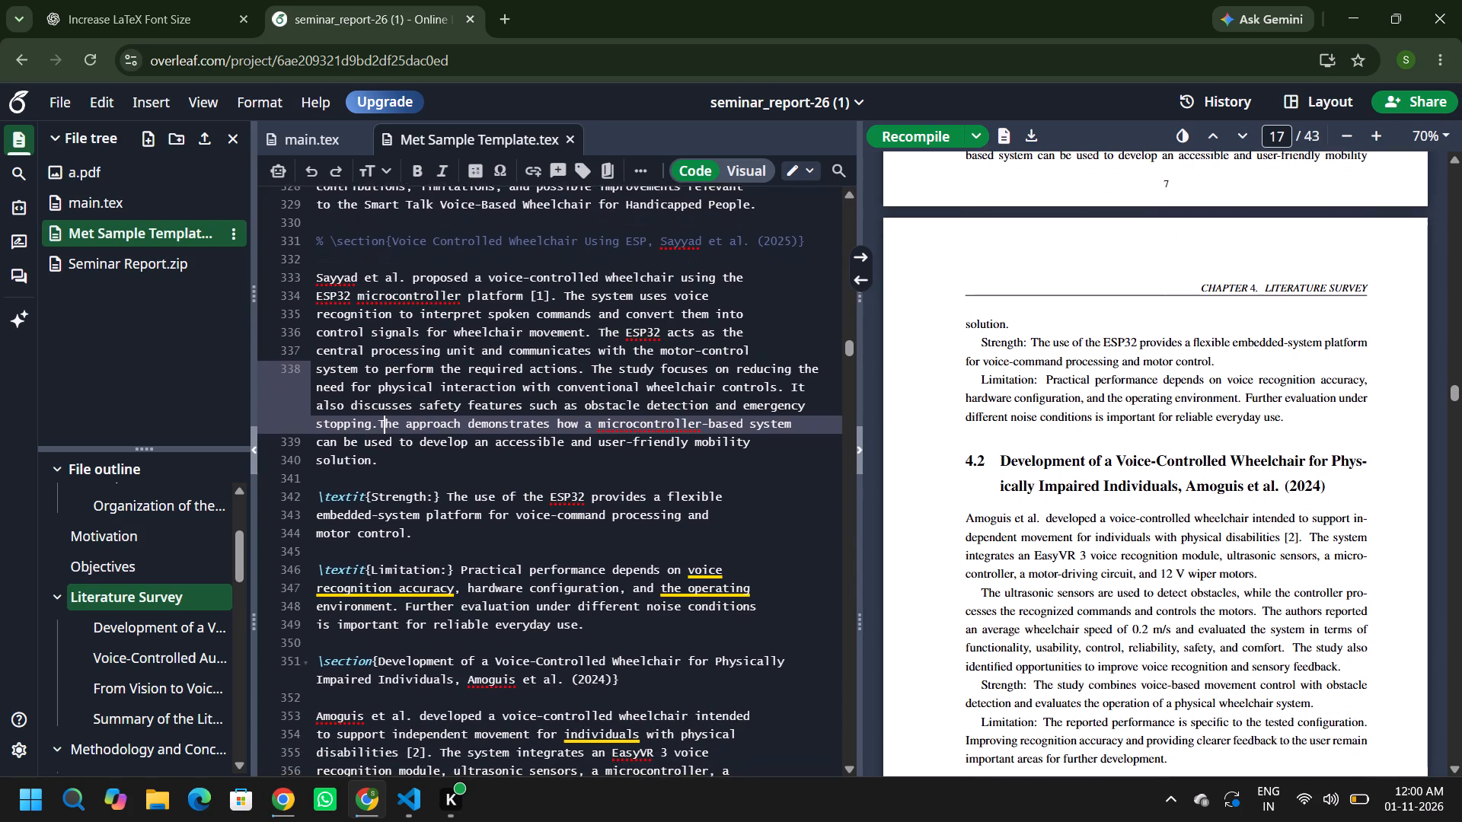
pyautogui.scroll(-1, 737, 658)
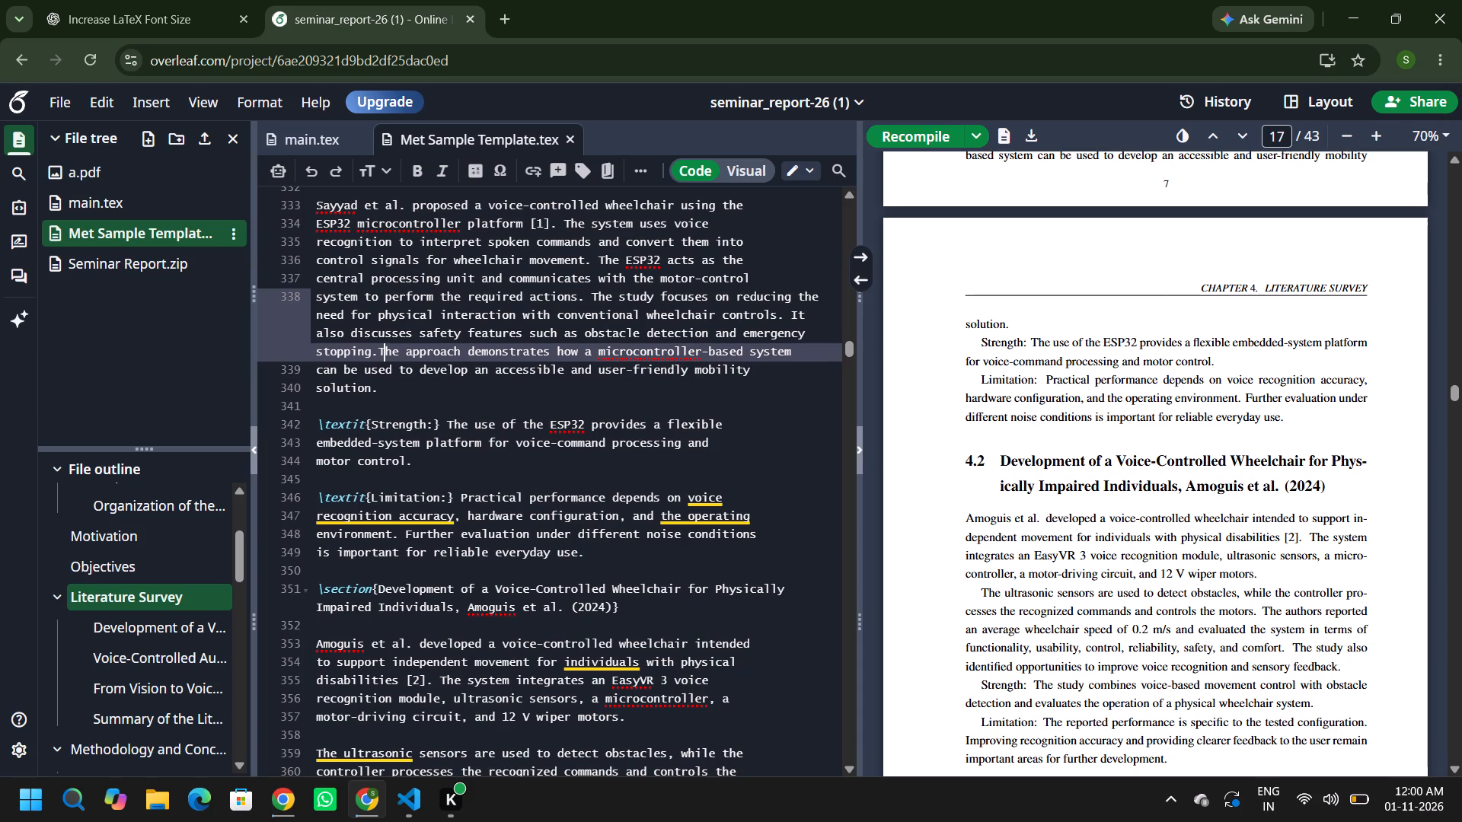
pyautogui.moveTo(628, 611); pyautogui.dragTo(318, 589)
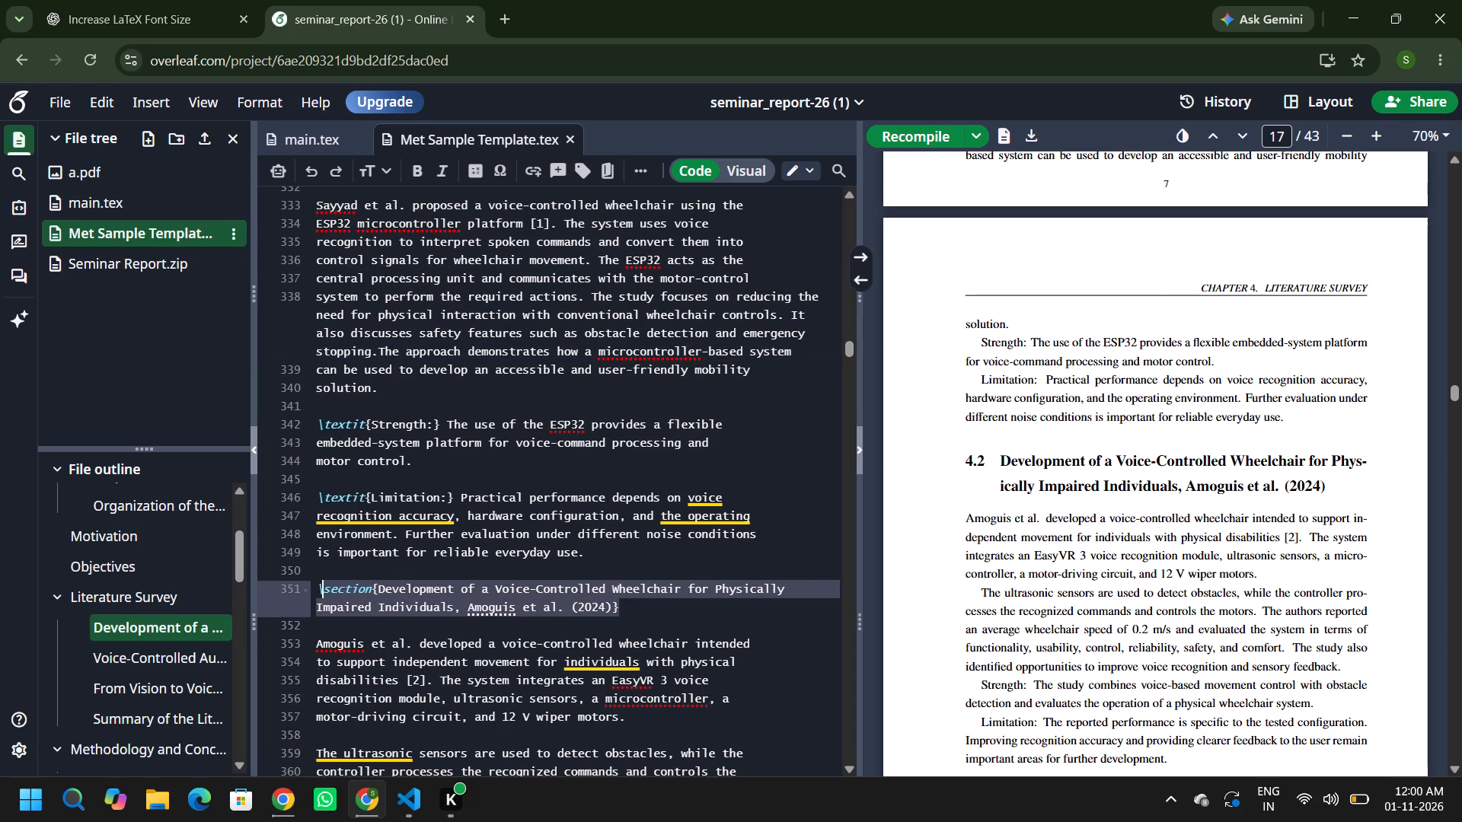
pyautogui.moveTo(318, 589); pyautogui.dragTo(318, 588)
pyautogui.hotkey('ctrl', '/')
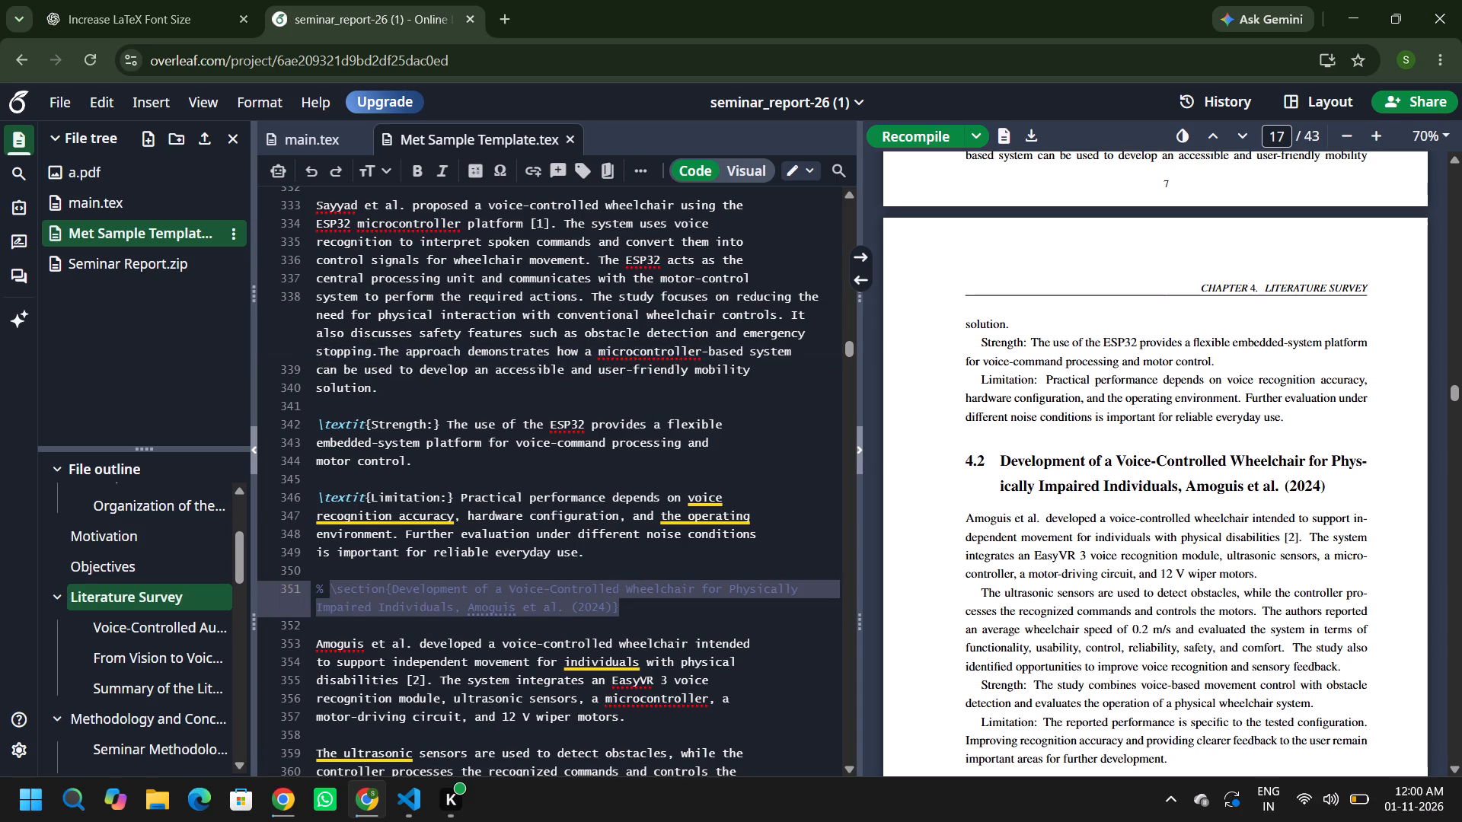
# Merge the paragraph starting "The ultrasonic sensors are" into the preceding paragraph after "12 V wiper motors.", separated by a space.
pyautogui.scroll(-2, 602, 642)
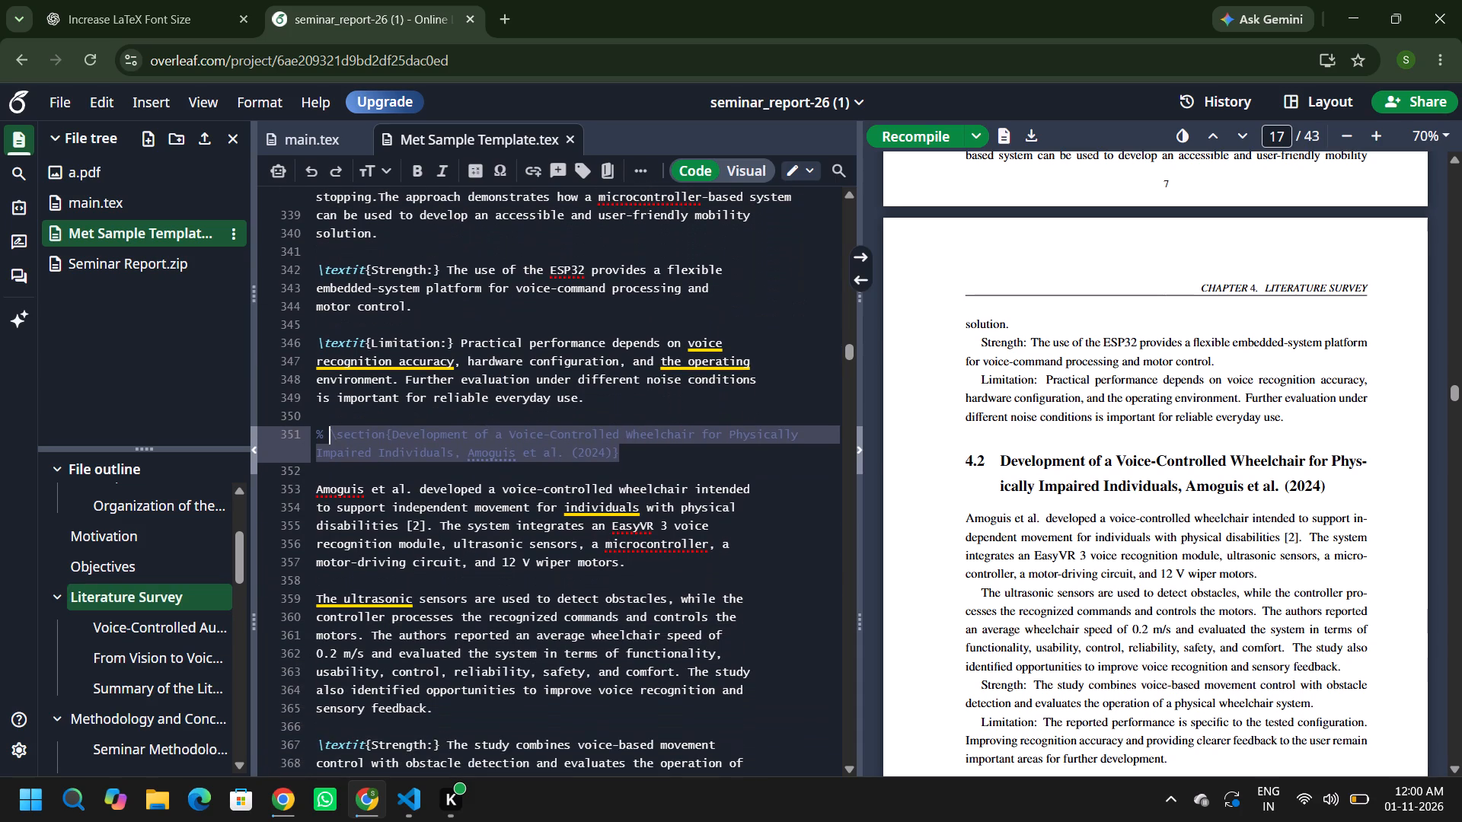
pyautogui.click(318, 601)
pyautogui.press('BackSpace')
pyautogui.press('BackSpace')
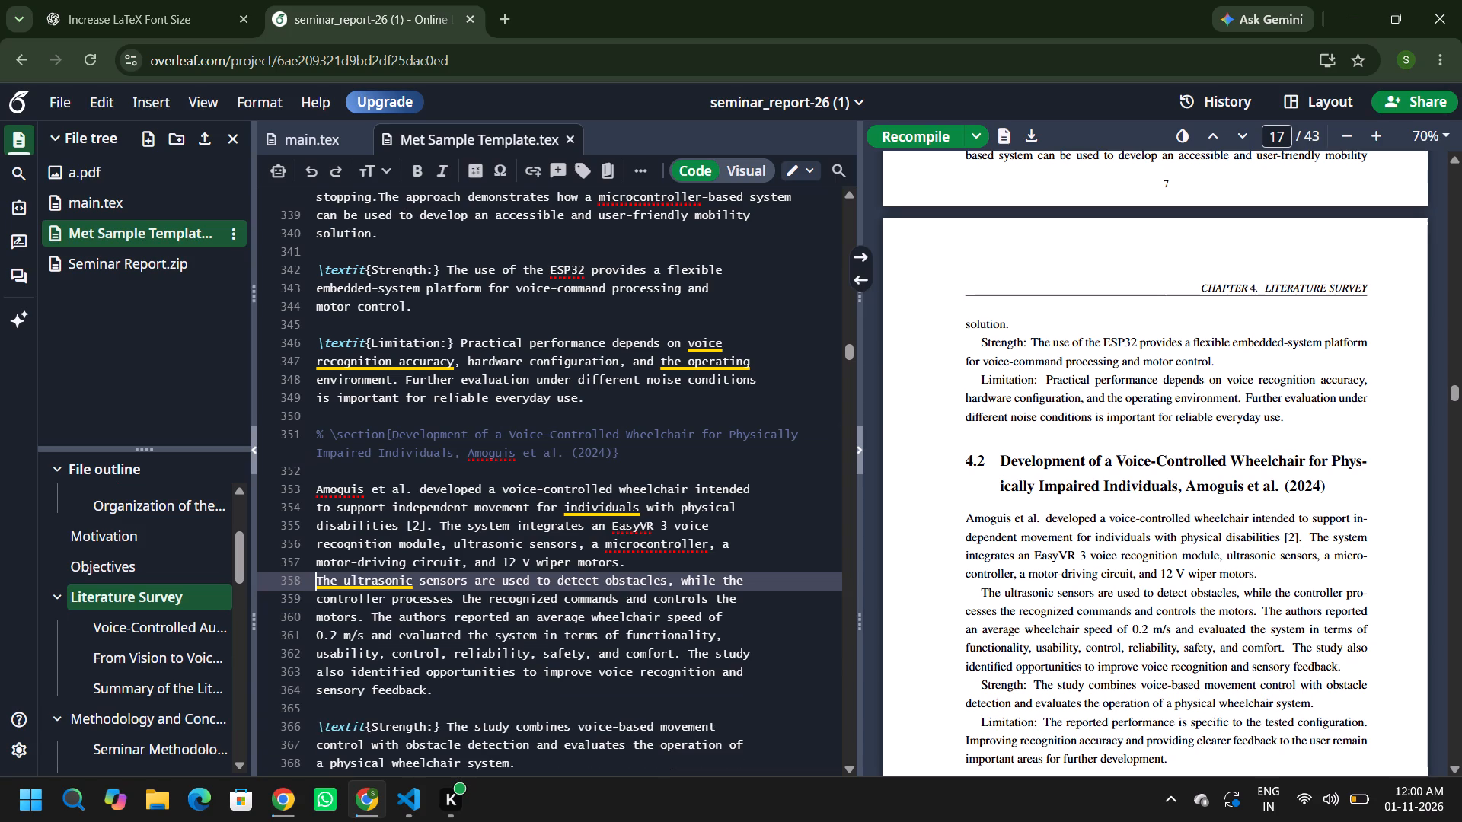
pyautogui.press('BackSpace')
pyautogui.press('space')
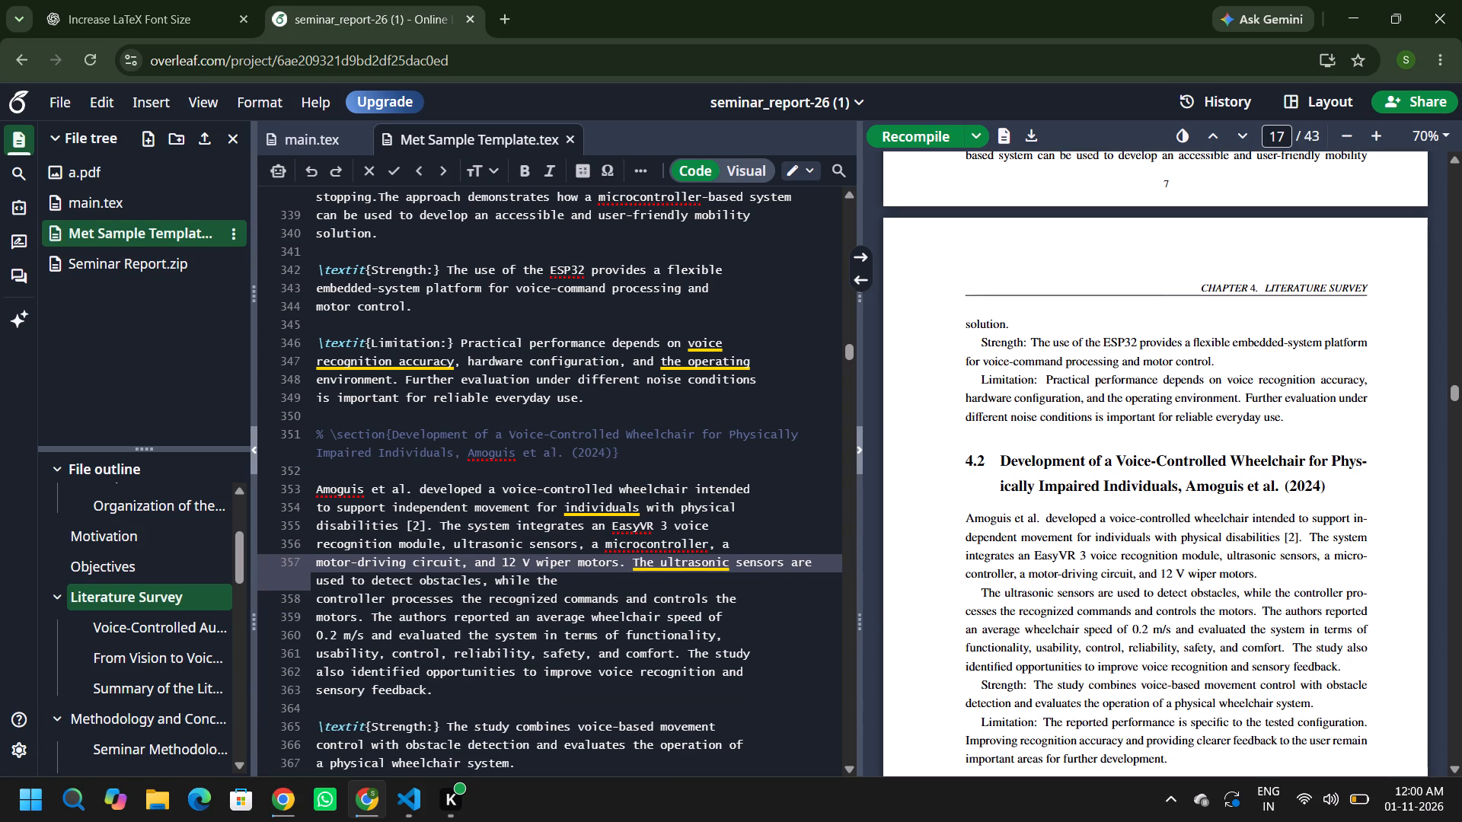
# Comment out the \section line titled "Voice-Controlled Autonomous Navigation for Smart Wheelchairs Using ROS-Based SLAM".
pyautogui.scroll(-1, 554, 626)
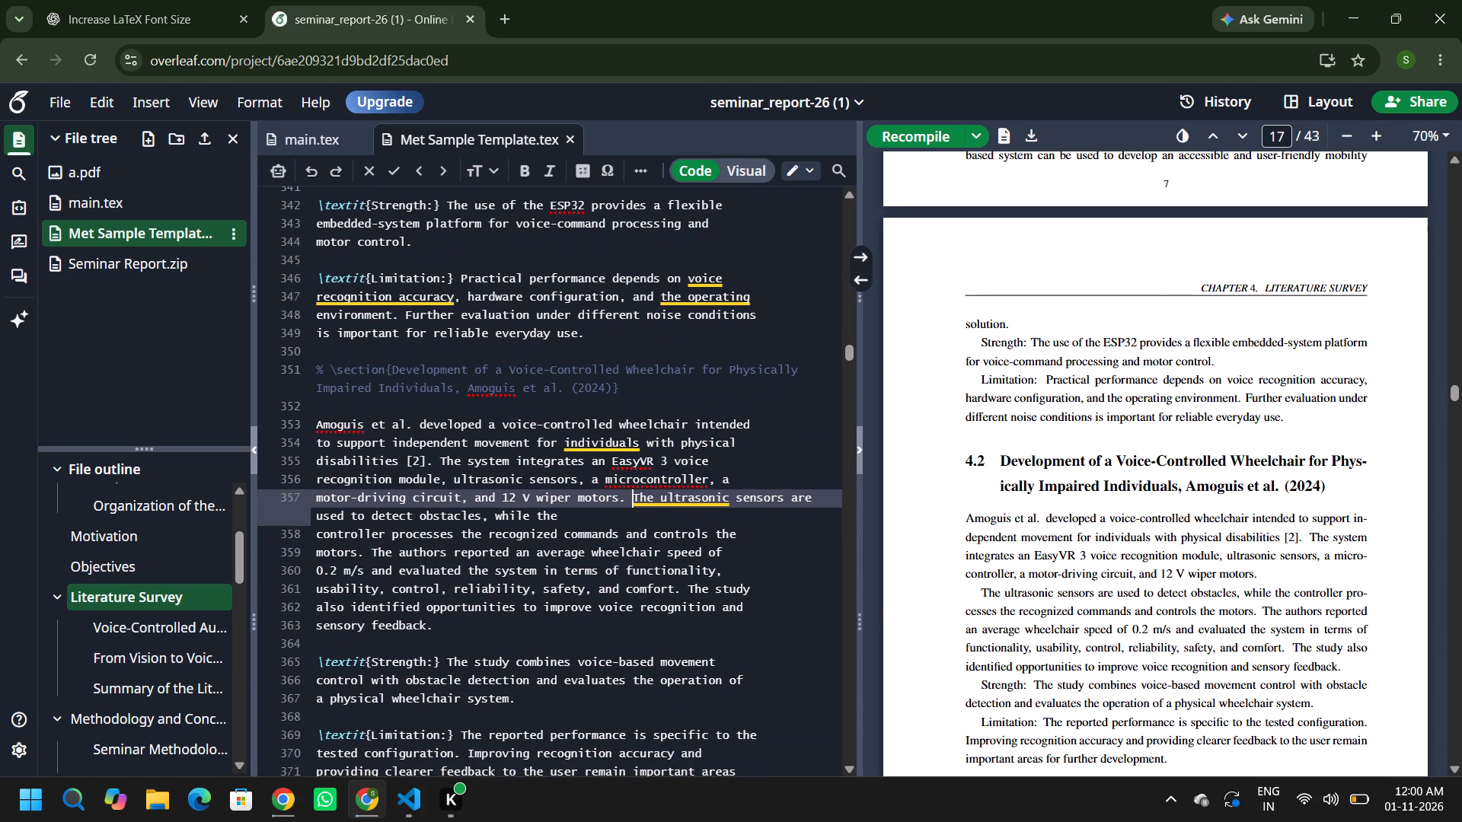
pyautogui.scroll(-1, 554, 626)
pyautogui.scroll(-3, 573, 530)
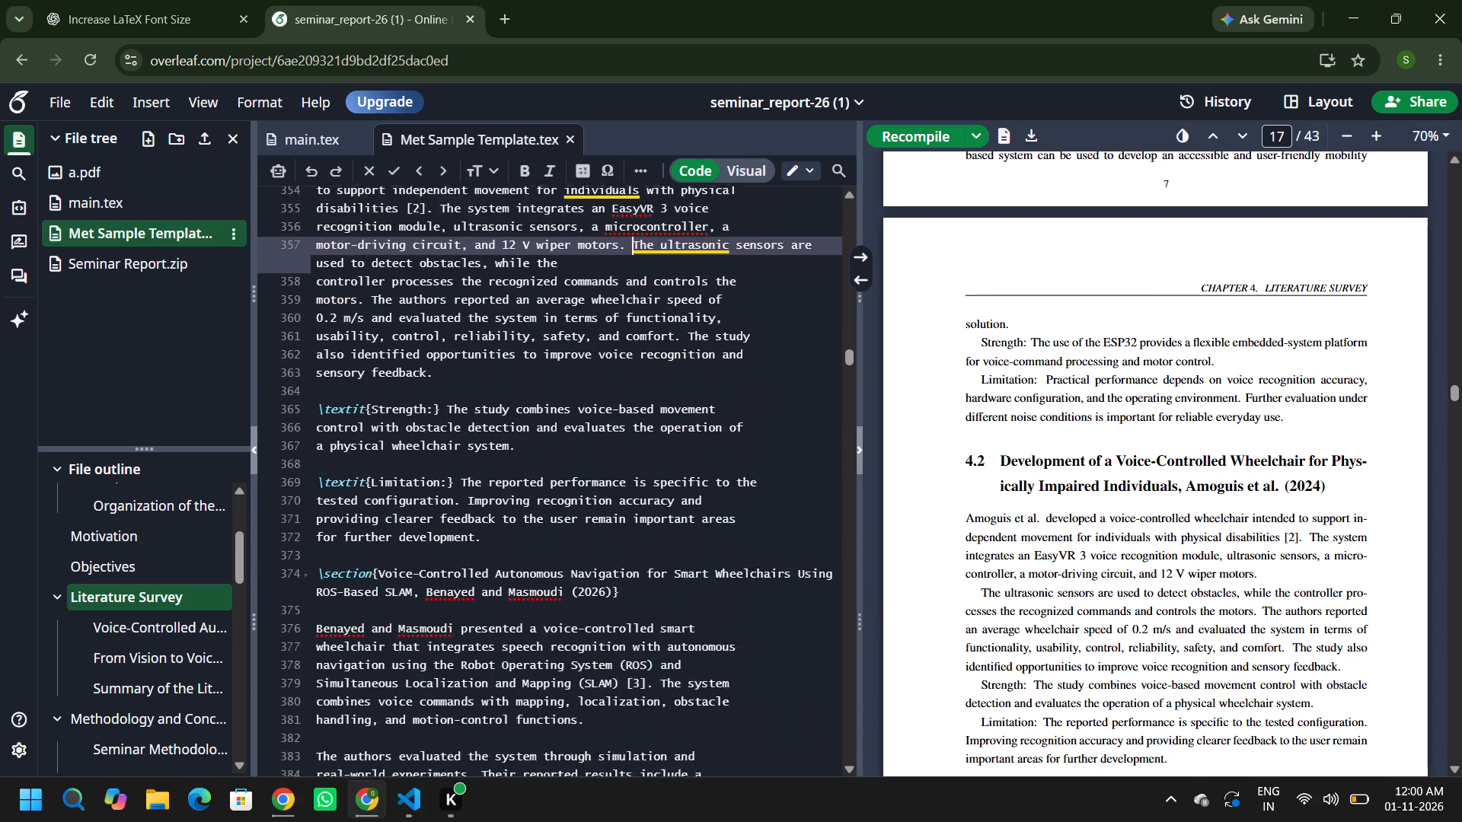
pyautogui.scroll(-1, 573, 530)
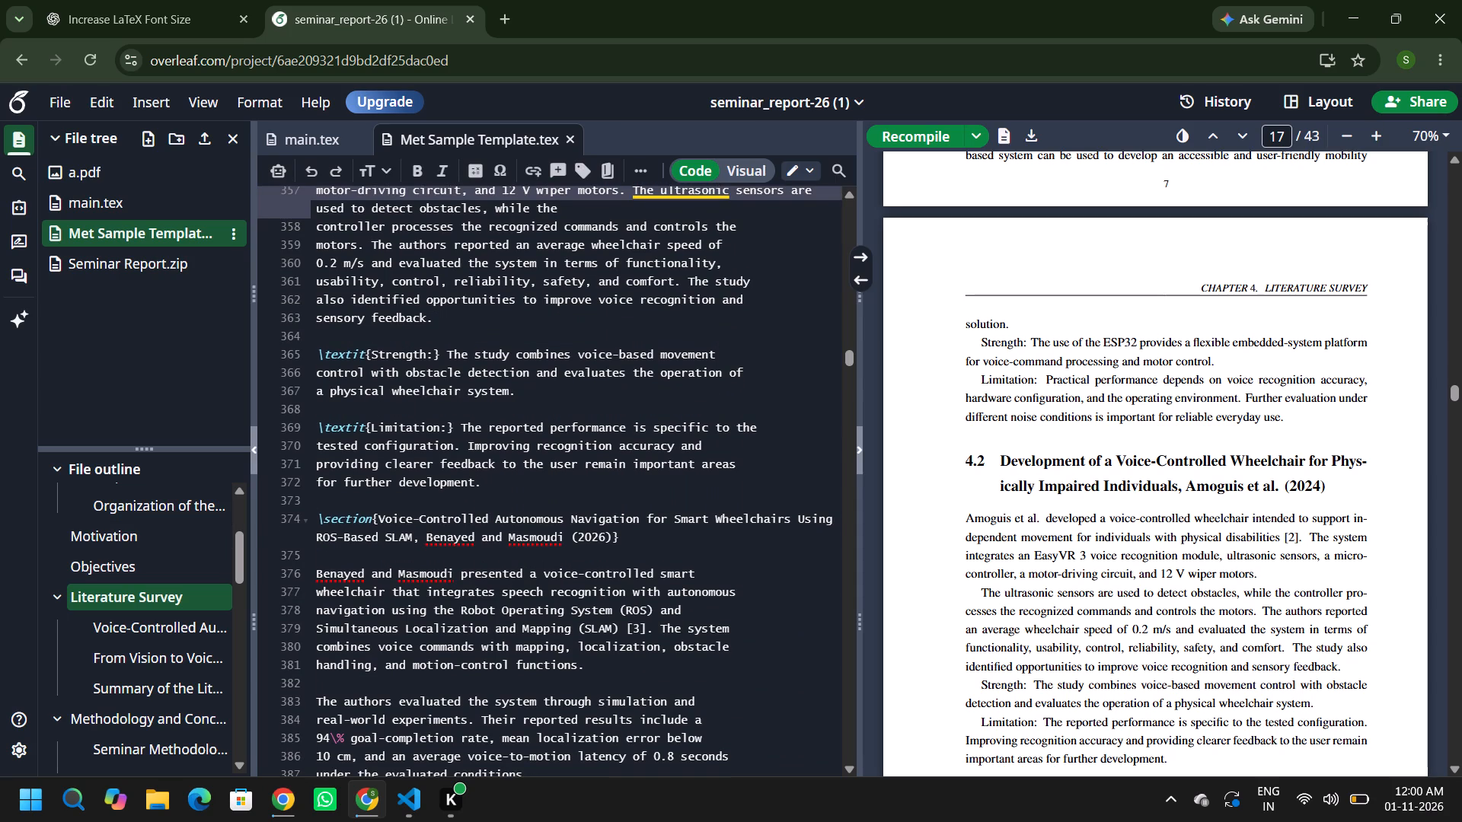
pyautogui.moveTo(318, 518); pyautogui.dragTo(555, 521)
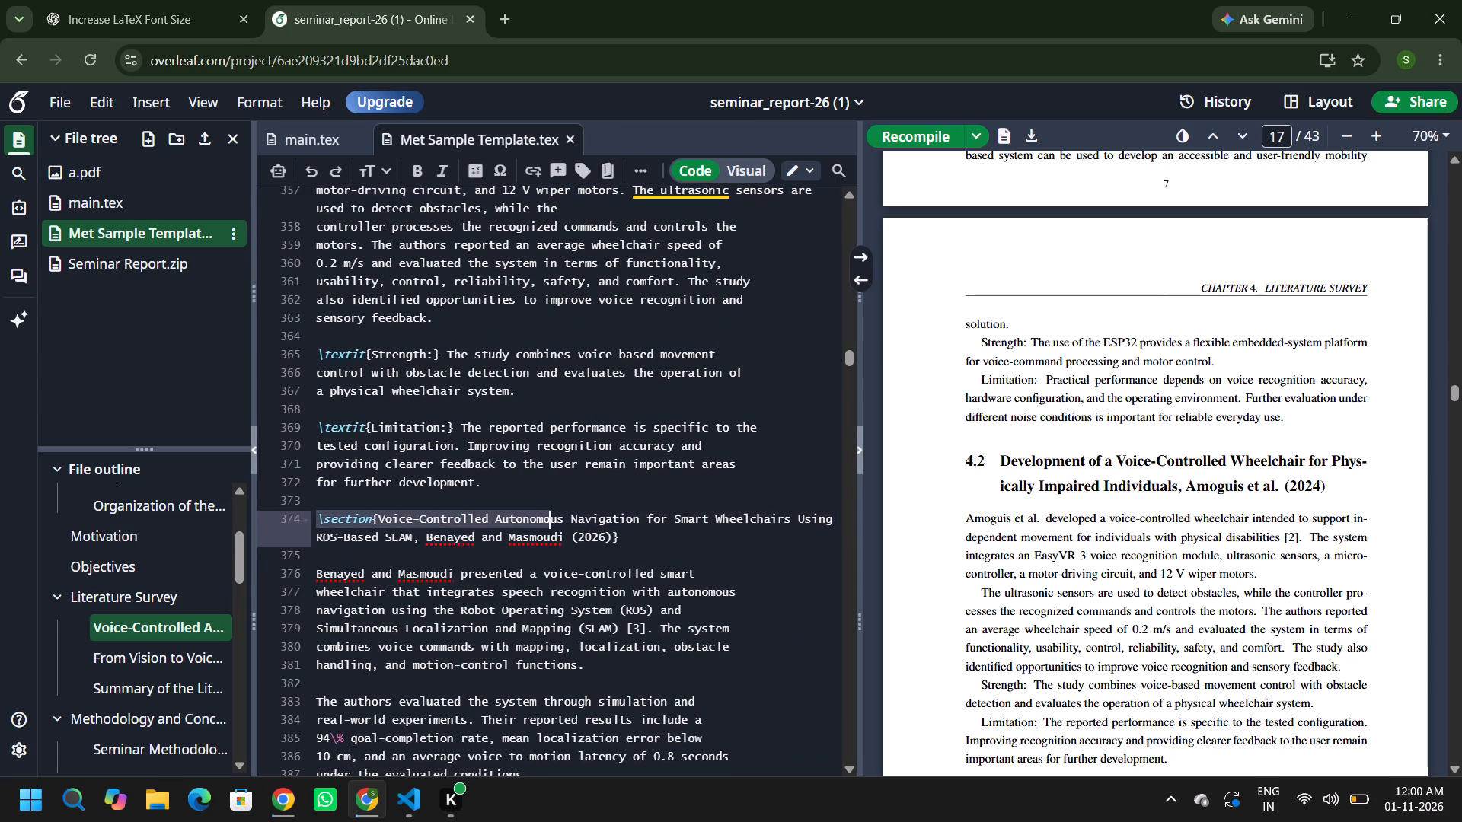
pyautogui.moveTo(555, 521); pyautogui.dragTo(624, 548)
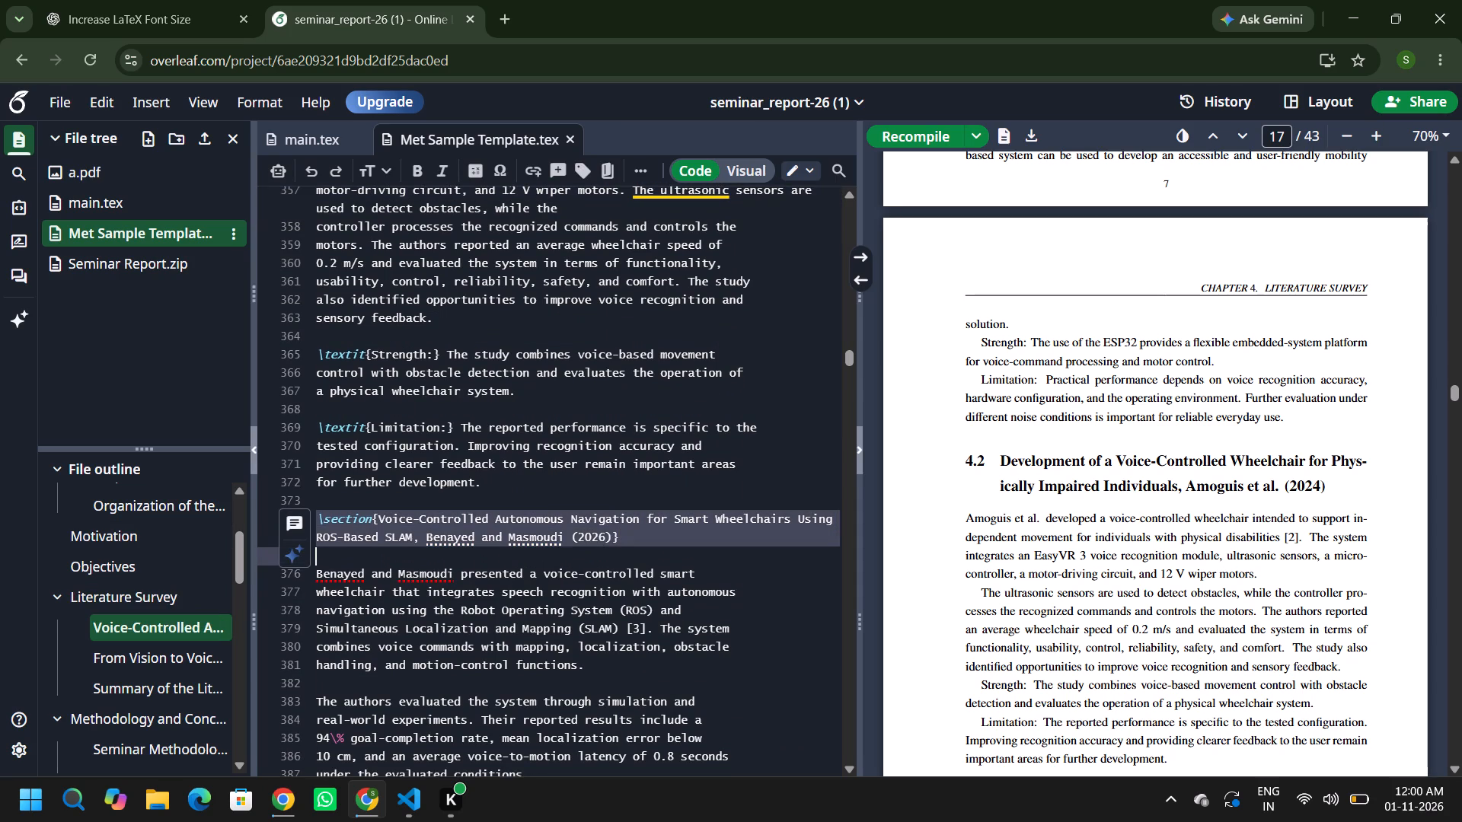
pyautogui.press('/')
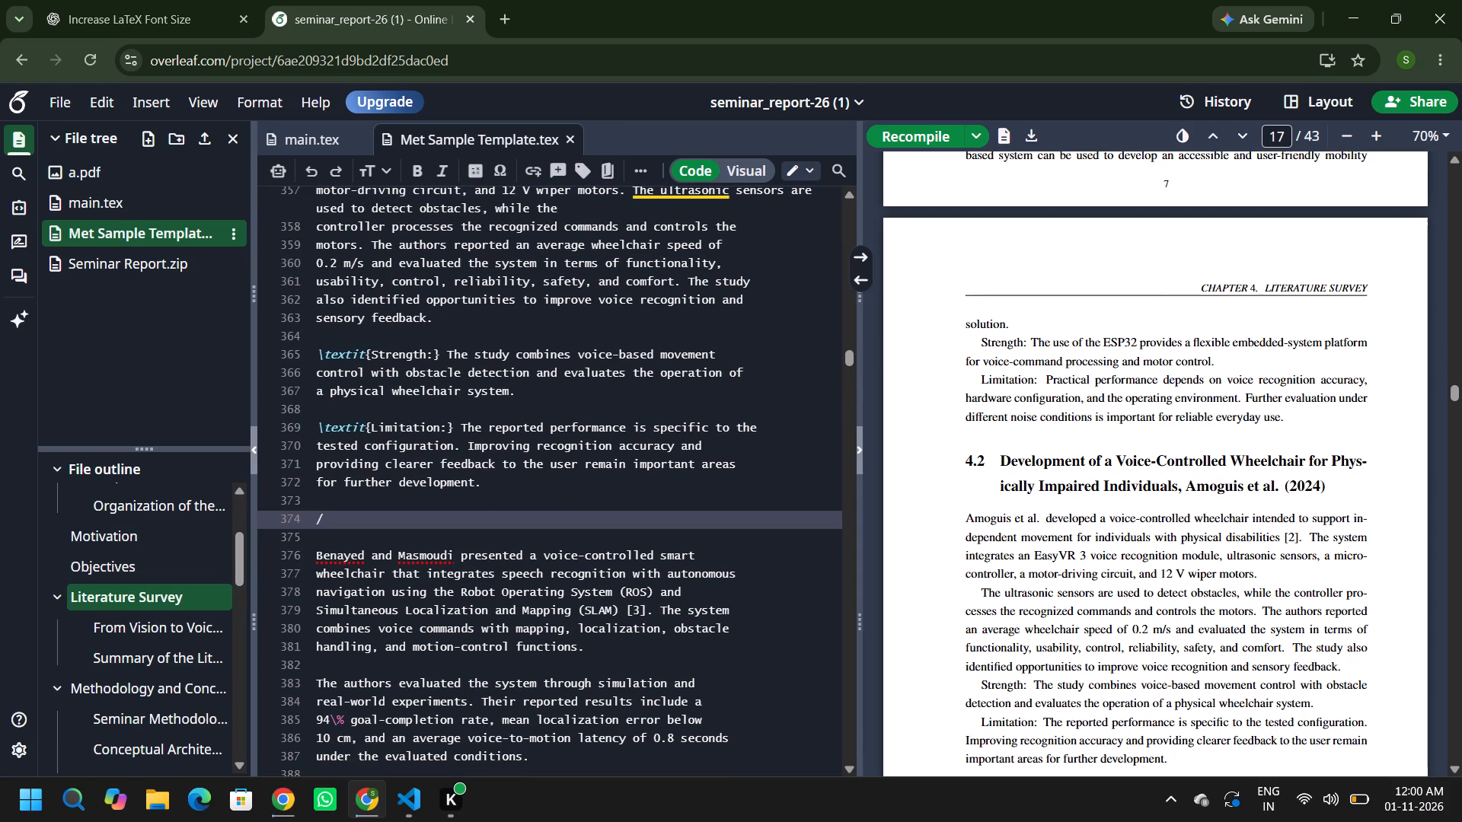
pyautogui.hotkey('ctrl', 'z')
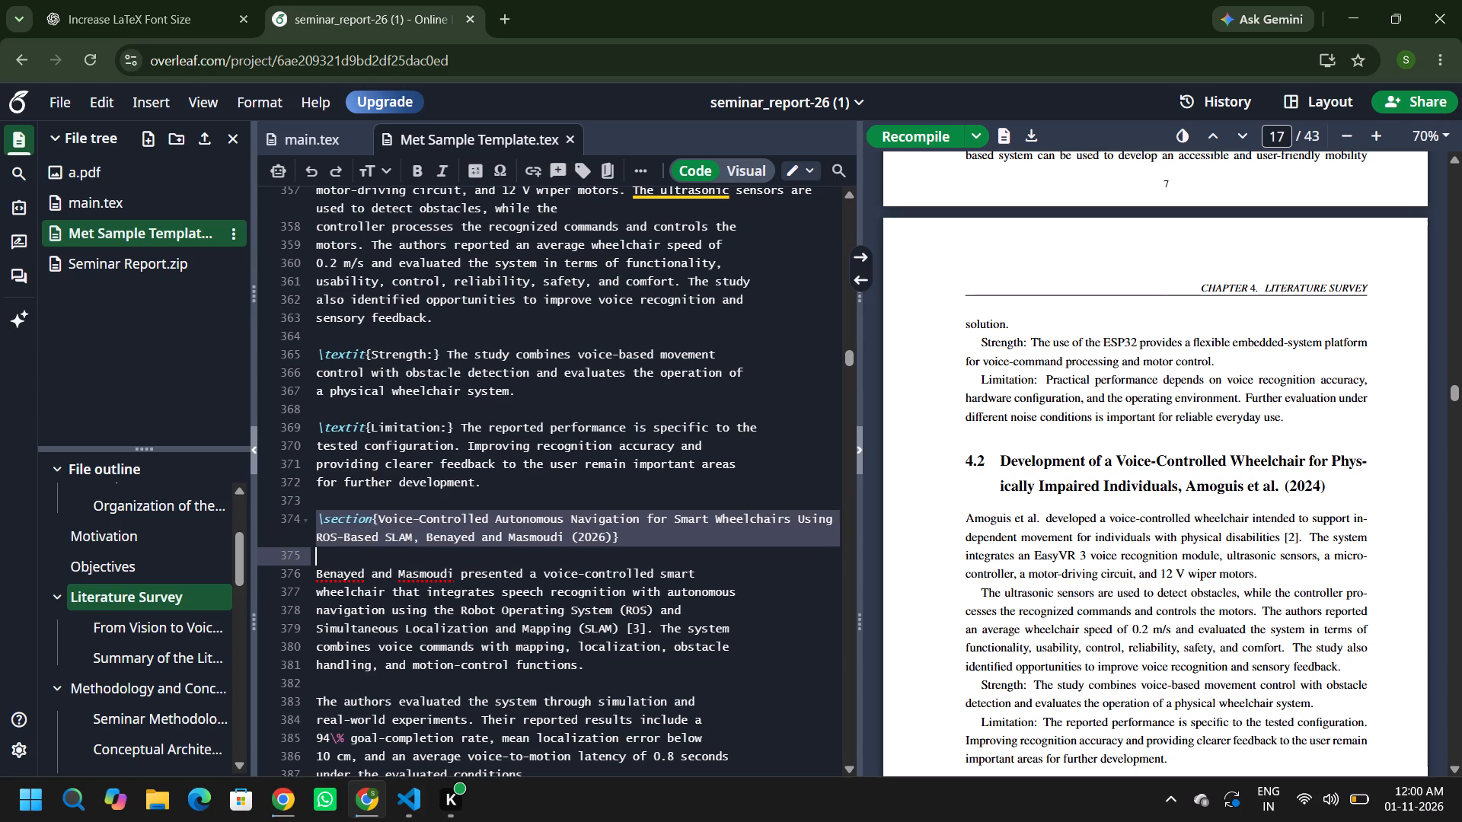
pyautogui.hotkey('ctrl', '/')
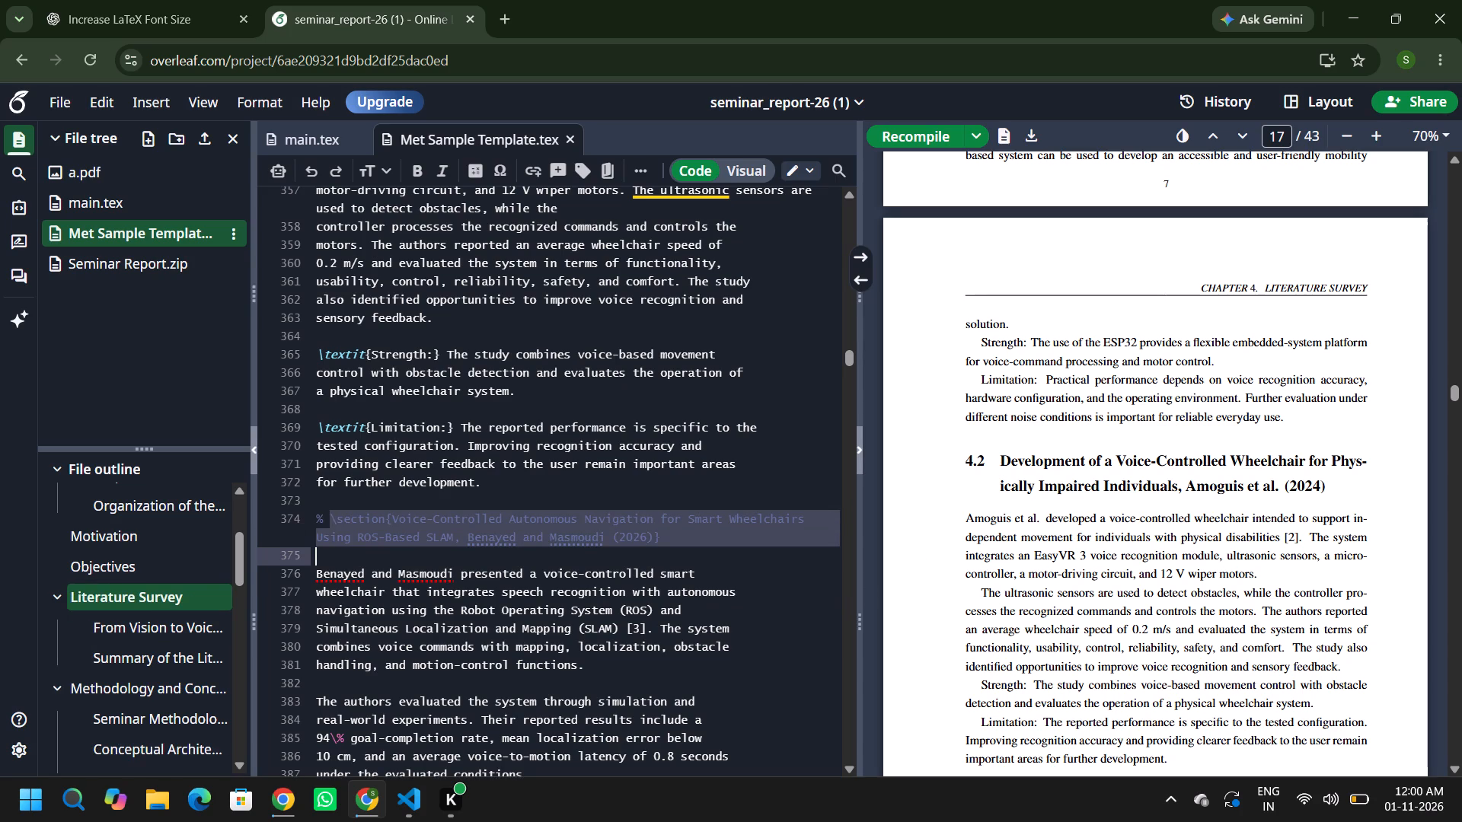
# Merge the paragraph starting "The authors evaluated the system" into the preceding paragraph after "motion-control functions.", separated by a space.
pyautogui.click(314, 702)
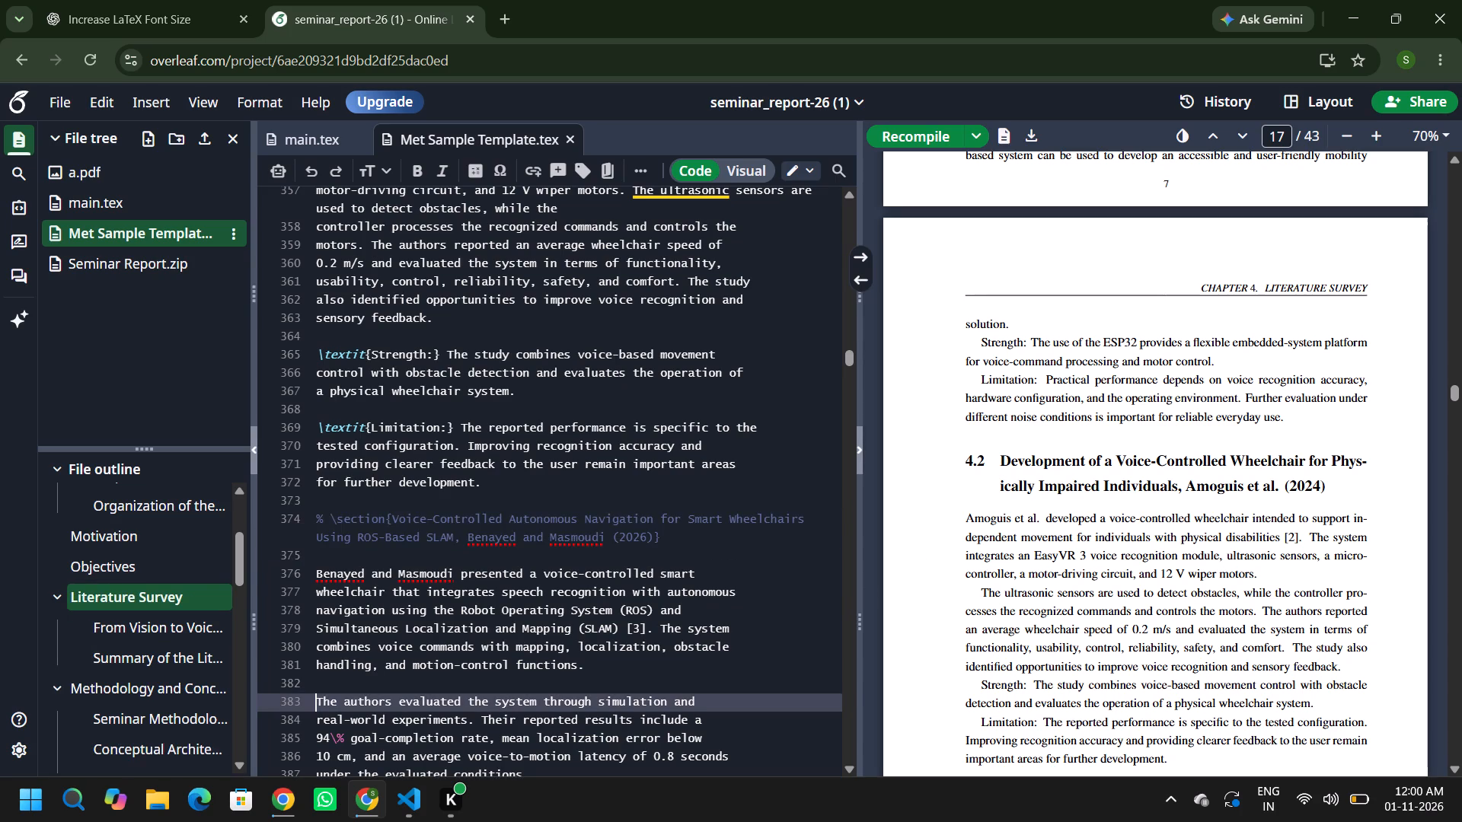
pyautogui.press('BackSpace')
pyautogui.press('BackSpace')
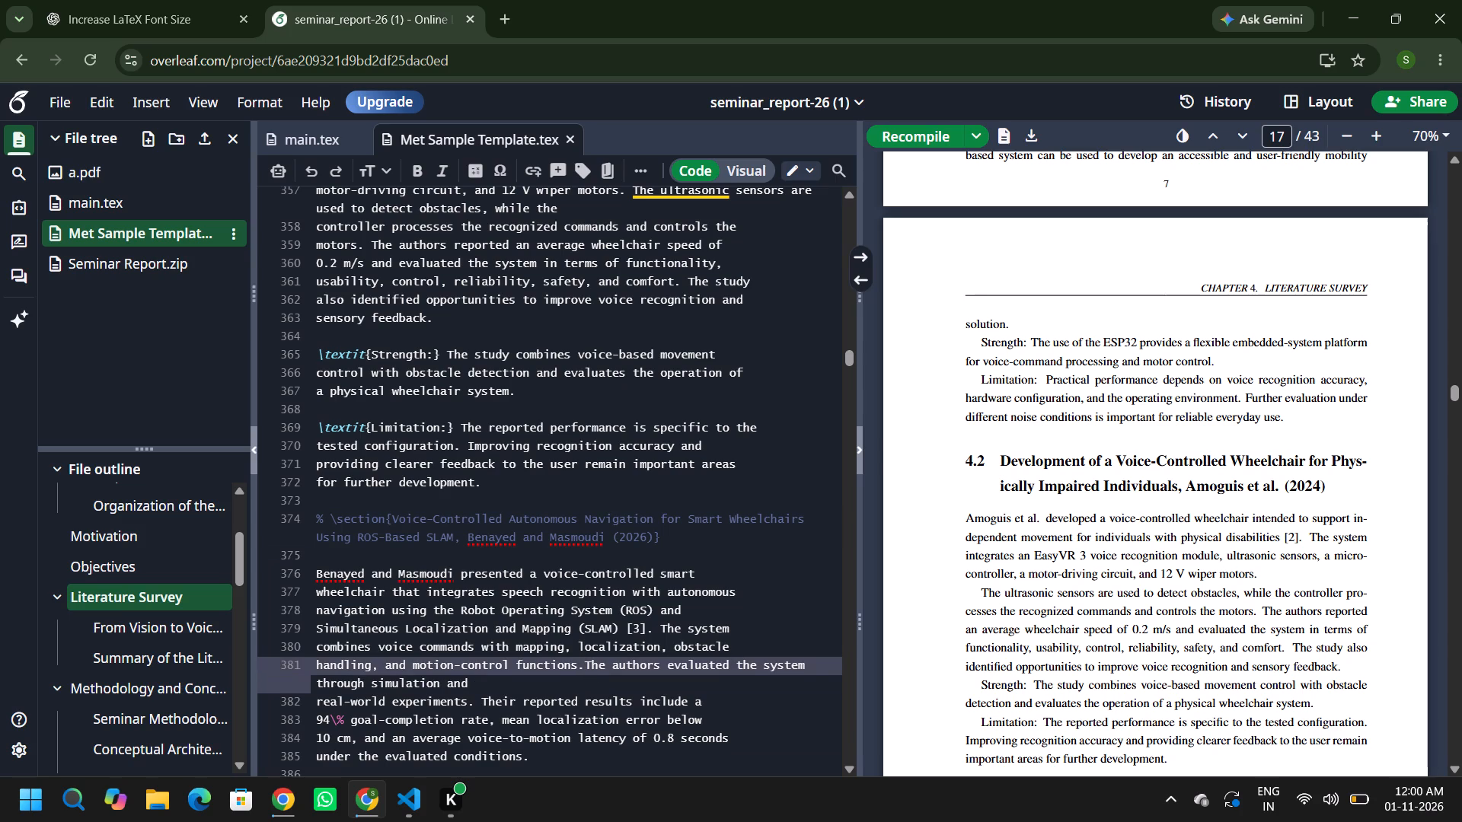
pyautogui.press('space')
# Comment out the \section line titled "From Vision to Voice: A Multi-Modal Assistive Framework for the Physically Impaired".
pyautogui.scroll(-2, 341, 652)
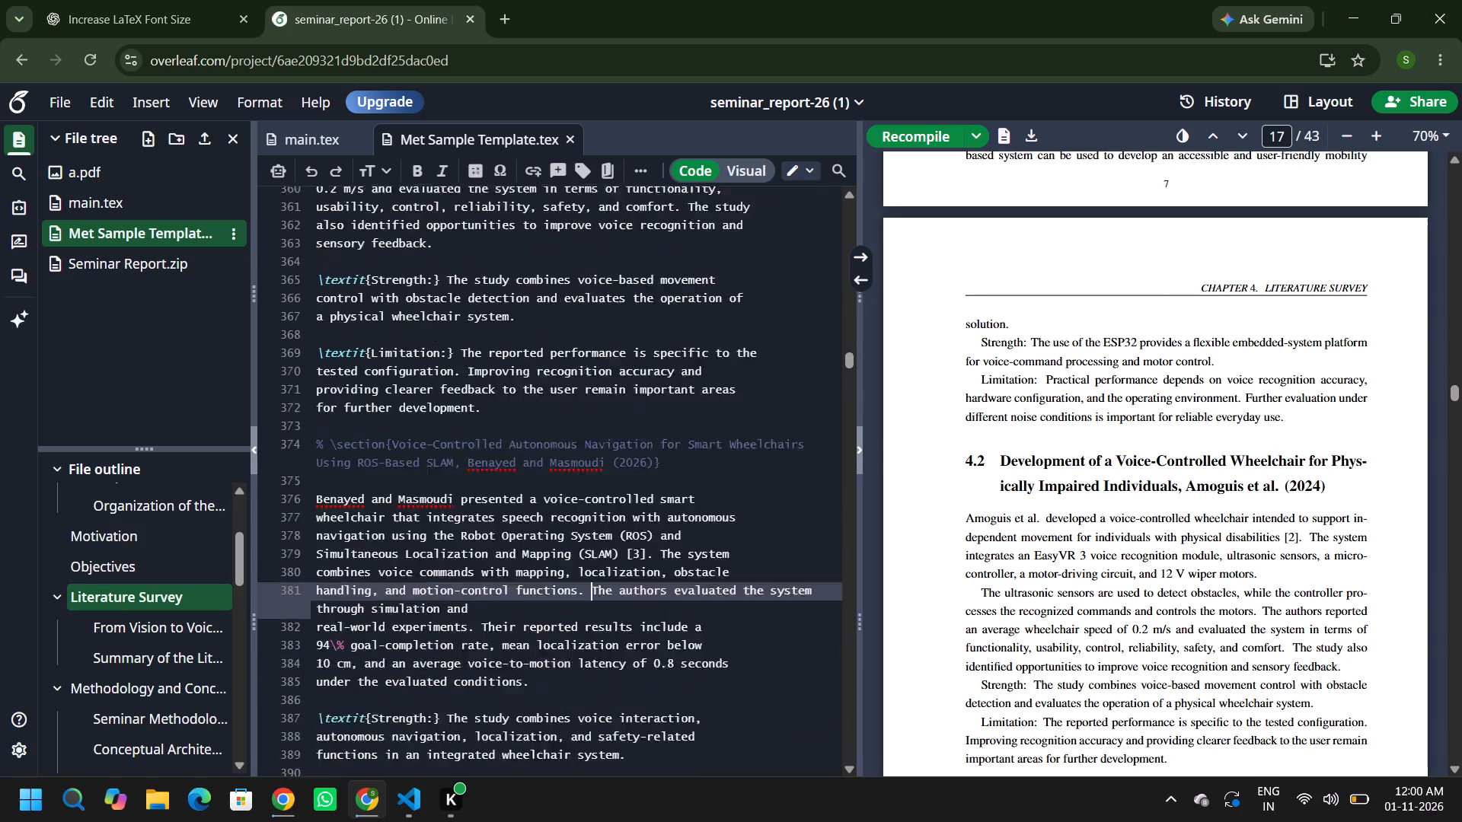
pyautogui.scroll(-3, 341, 652)
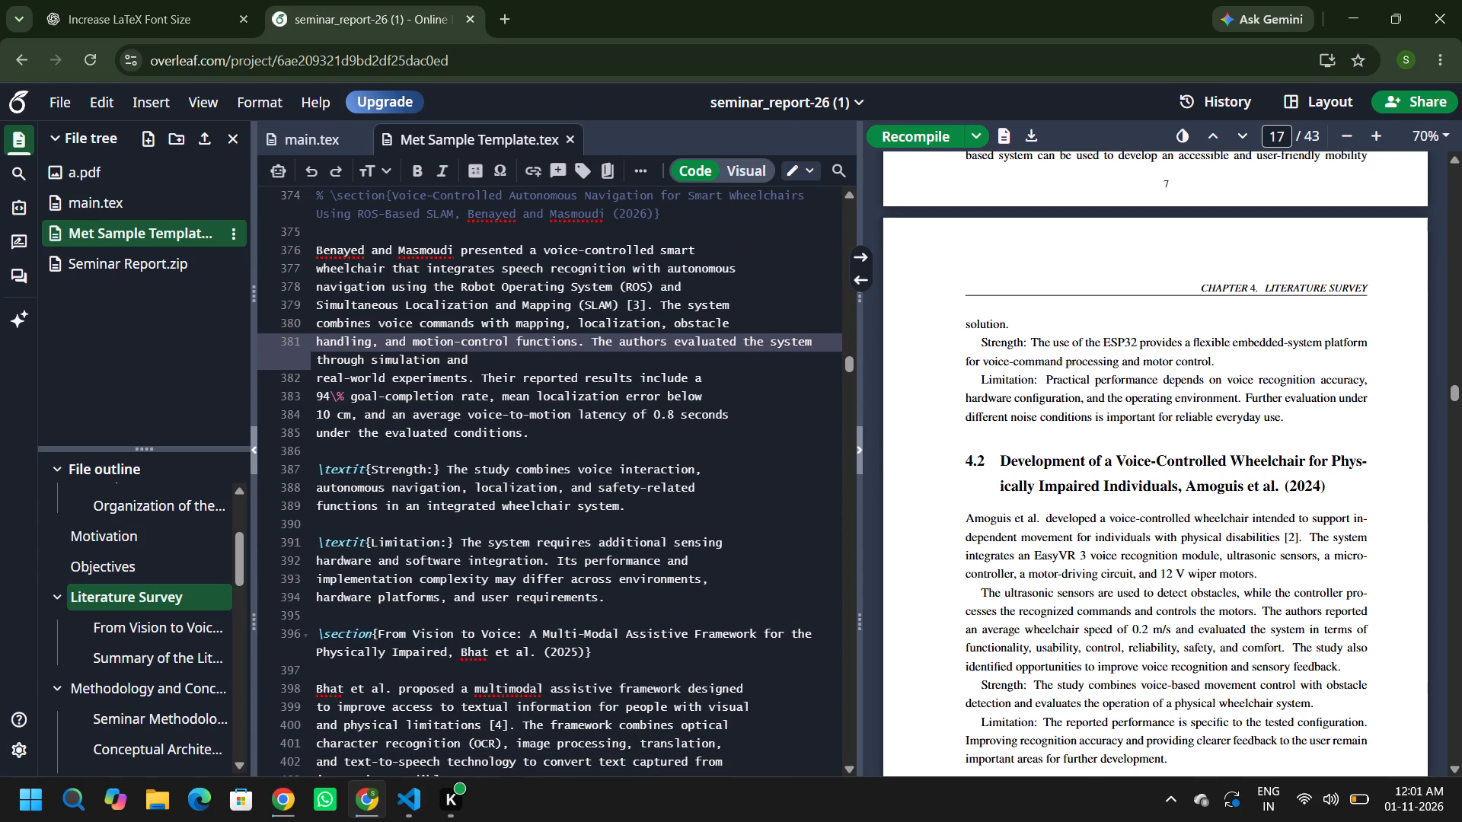
pyautogui.scroll(-1, 341, 652)
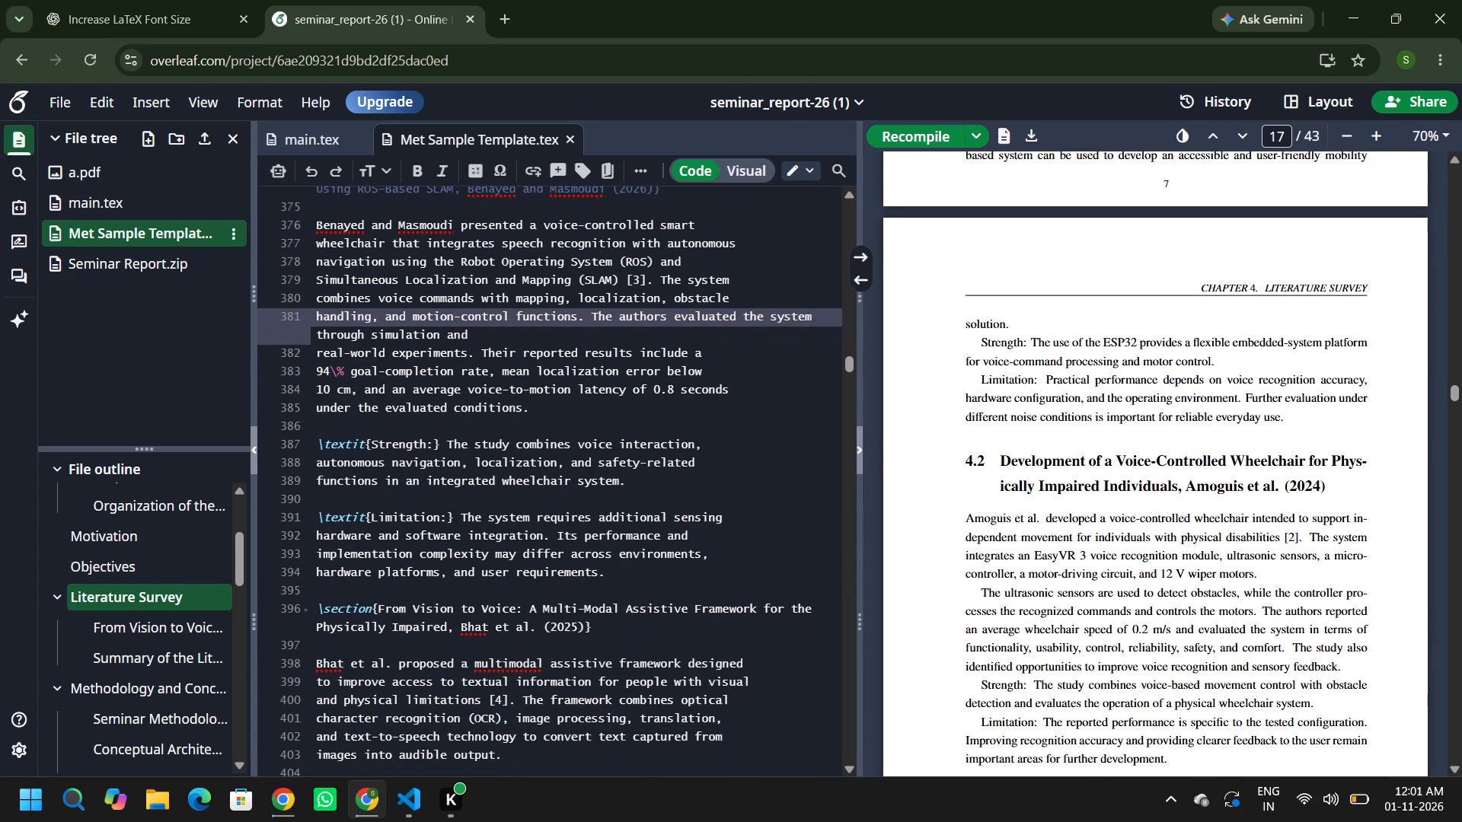
pyautogui.moveTo(318, 610); pyautogui.dragTo(615, 627)
pyautogui.hotkey('ctrl', '/')
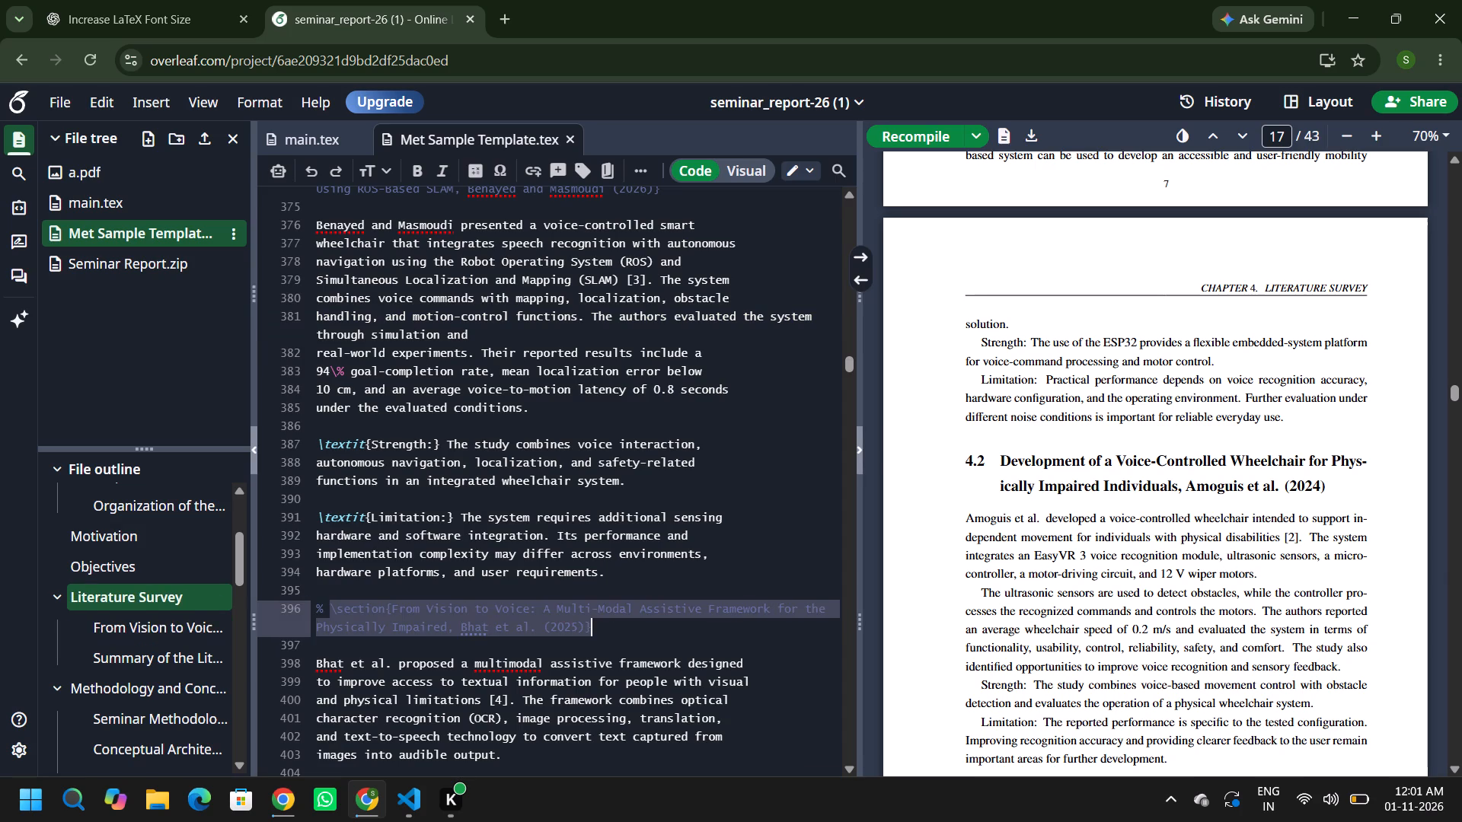
pyautogui.click(615, 627)
# Merge the paragraph starting "The study demonstrates how" into the preceding paragraph after "images into audible output.", separated by a space.
pyautogui.scroll(-2, 615, 627)
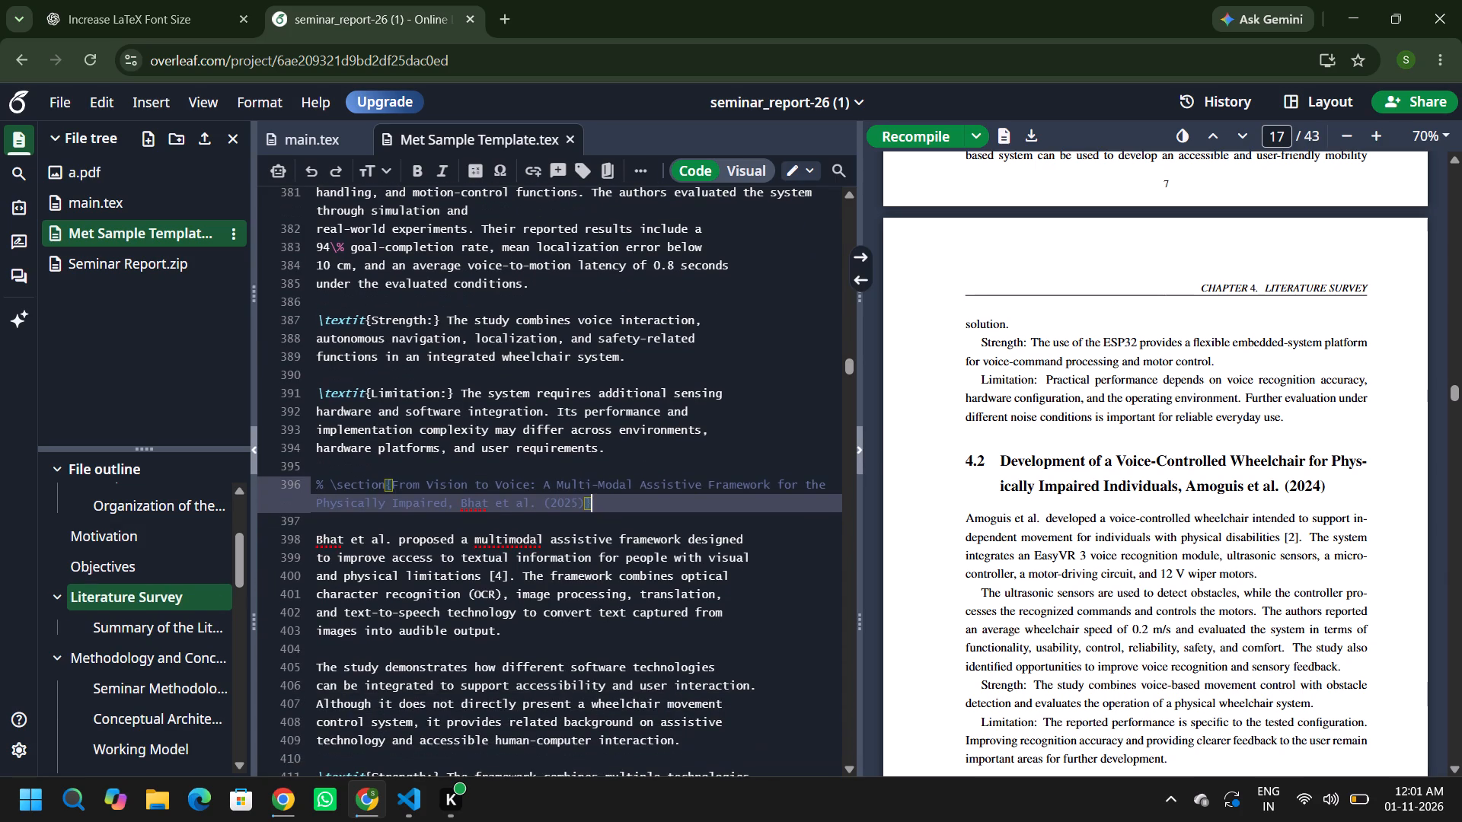
pyautogui.click(317, 666)
pyautogui.press('BackSpace')
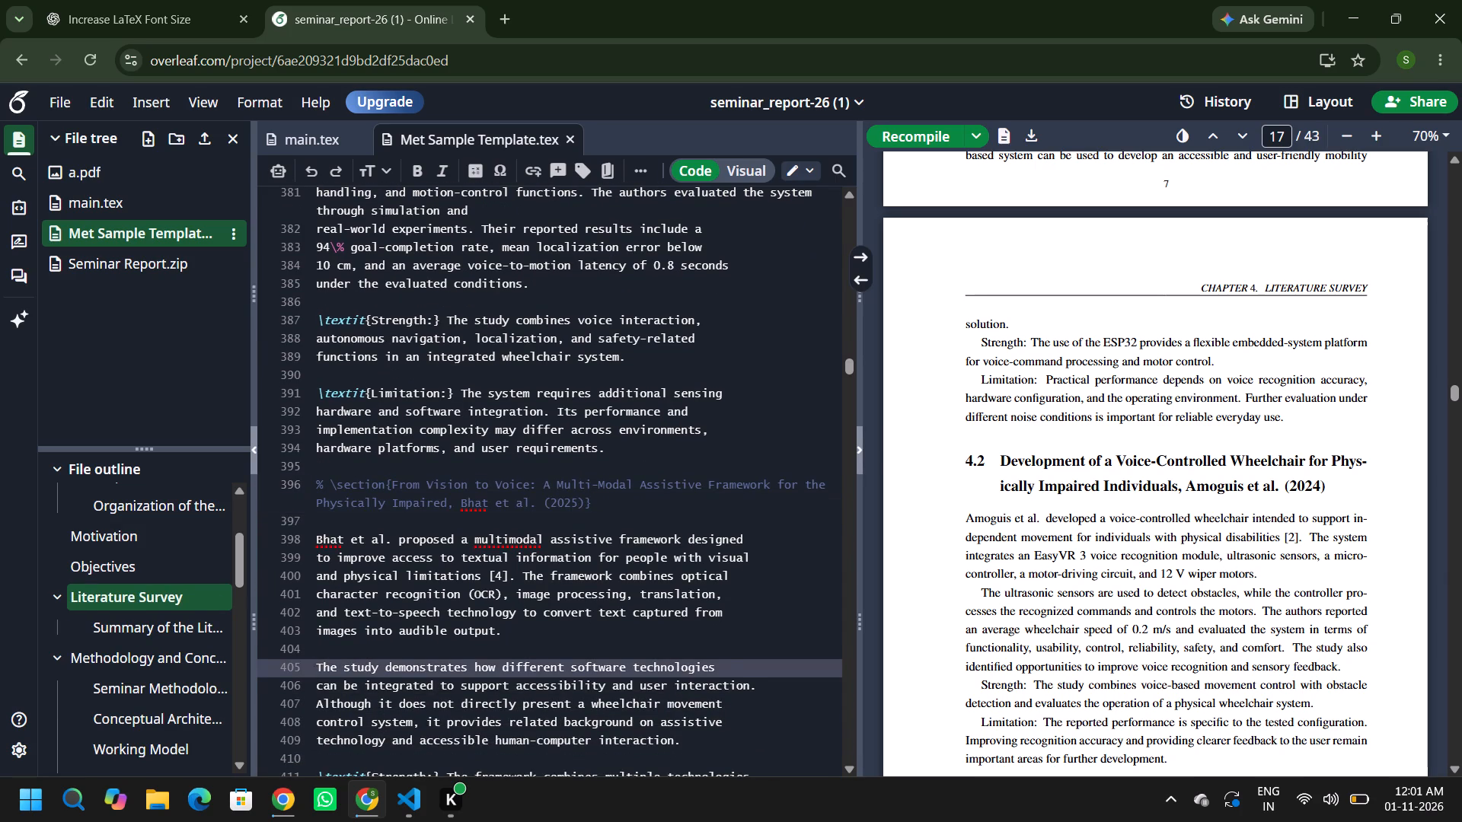
pyautogui.press('BackSpace')
pyautogui.press('space')
# Find the "Summary of the Literature" section in the source.
pyautogui.scroll(-2, 317, 666)
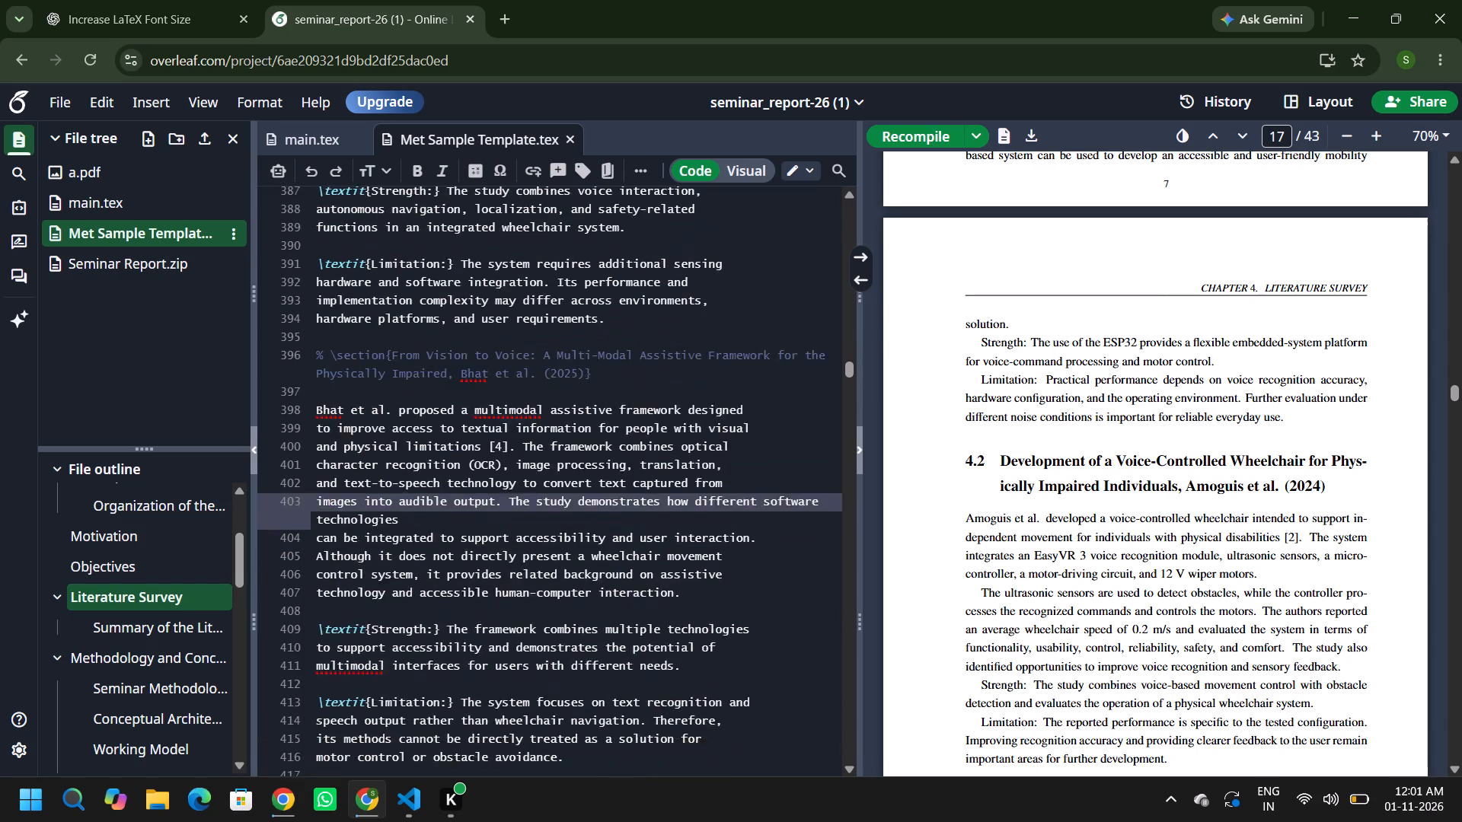
pyautogui.scroll(-4, 317, 666)
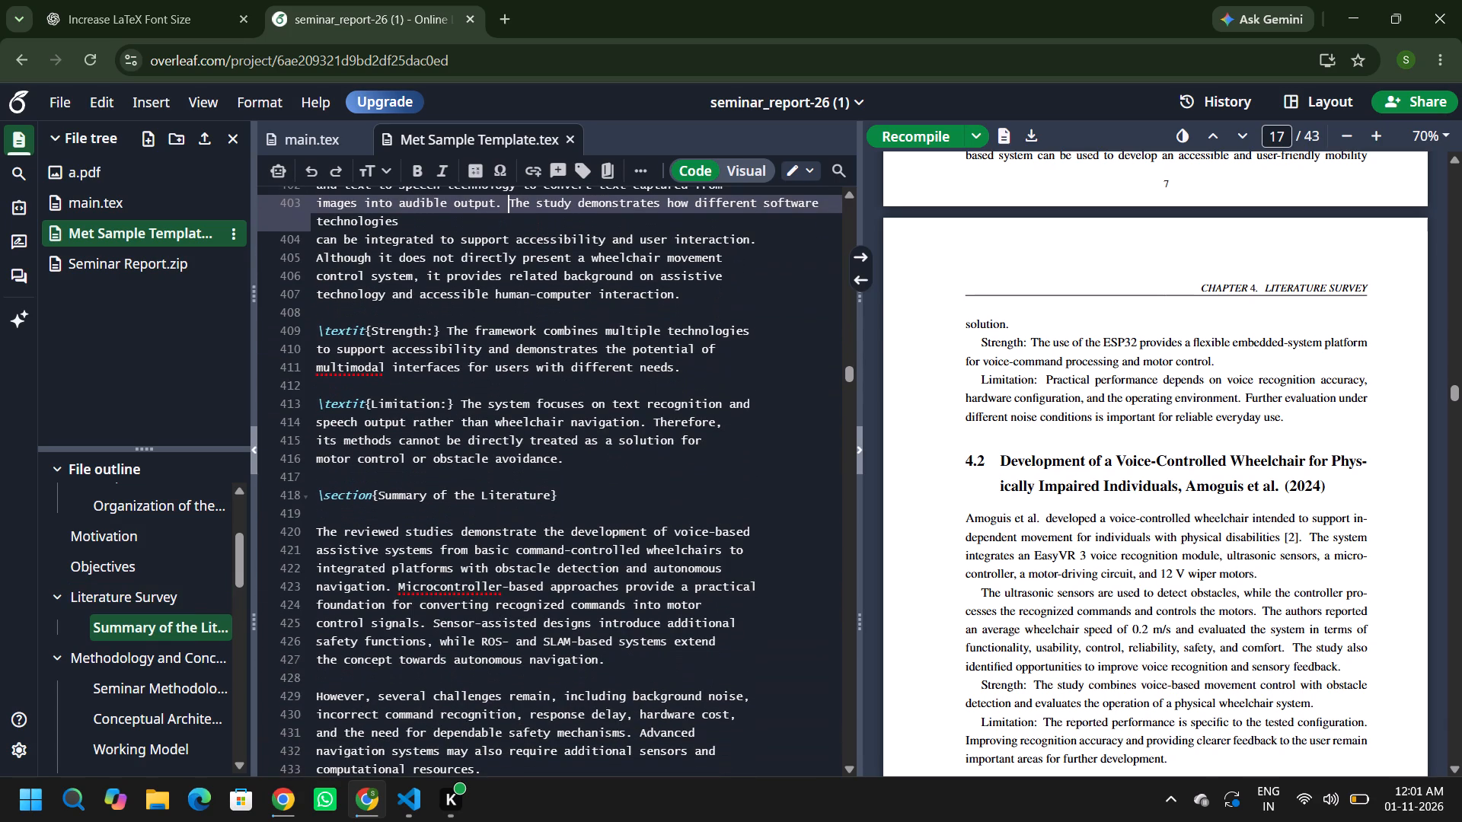
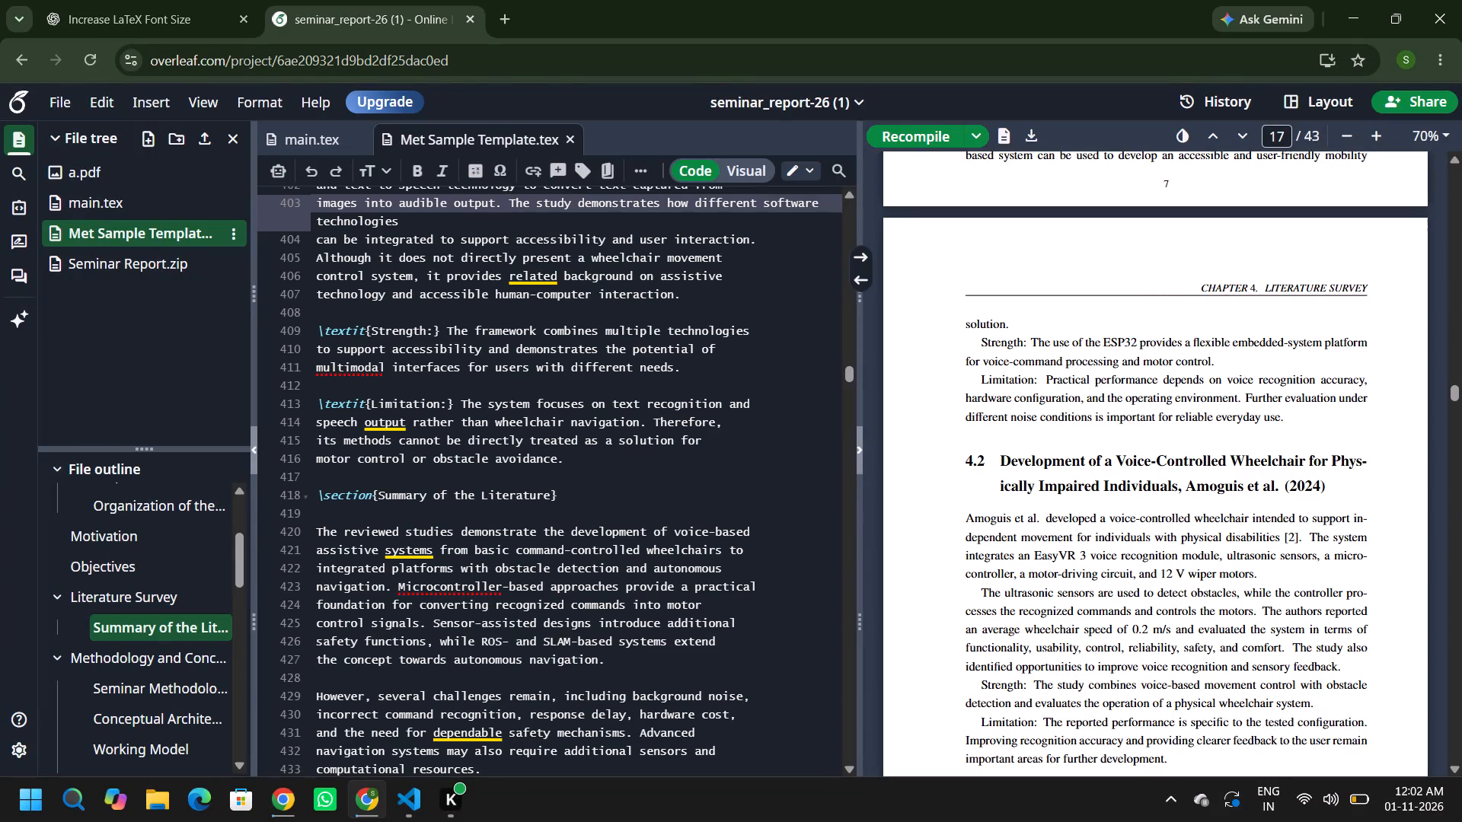
# Comment out the "Summary of the Literature" section, covering its heading and all three paragraphs down to "Handicapped People.".
pyautogui.scroll(-2, 785, 502)
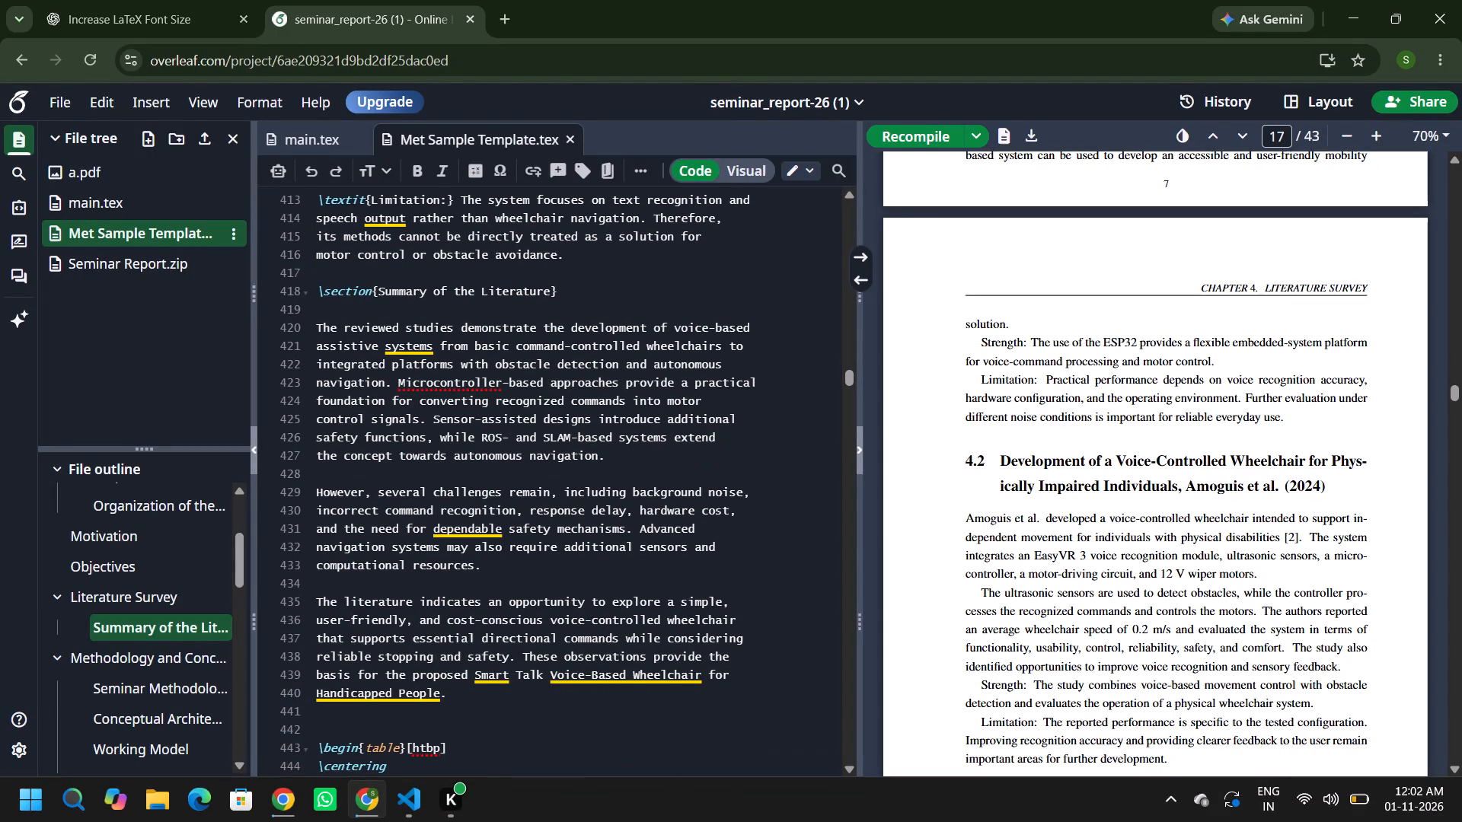
pyautogui.scroll(-2, 785, 502)
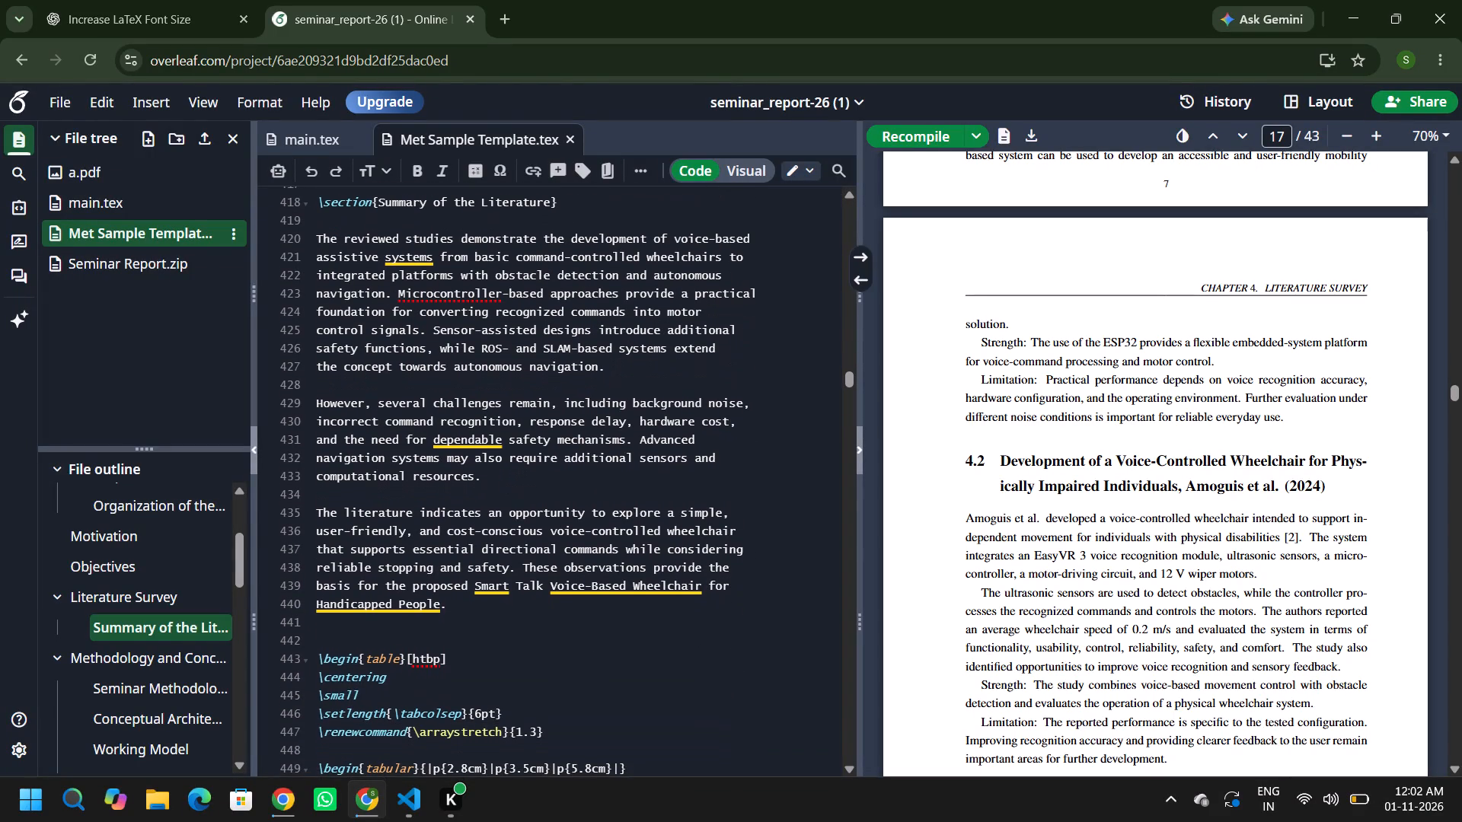
pyautogui.scroll(-4, 785, 502)
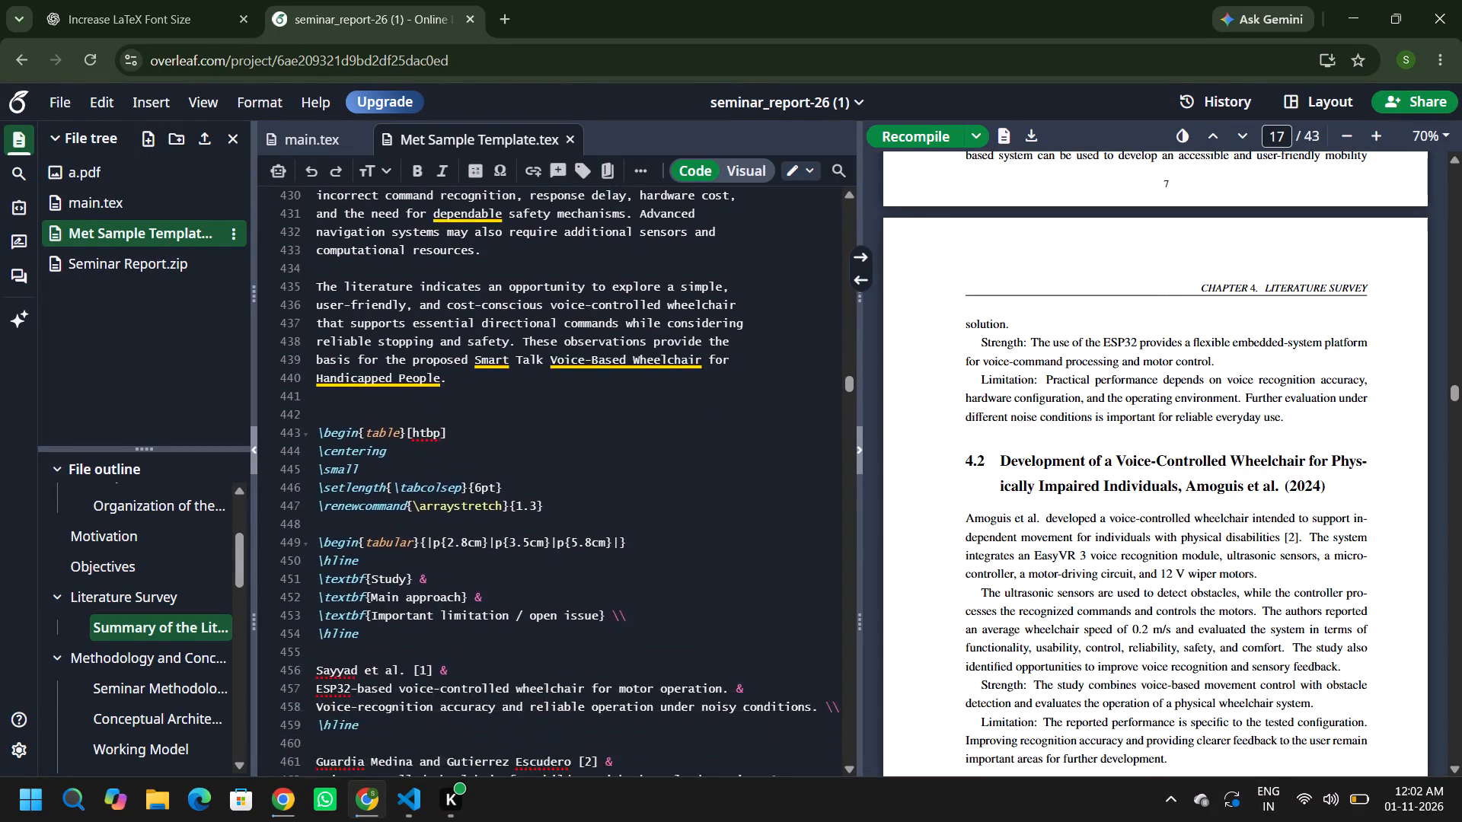
pyautogui.scroll(-1, 785, 502)
pyautogui.scroll(2, 785, 502)
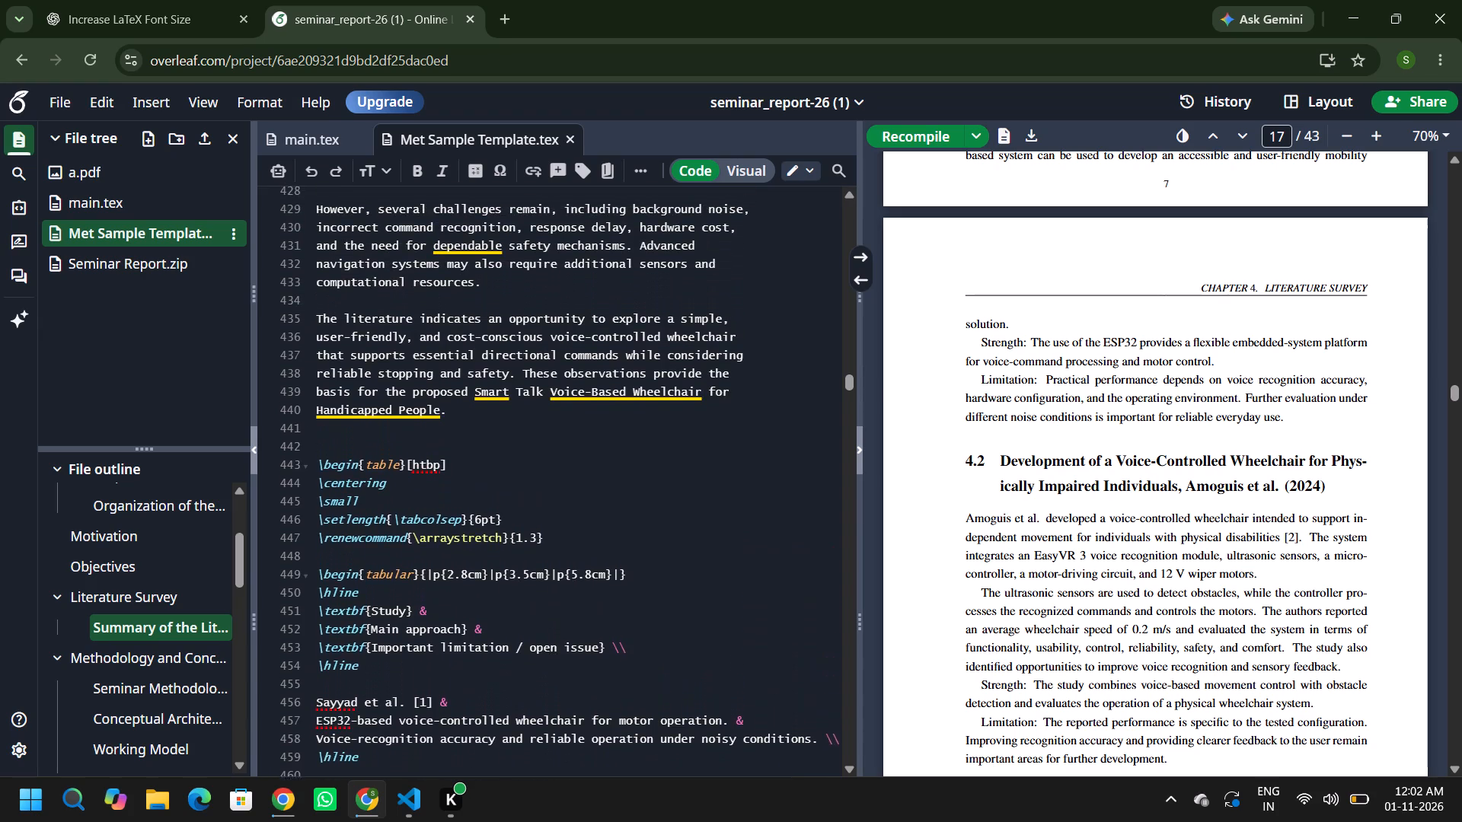
pyautogui.scroll(2, 785, 502)
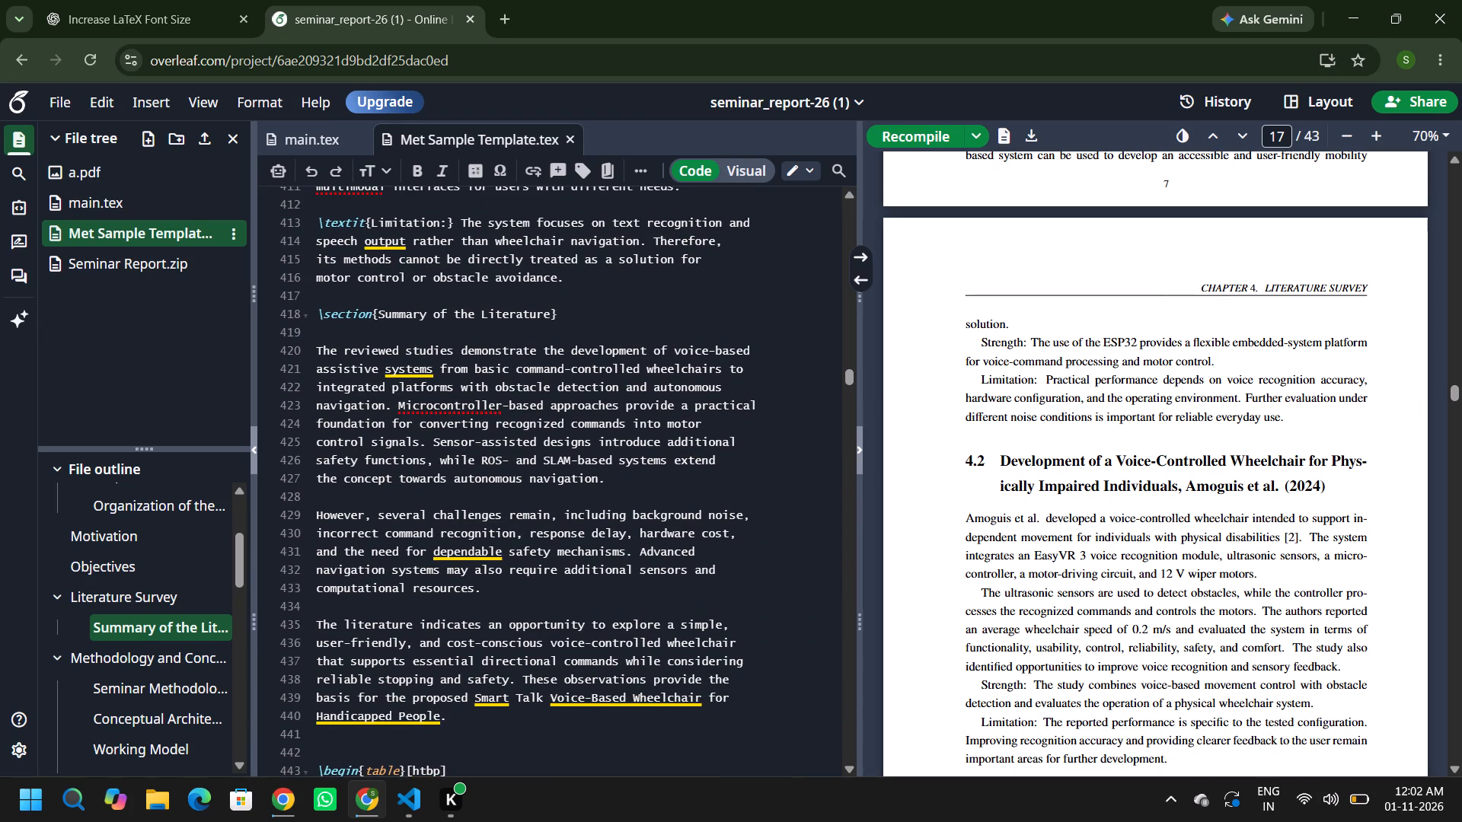
pyautogui.moveTo(319, 315); pyautogui.dragTo(372, 600)
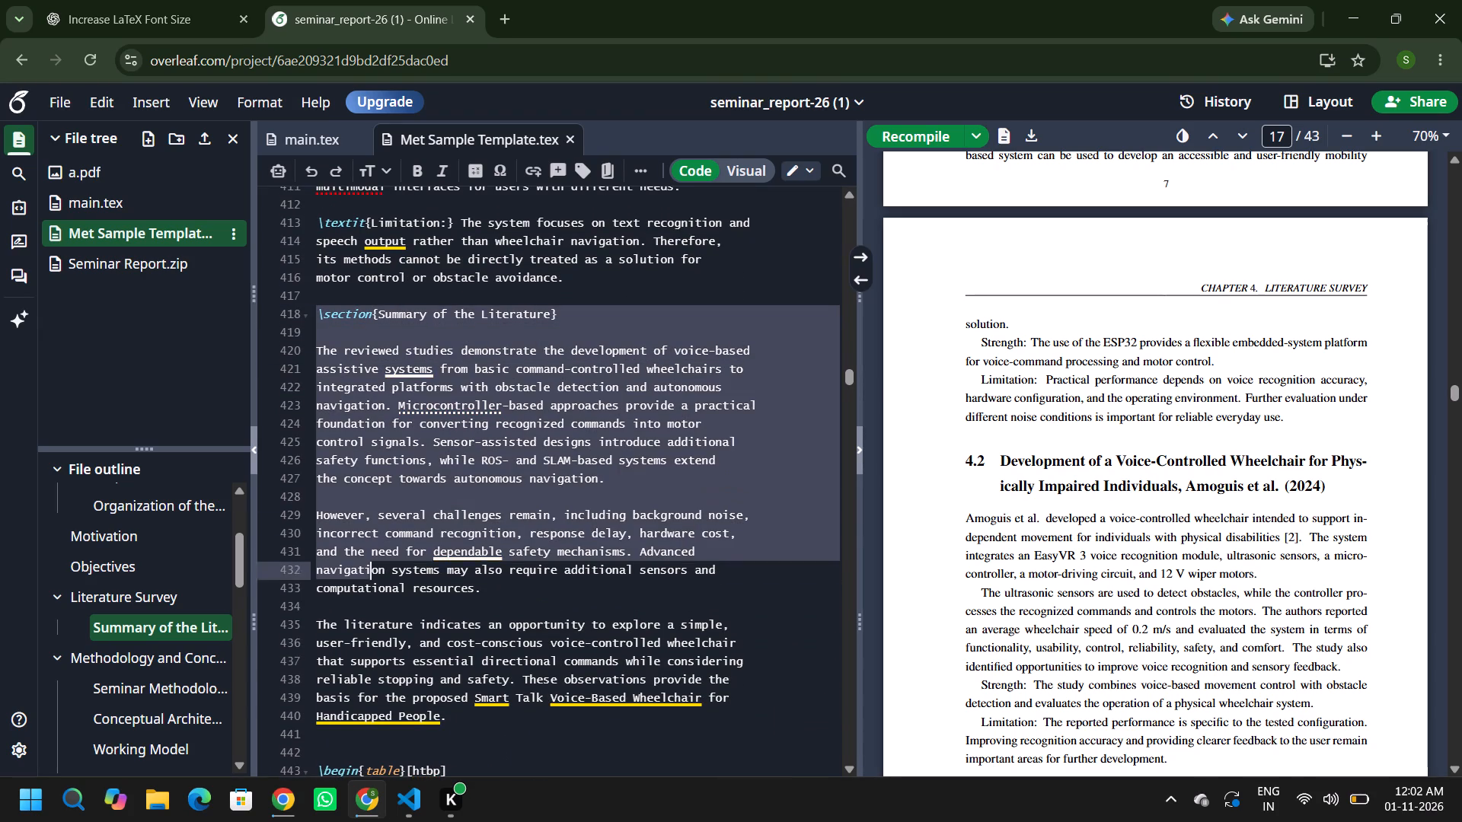
pyautogui.moveTo(372, 600); pyautogui.dragTo(445, 722)
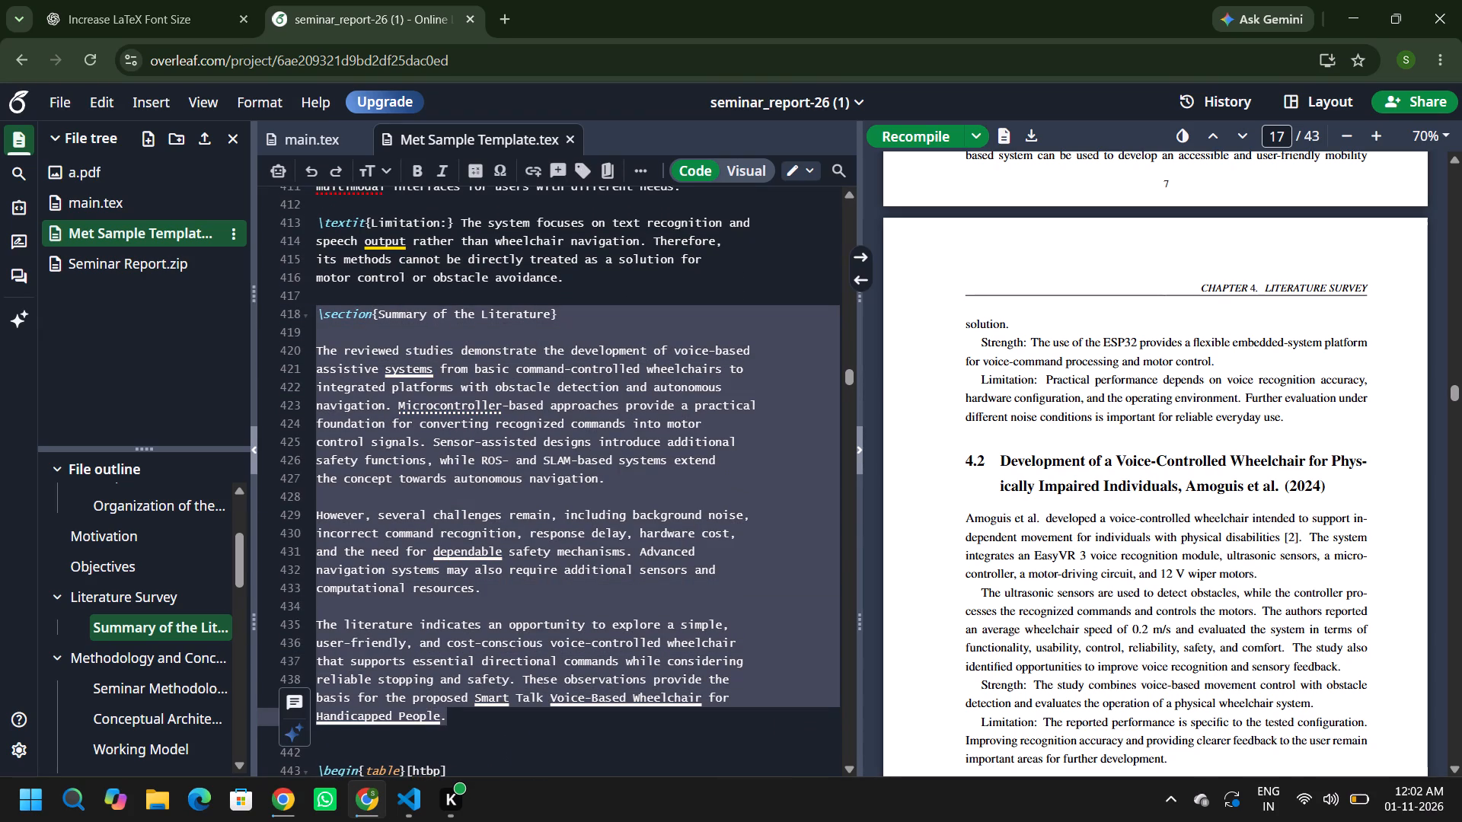
pyautogui.hotkey('ctrl', '/')
pyautogui.click(445, 722)
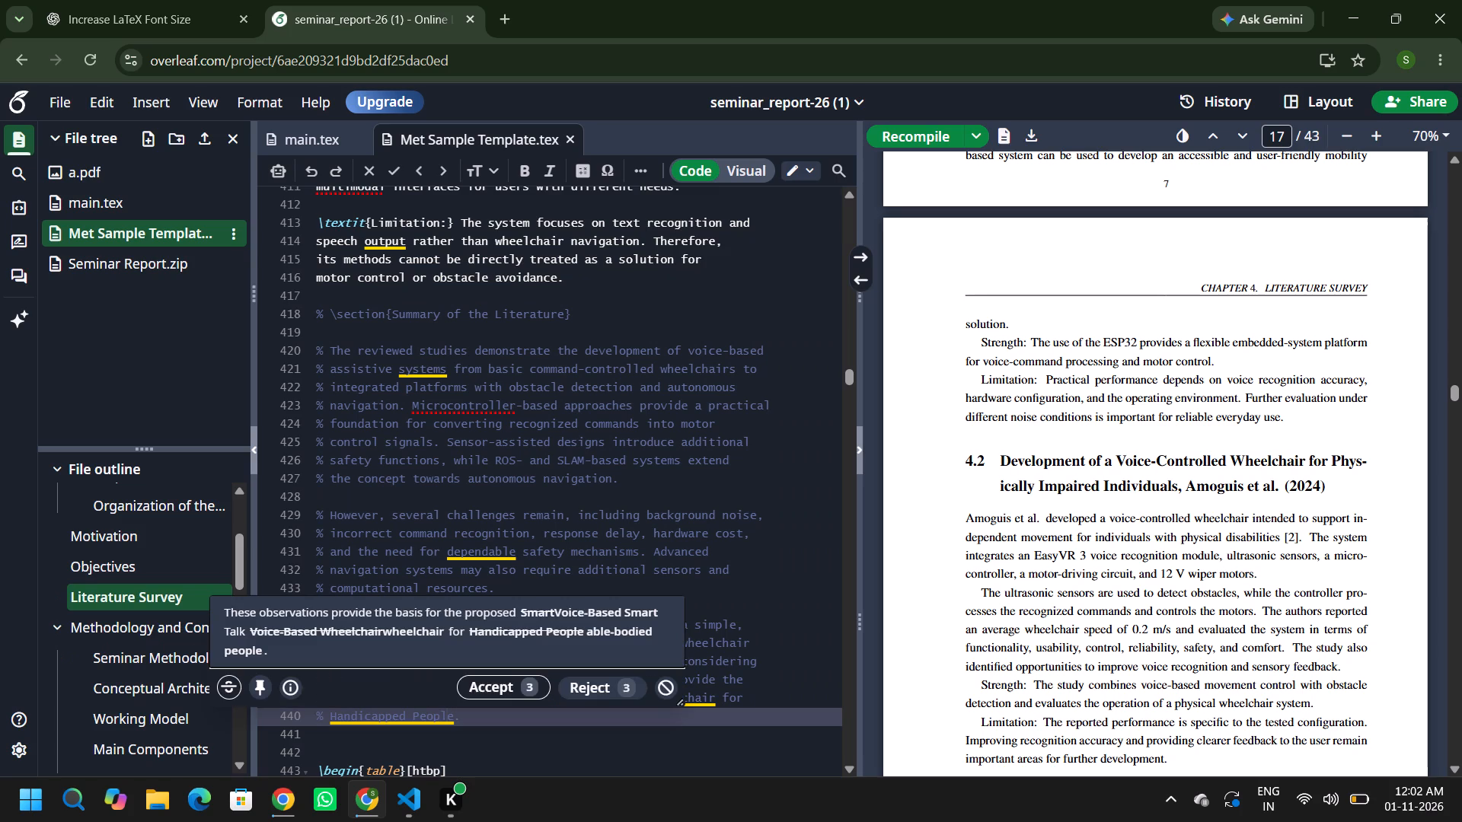
pyautogui.click(571, 747)
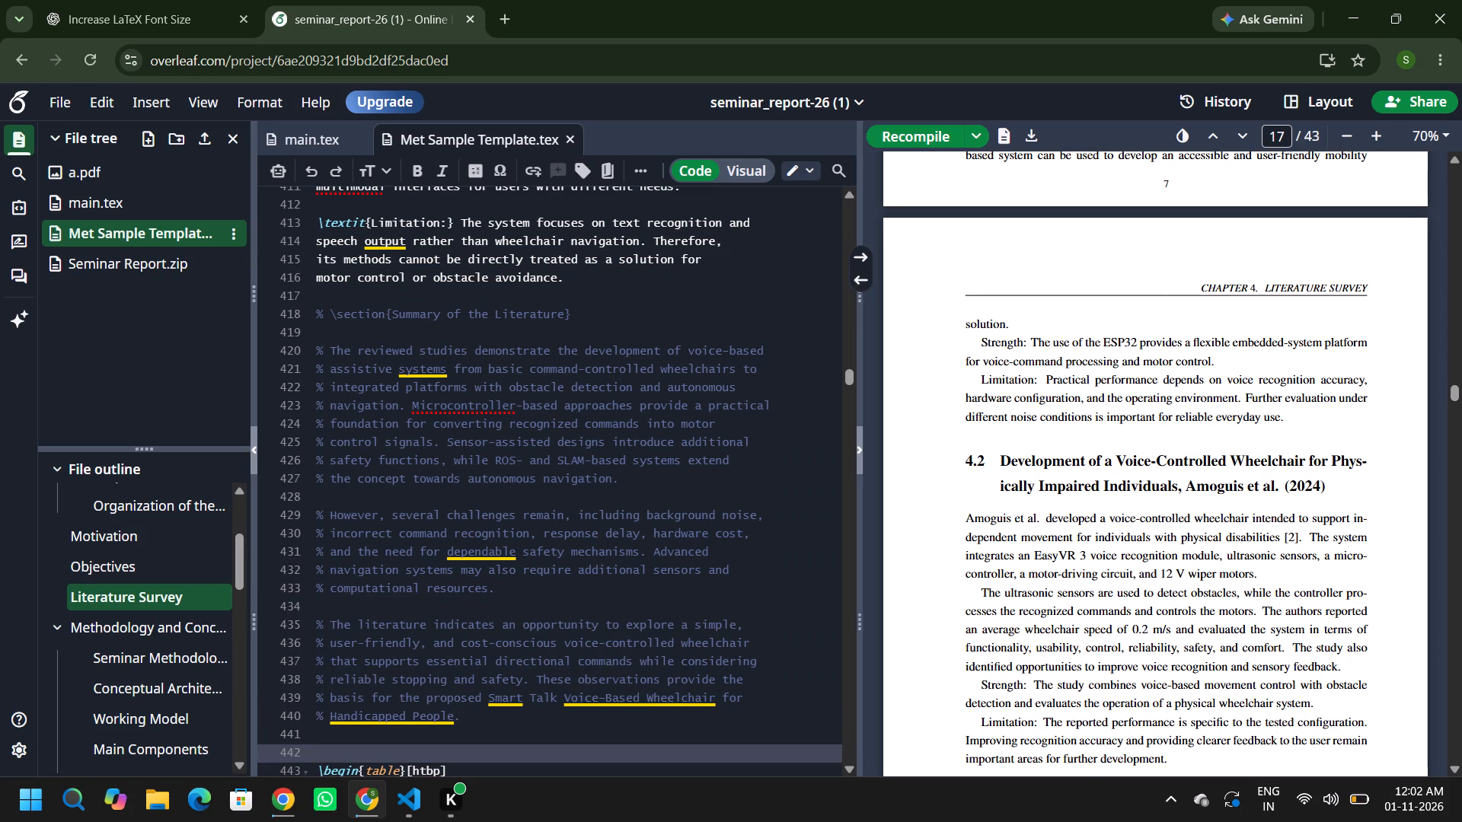
# Examine the summary table of selected research approaches and the start of Chapter 5 in both the source and the PDF.
pyautogui.scroll(-2, 533, 706)
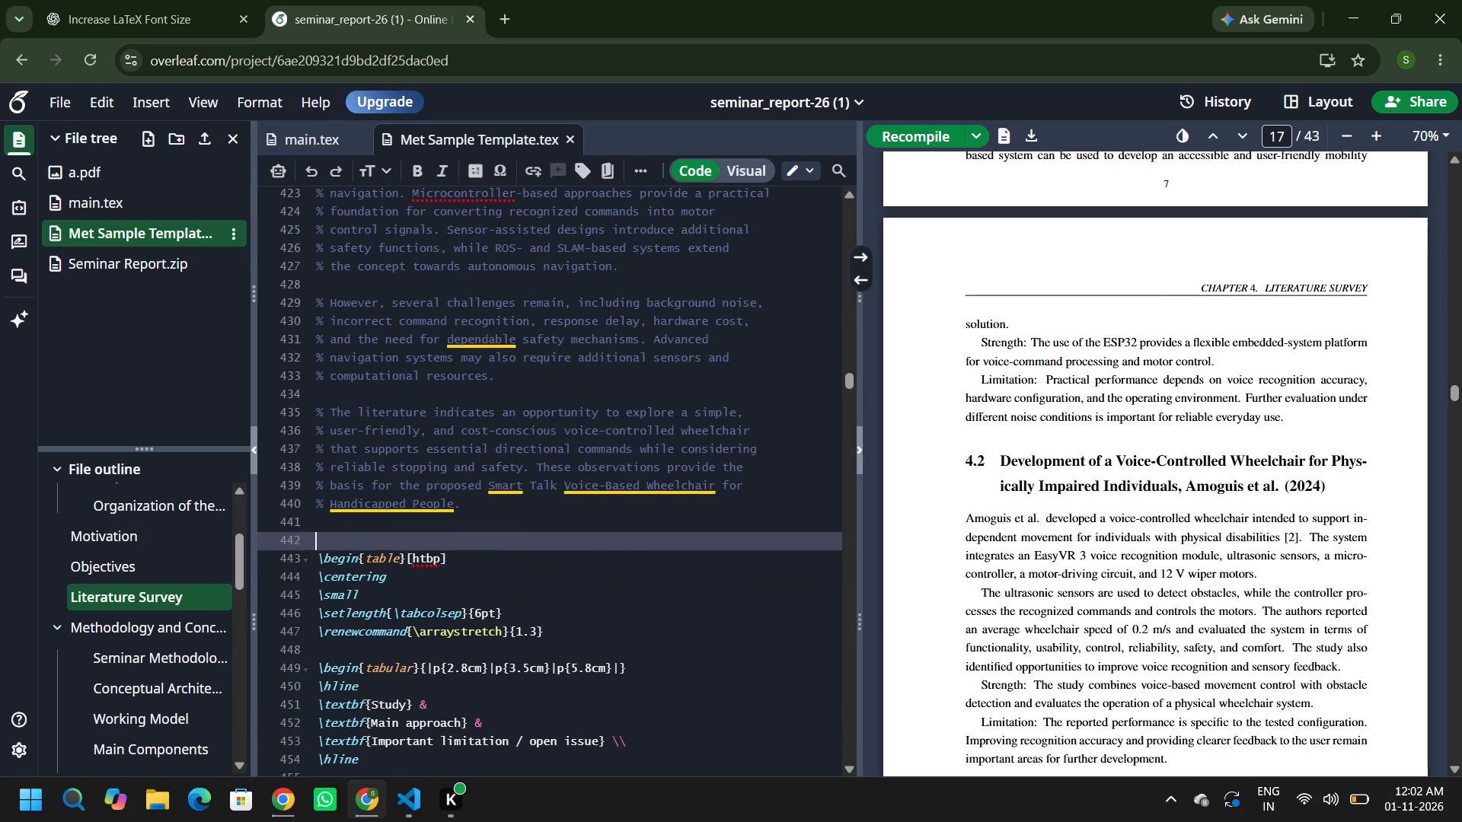
pyautogui.scroll(-2, 994, 479)
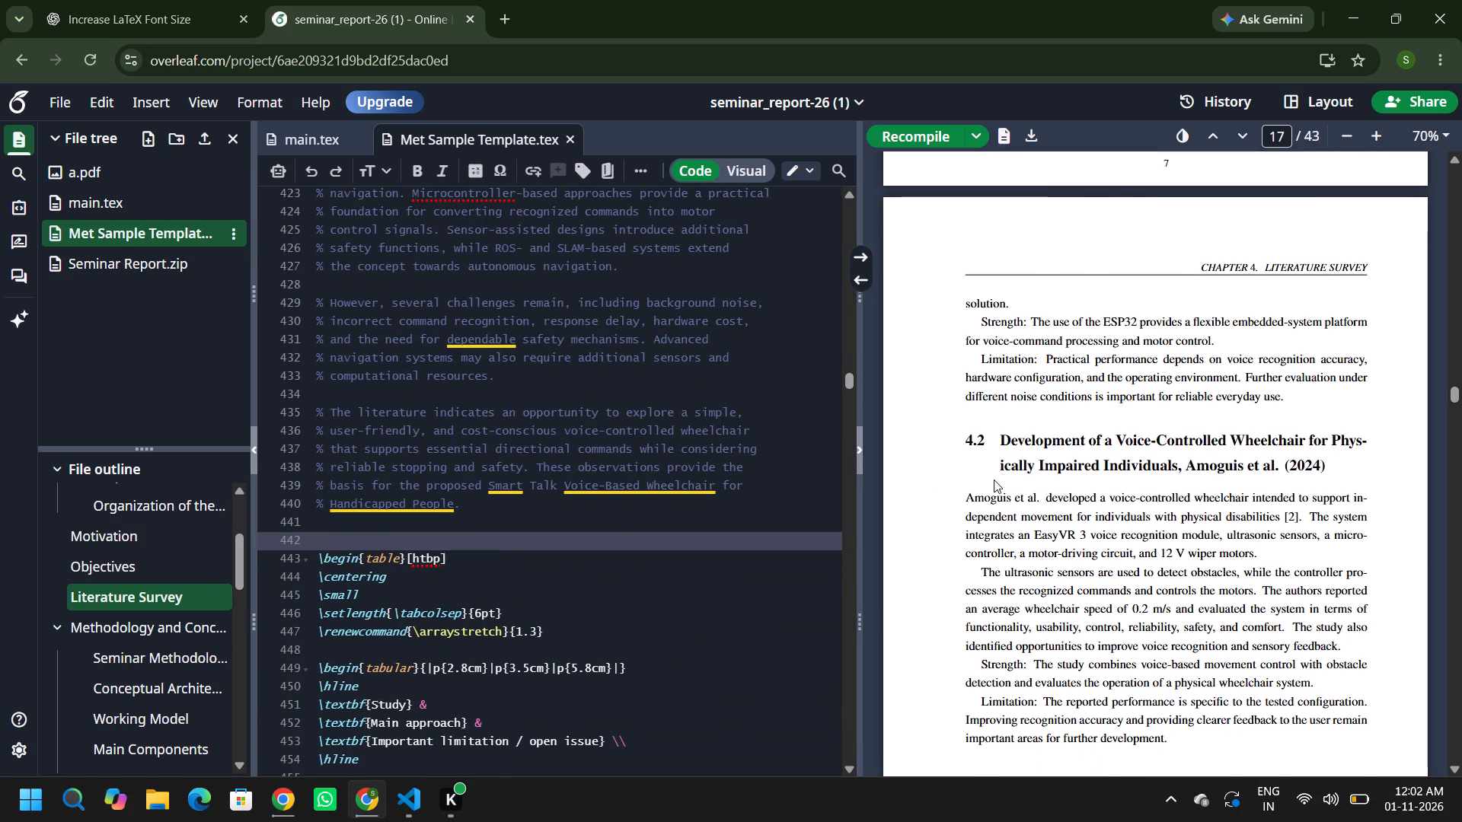
pyautogui.scroll(-10, 994, 479)
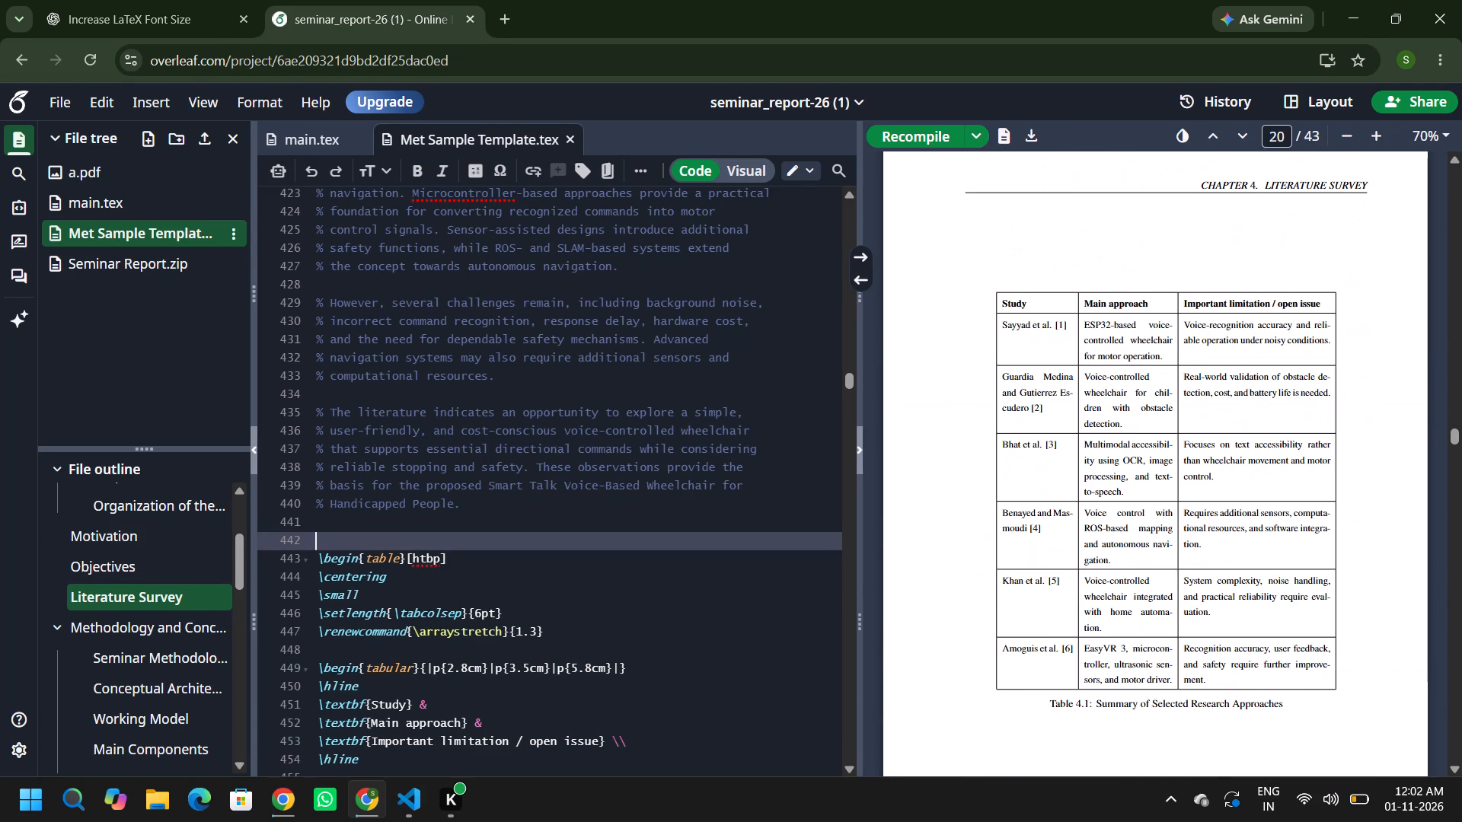
pyautogui.scroll(-9, 669, 607)
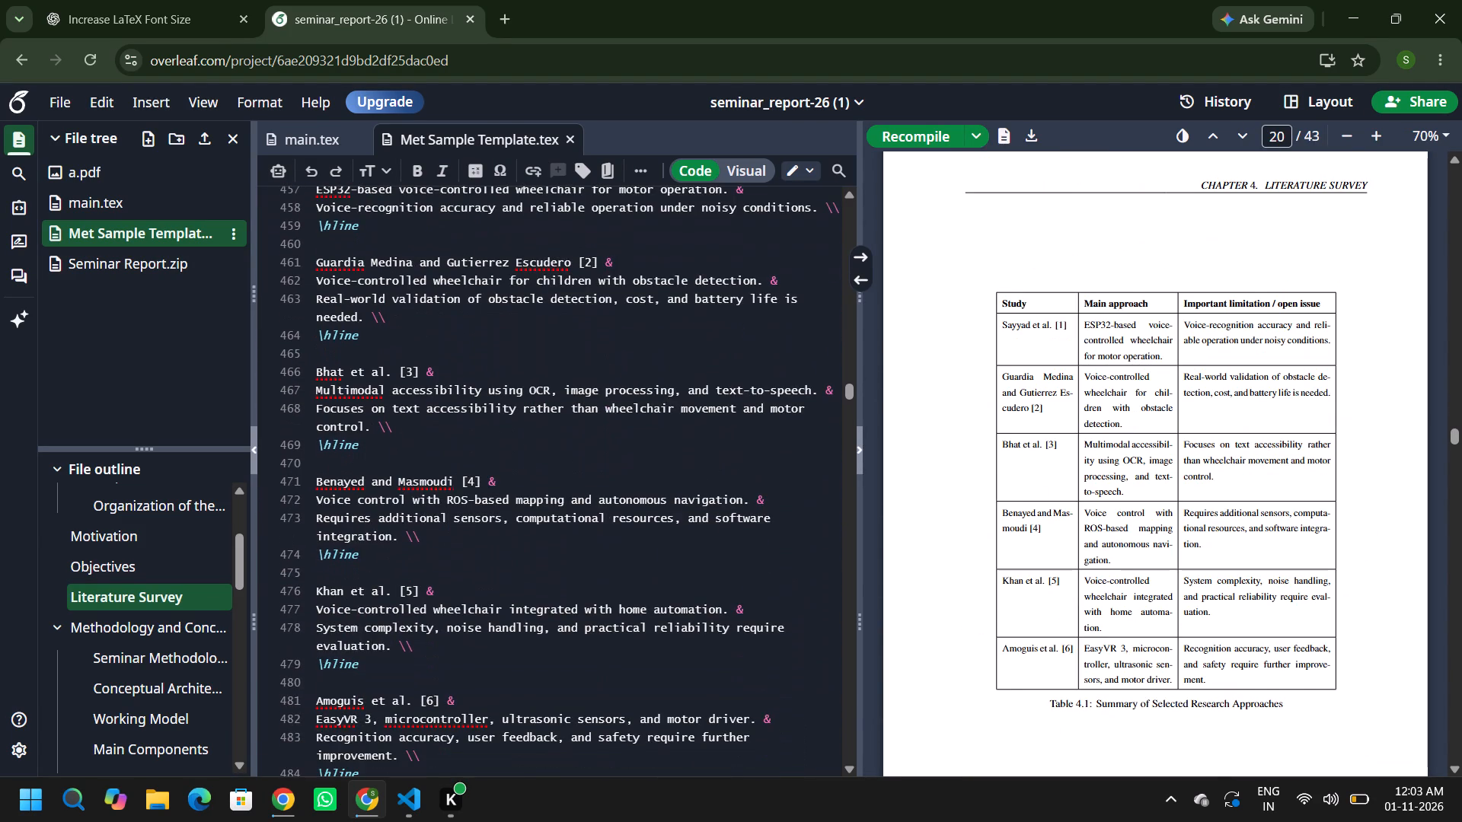
pyautogui.scroll(-2, 669, 607)
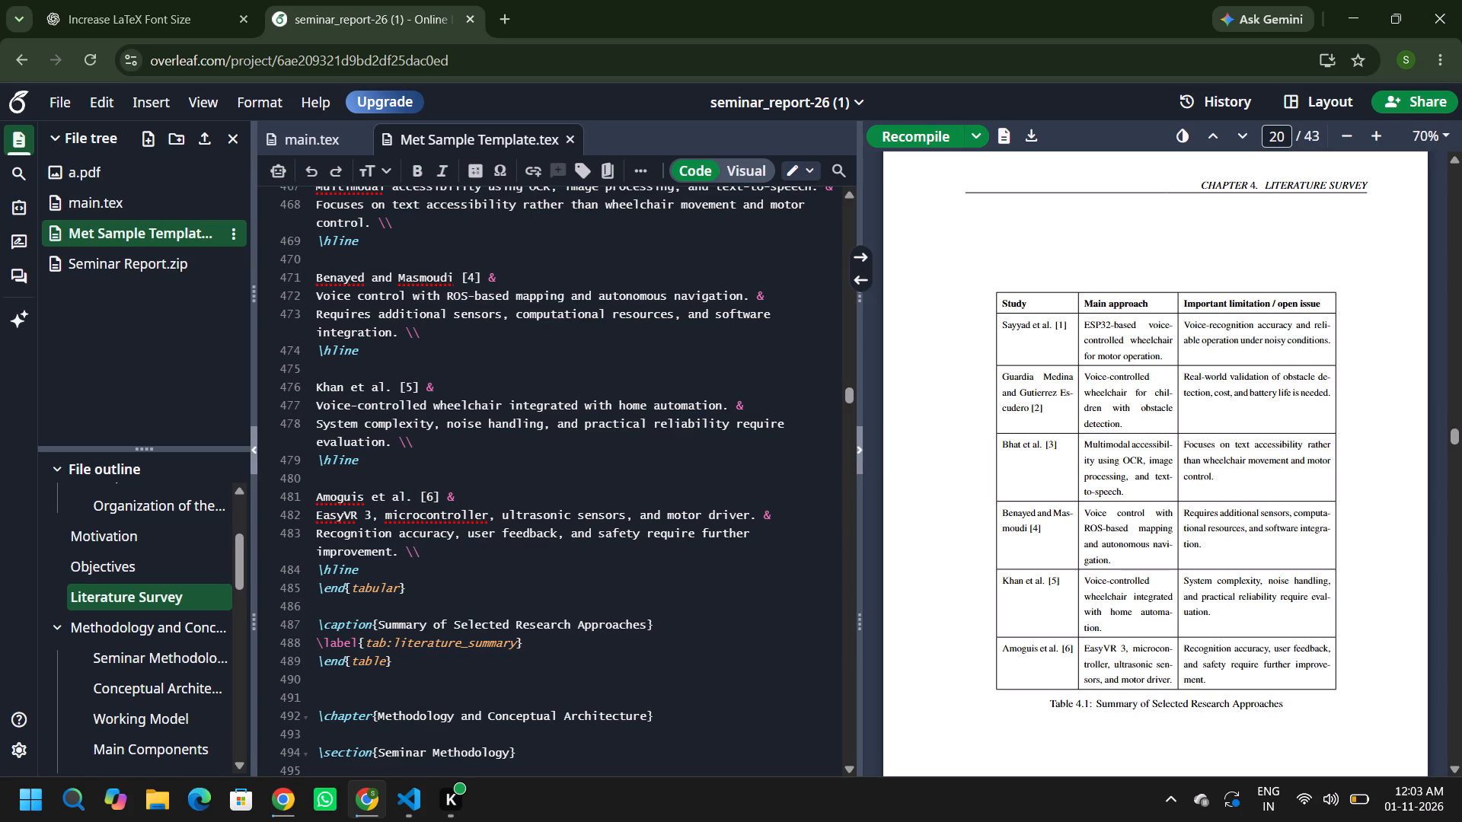
pyautogui.scroll(-1, 516, 699)
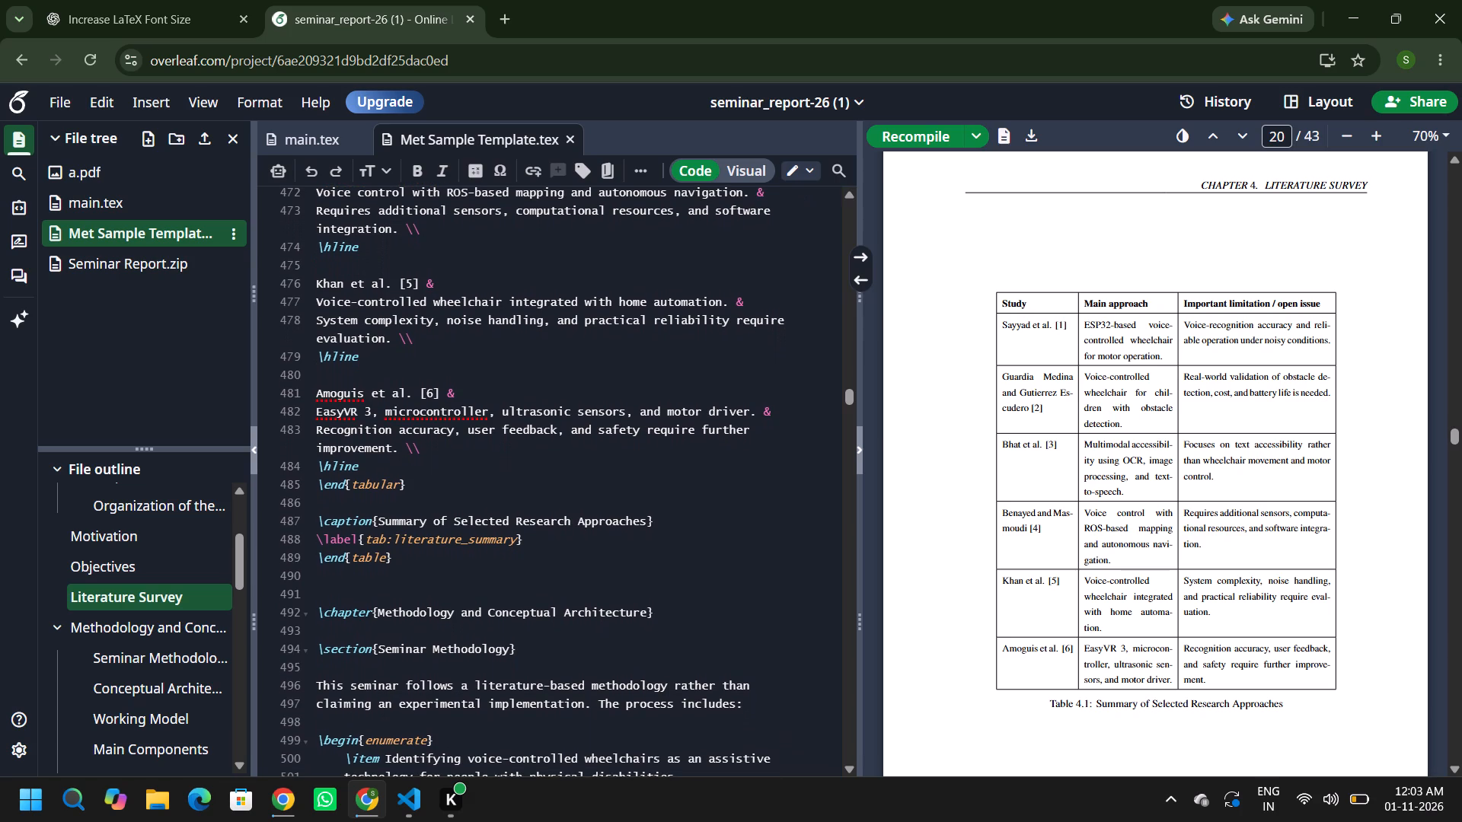
pyautogui.scroll(-1, 516, 699)
pyautogui.scroll(-4, 1056, 504)
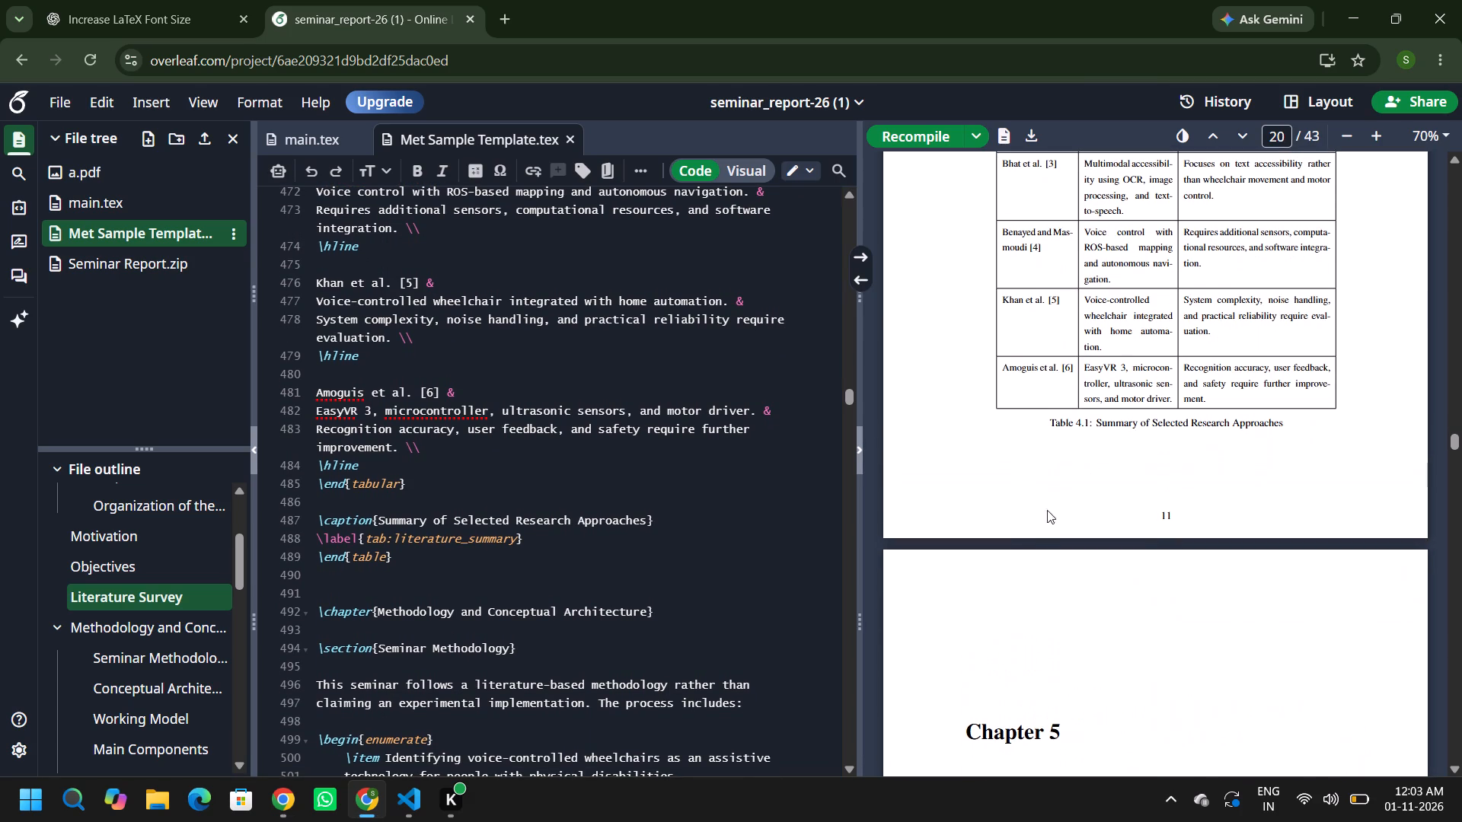
pyautogui.scroll(-2, 1055, 530)
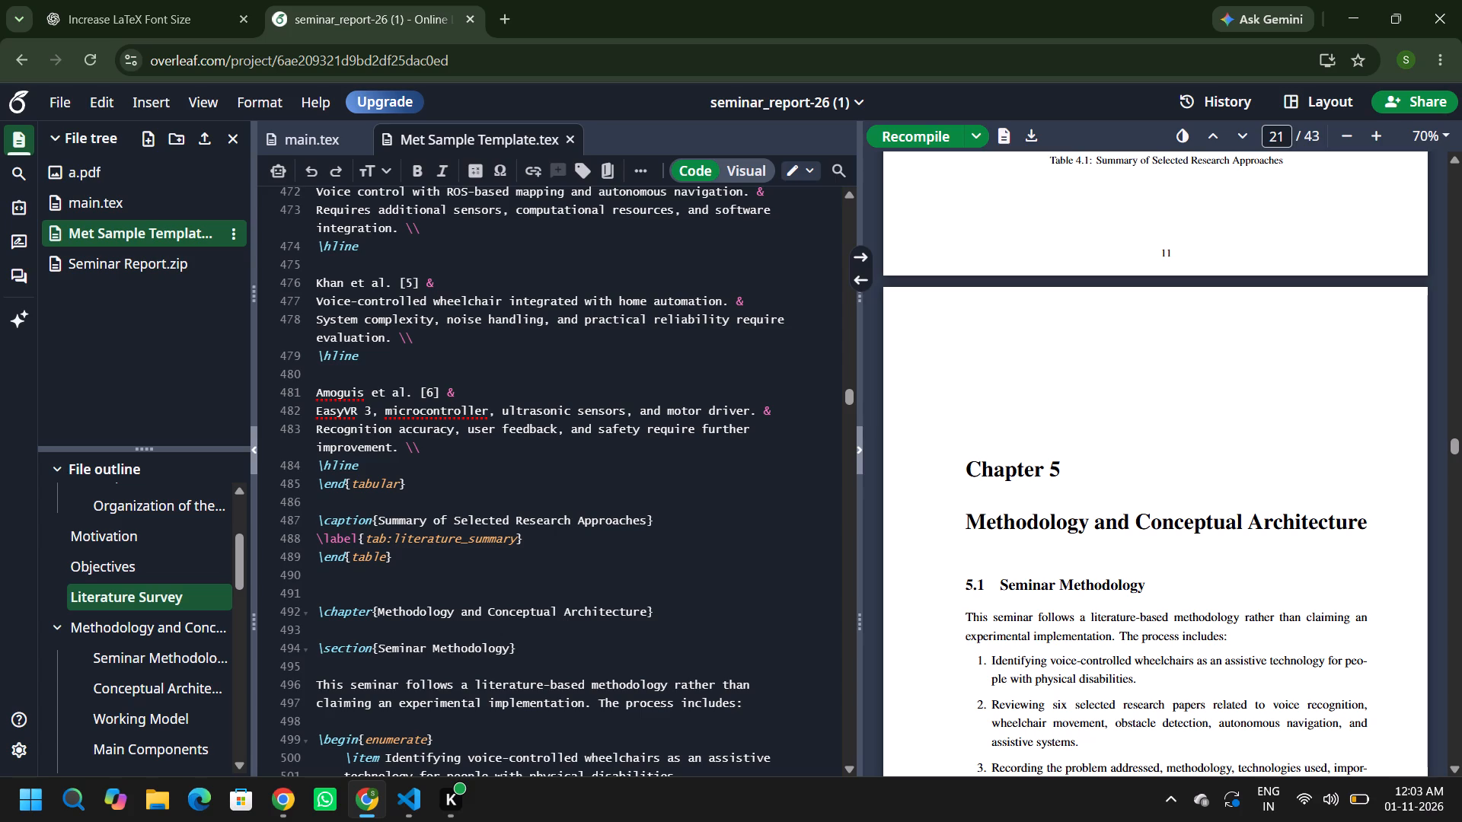
pyautogui.scroll(1, 580, 639)
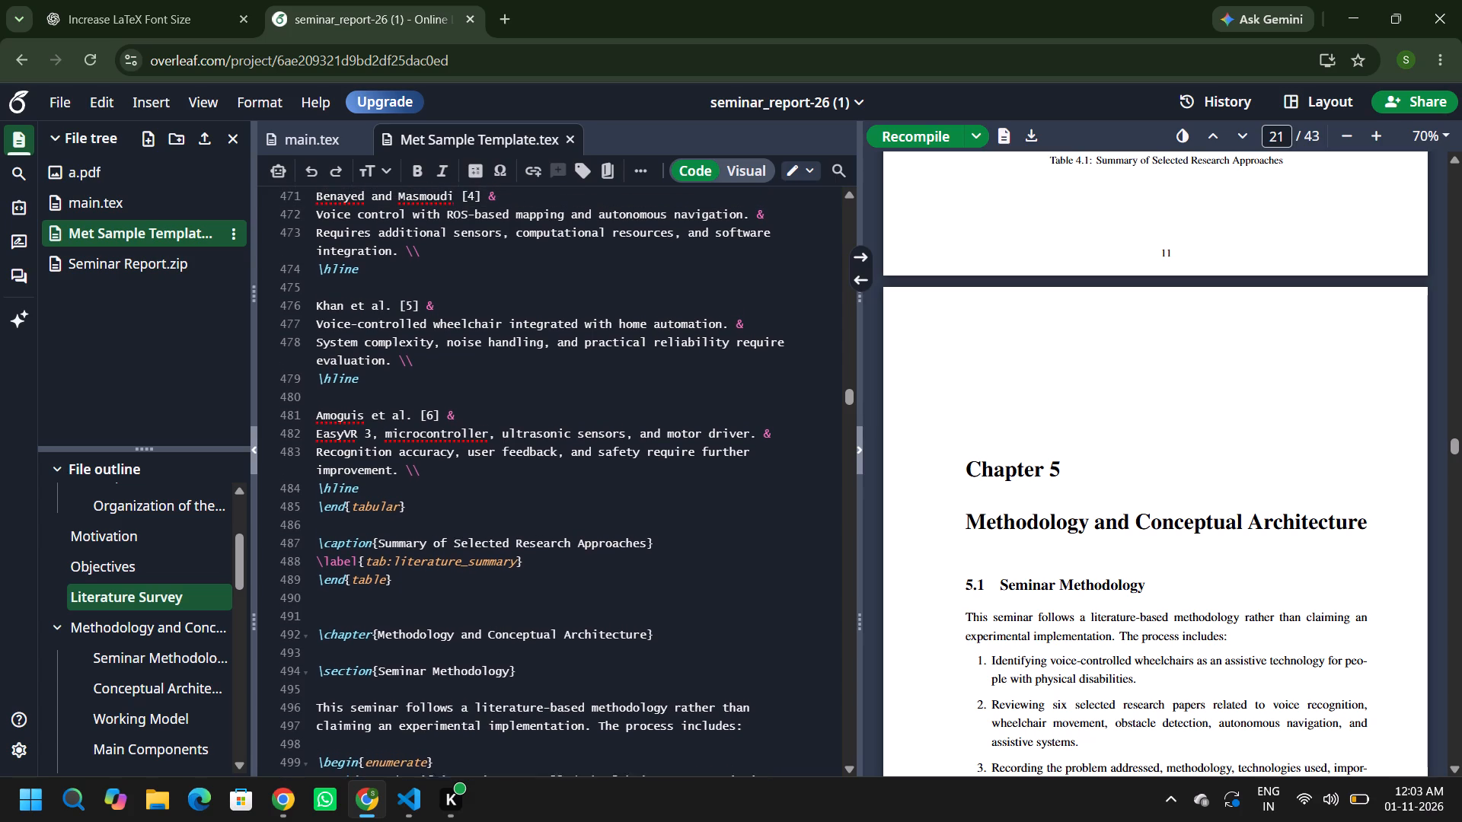
pyautogui.scroll(1, 580, 639)
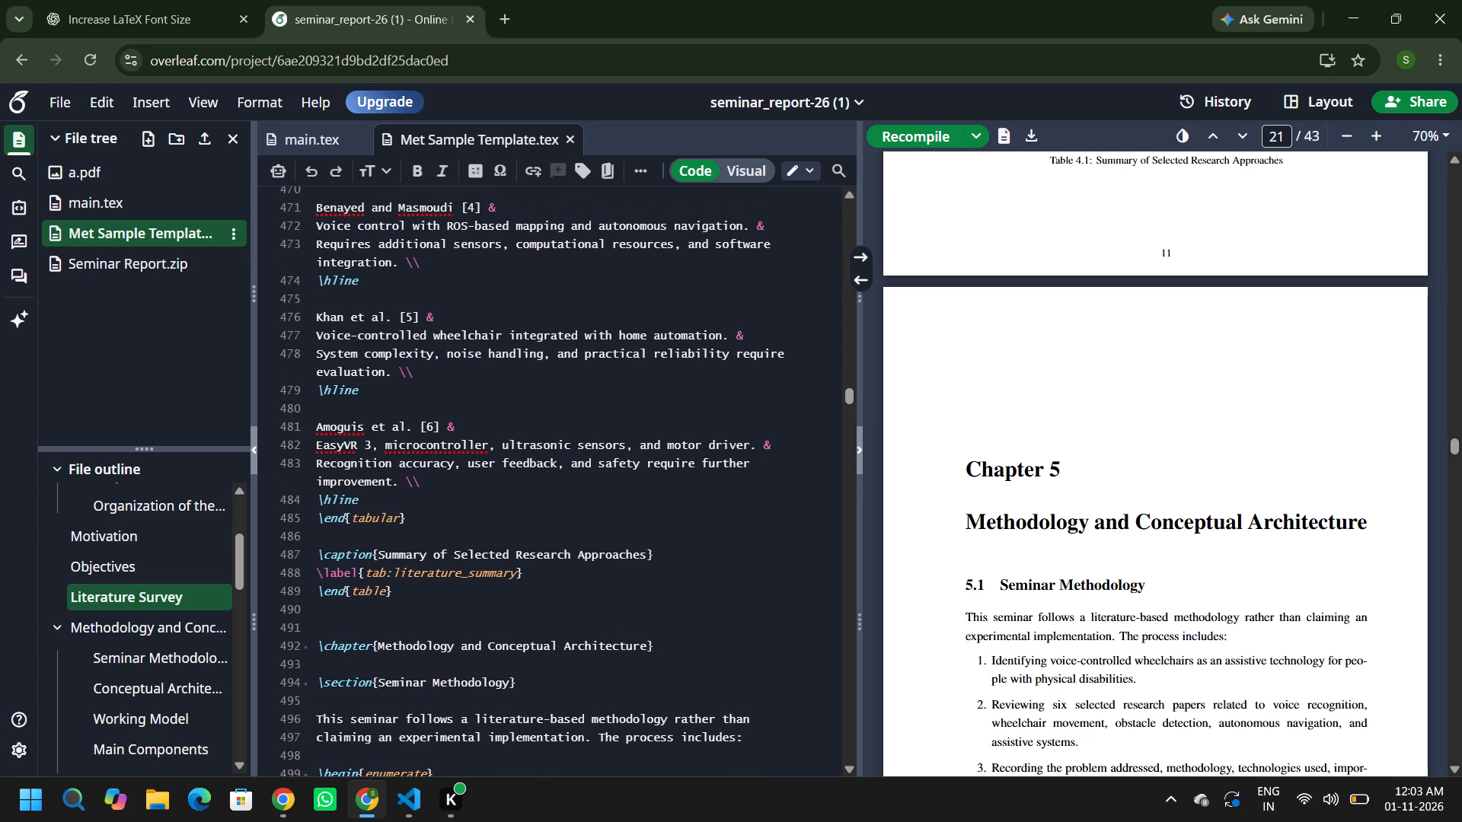
pyautogui.scroll(2, 1002, 415)
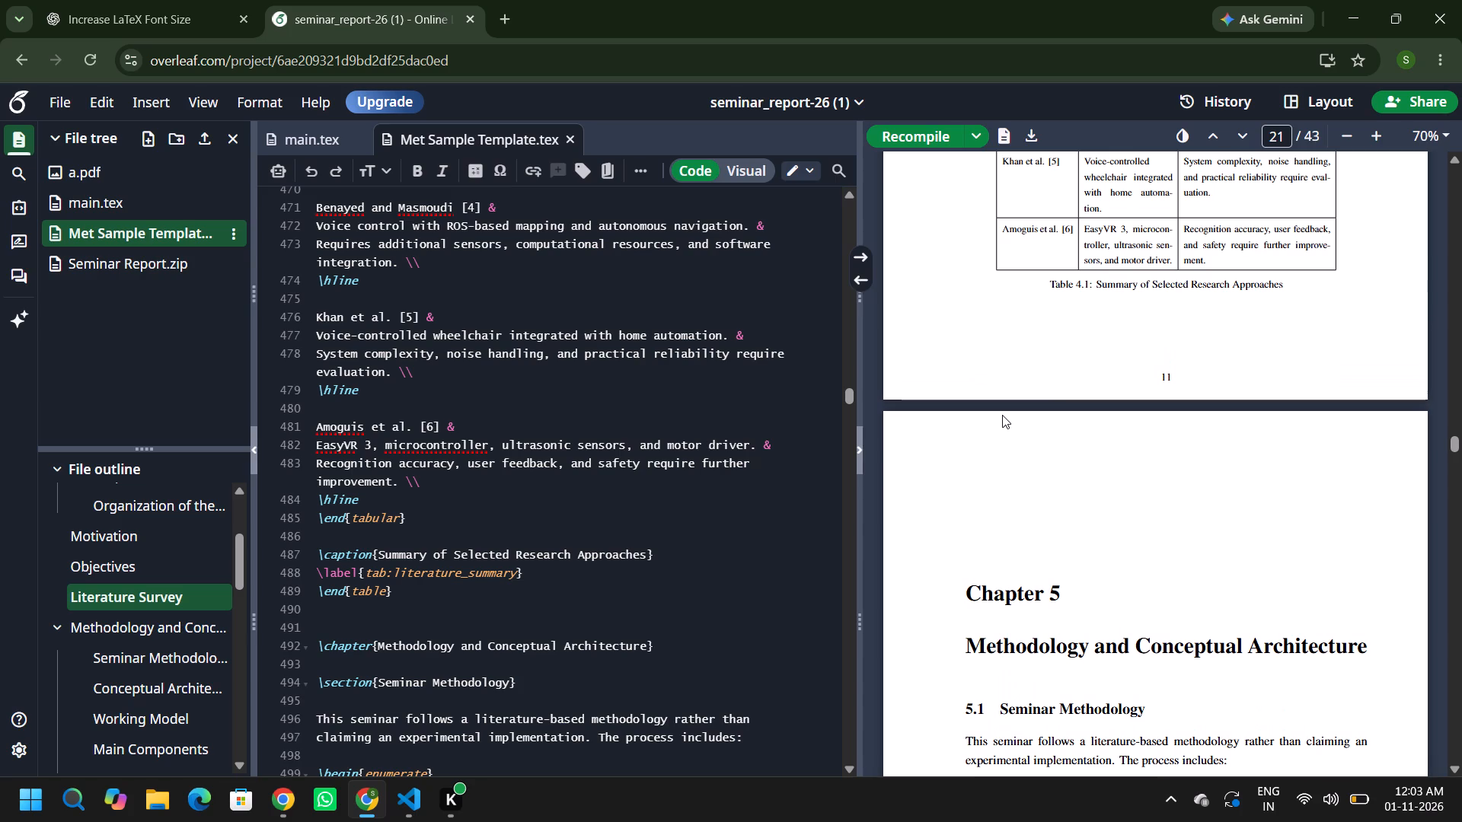
# Recompile the report.
pyautogui.hotkey('ctrl', 's')
# Review the recompiled Literature Survey chapter in the PDF, from its opening page through to the summary table.
pyautogui.scroll(7, 1202, 371)
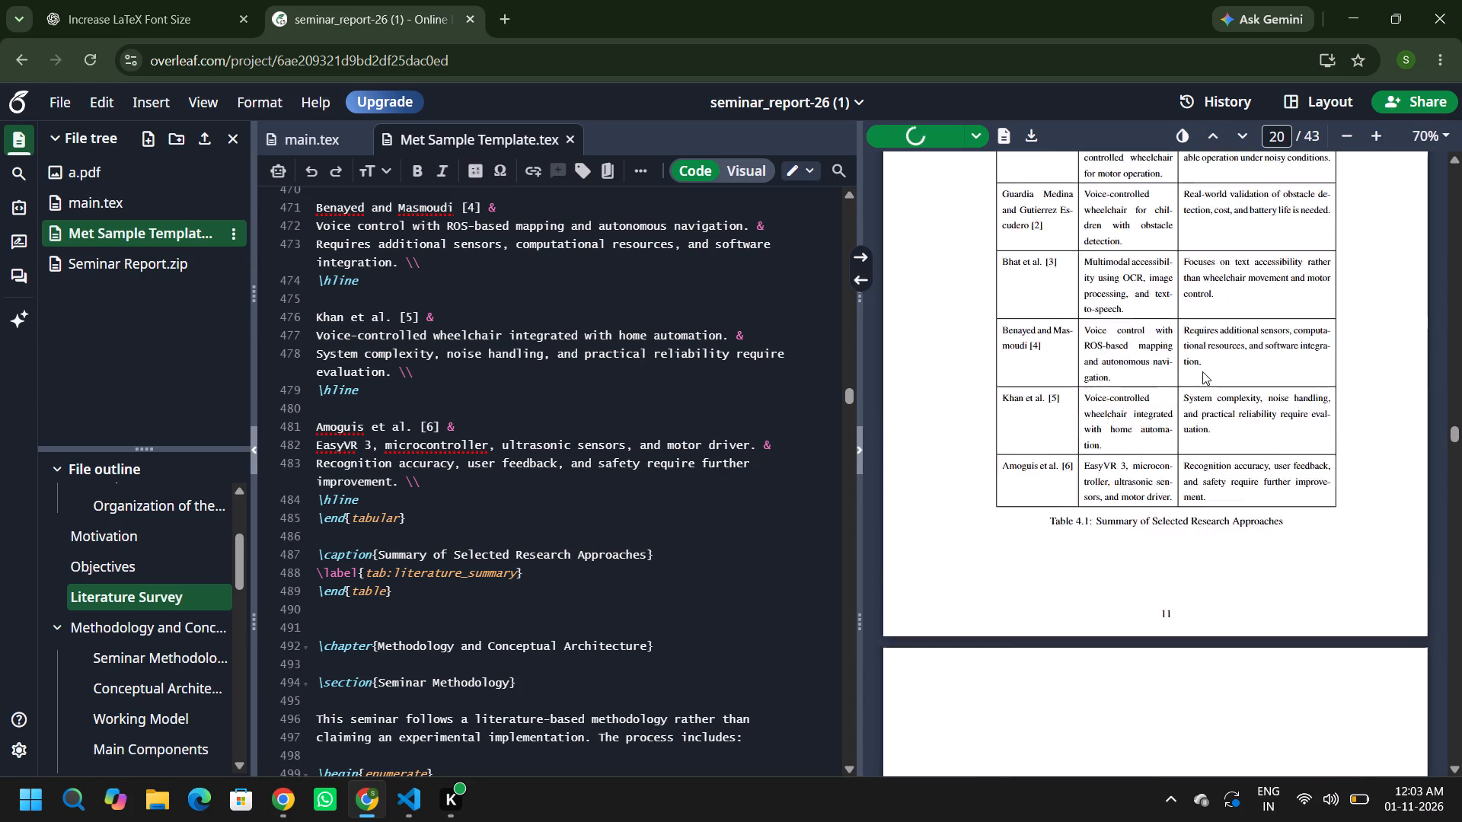
pyautogui.scroll(9, 1202, 371)
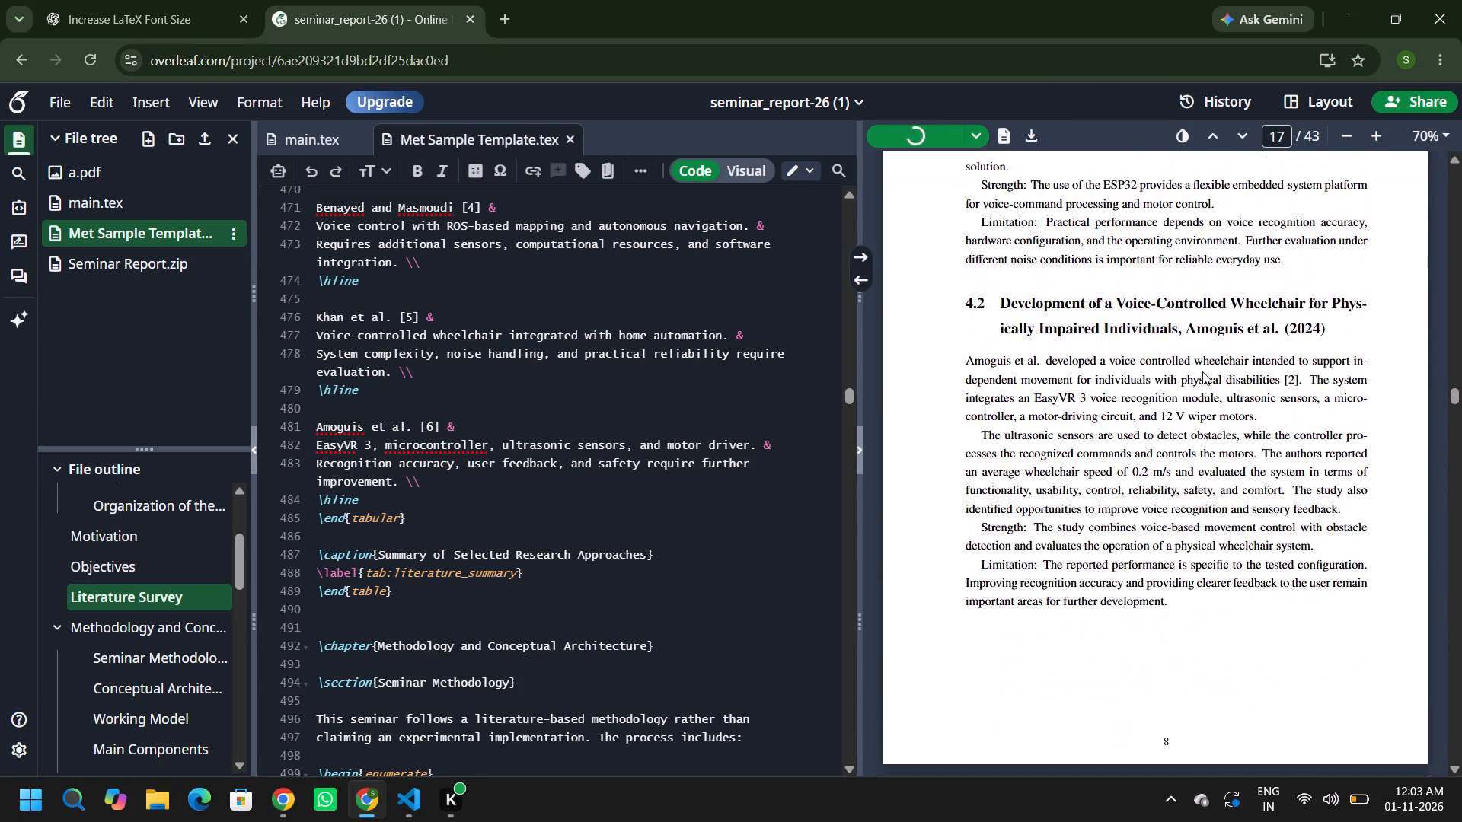
pyautogui.scroll(6, 1202, 371)
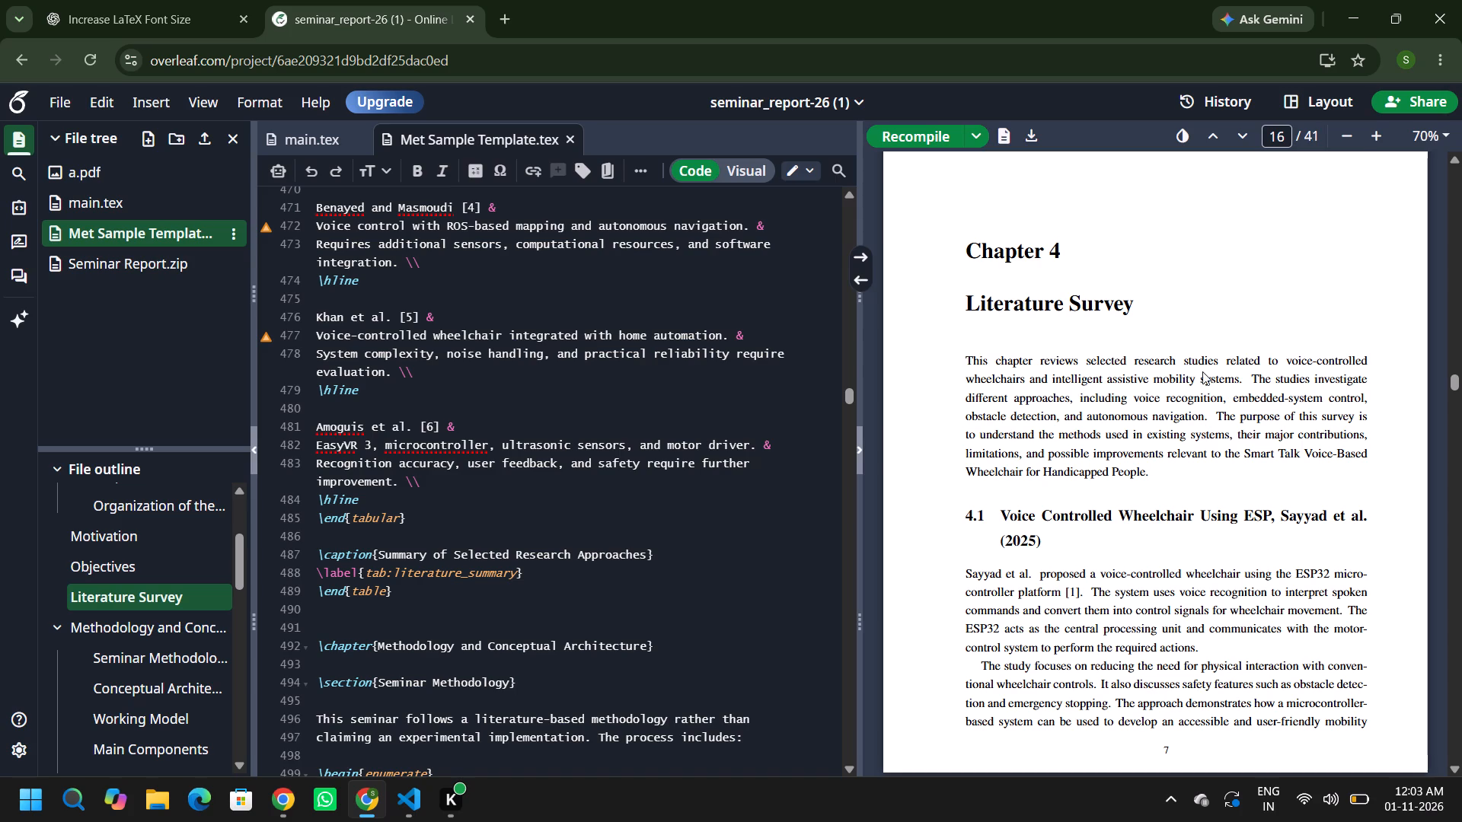
pyautogui.scroll(2, 1202, 371)
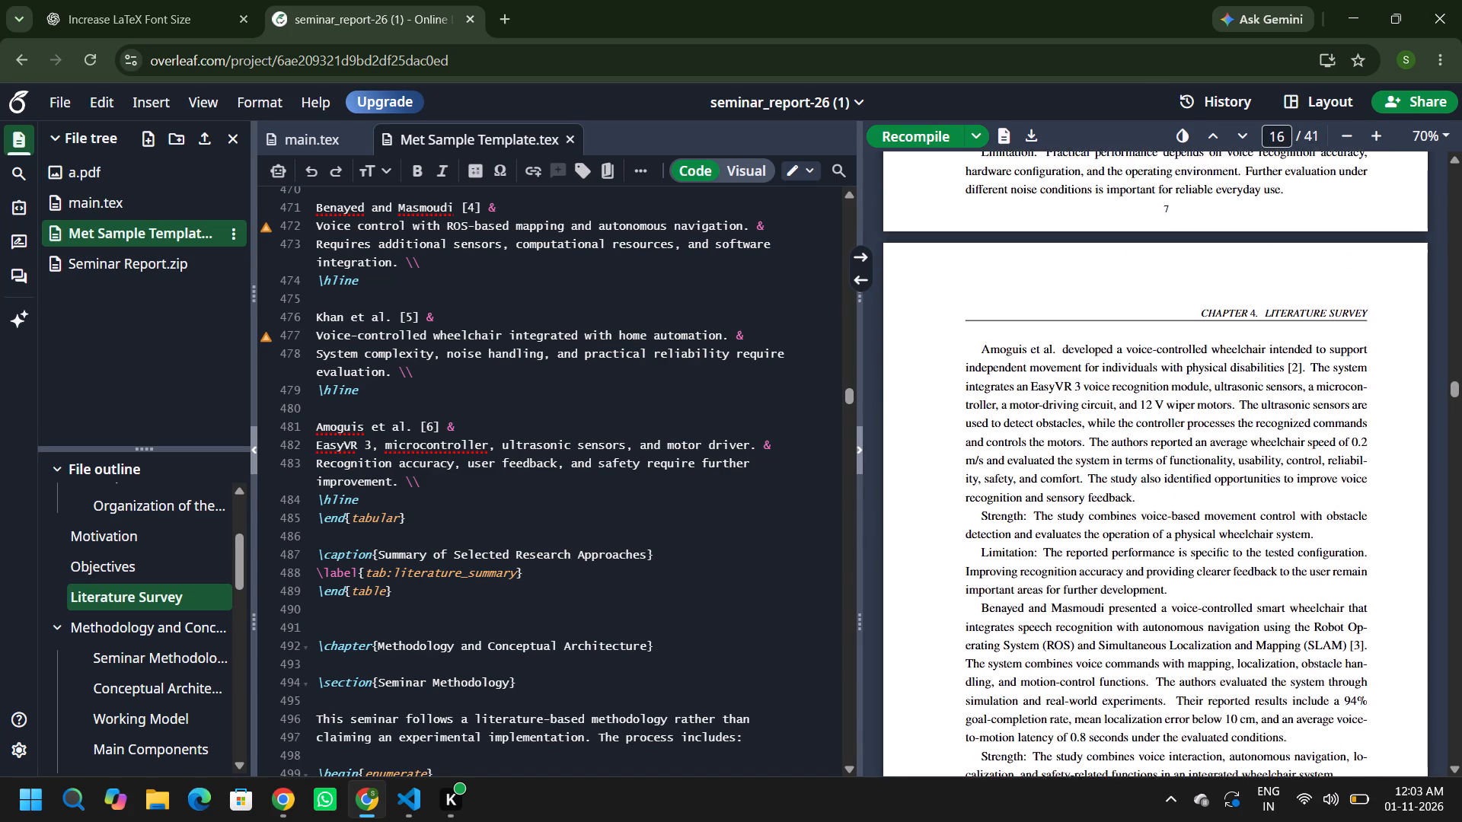
pyautogui.scroll(6, 1202, 371)
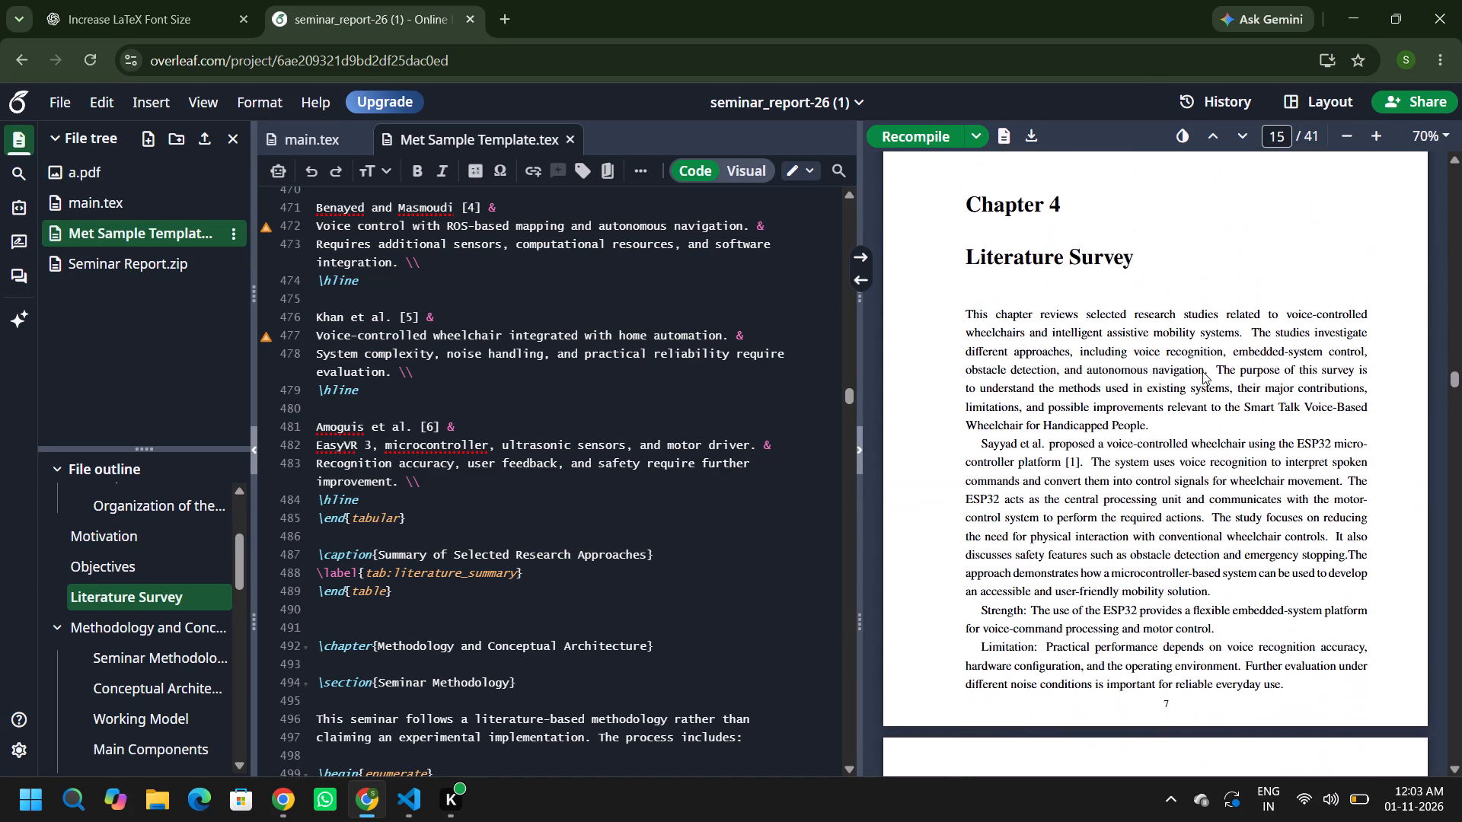
pyautogui.scroll(1, 1202, 371)
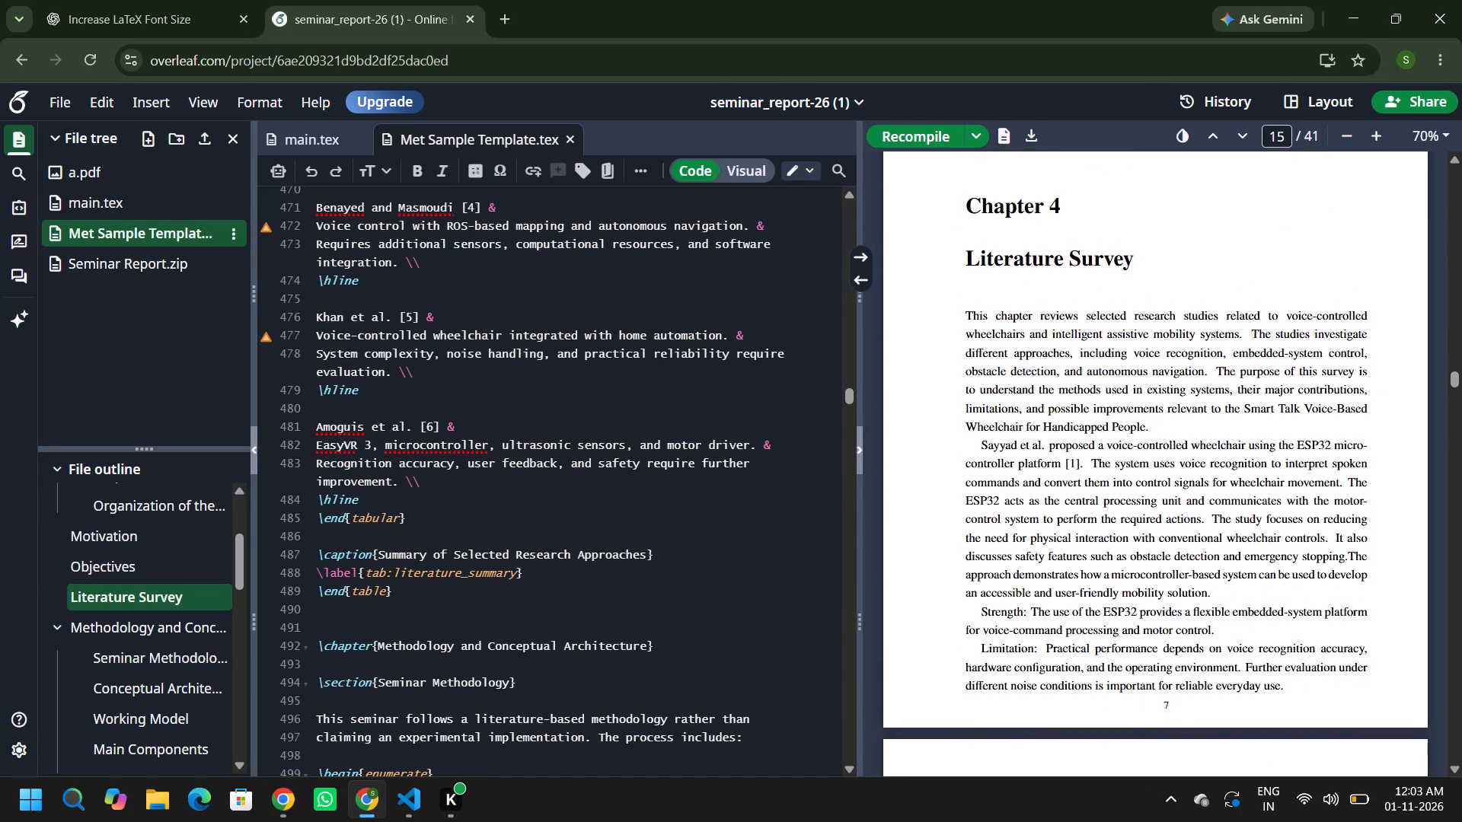
pyautogui.scroll(-4, 1202, 371)
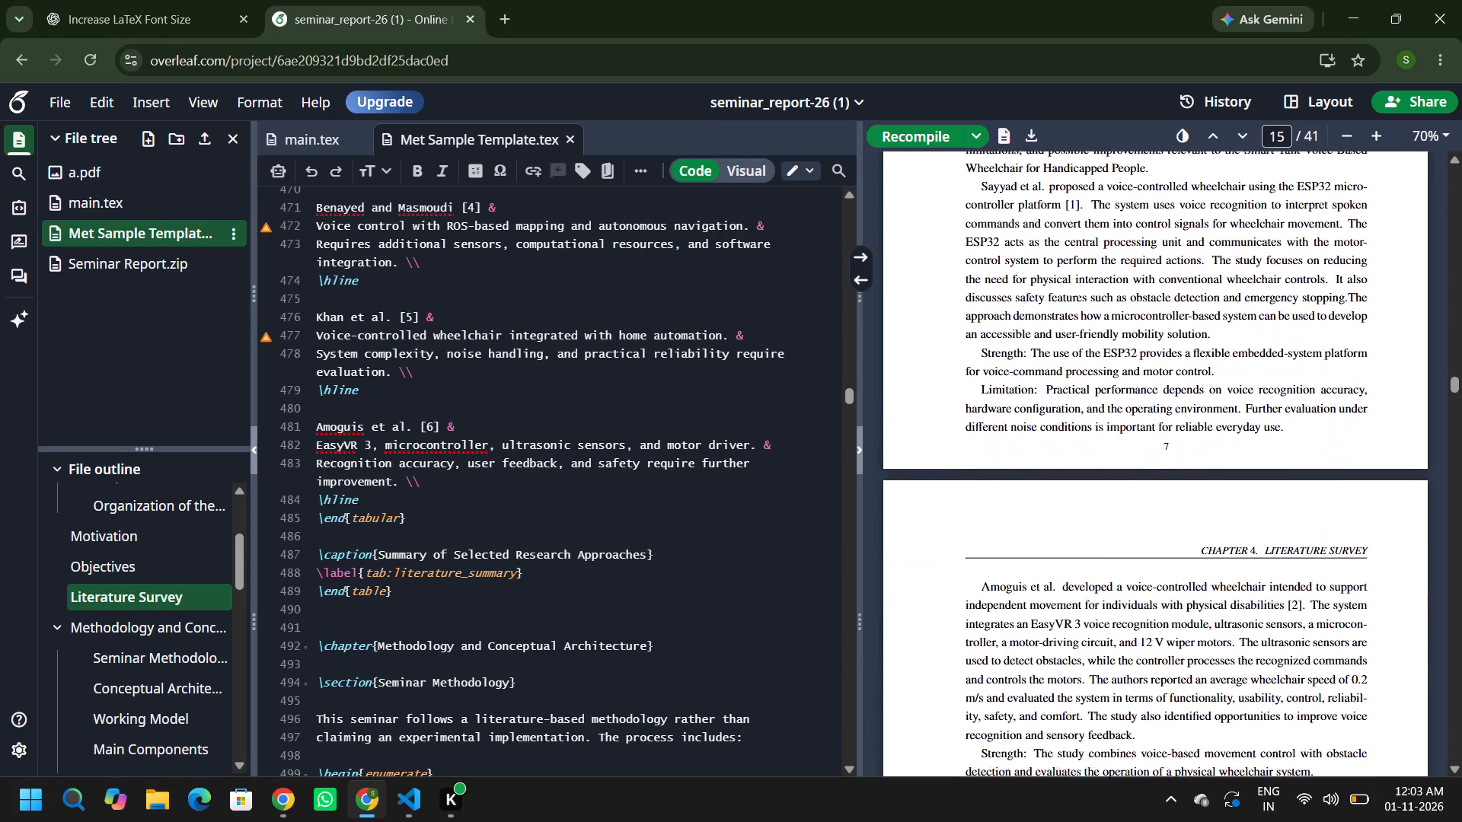
pyautogui.scroll(-3, 1202, 371)
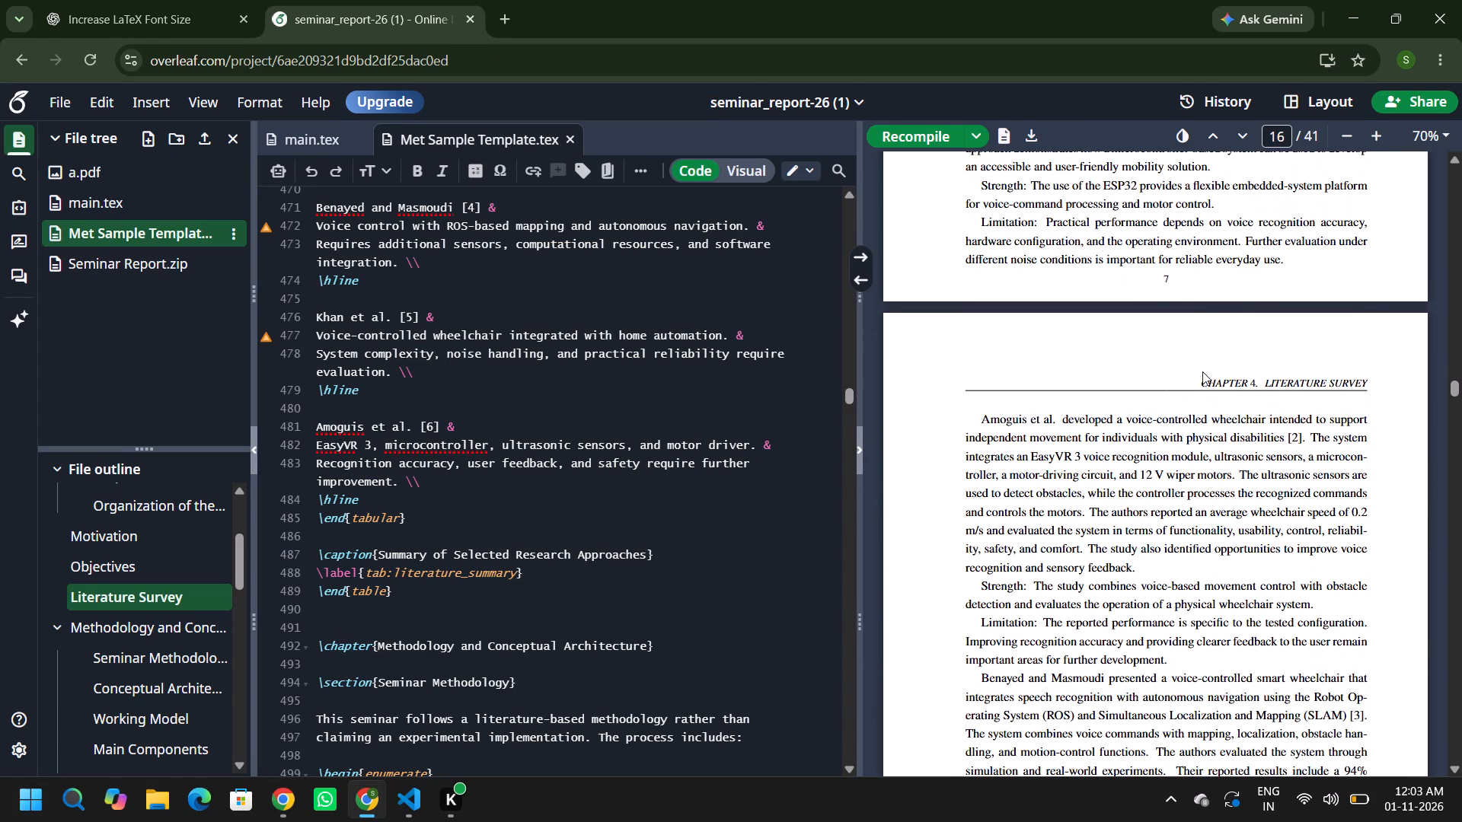
pyautogui.scroll(3, 1202, 371)
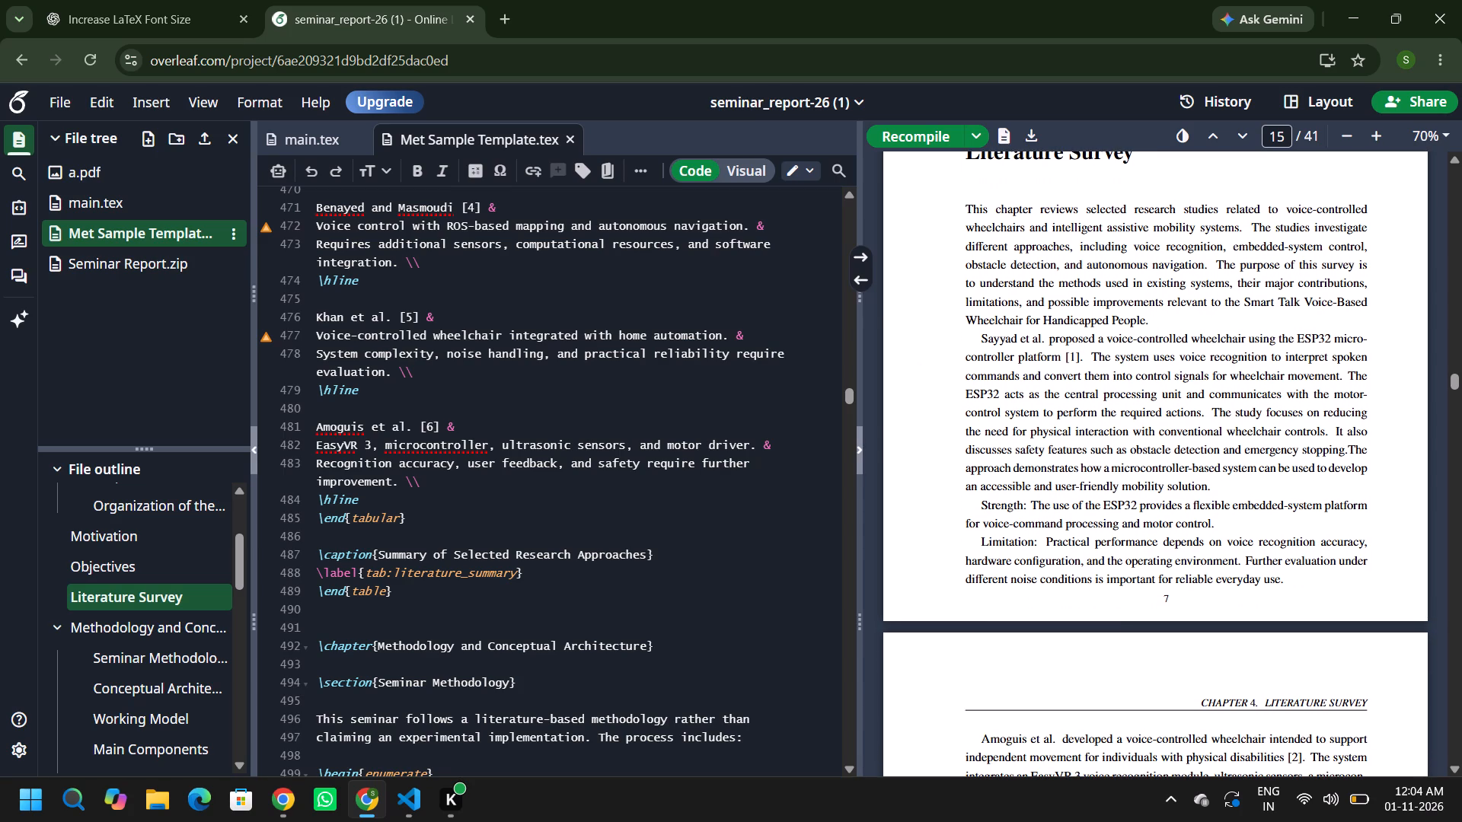
pyautogui.scroll(-5, 1106, 349)
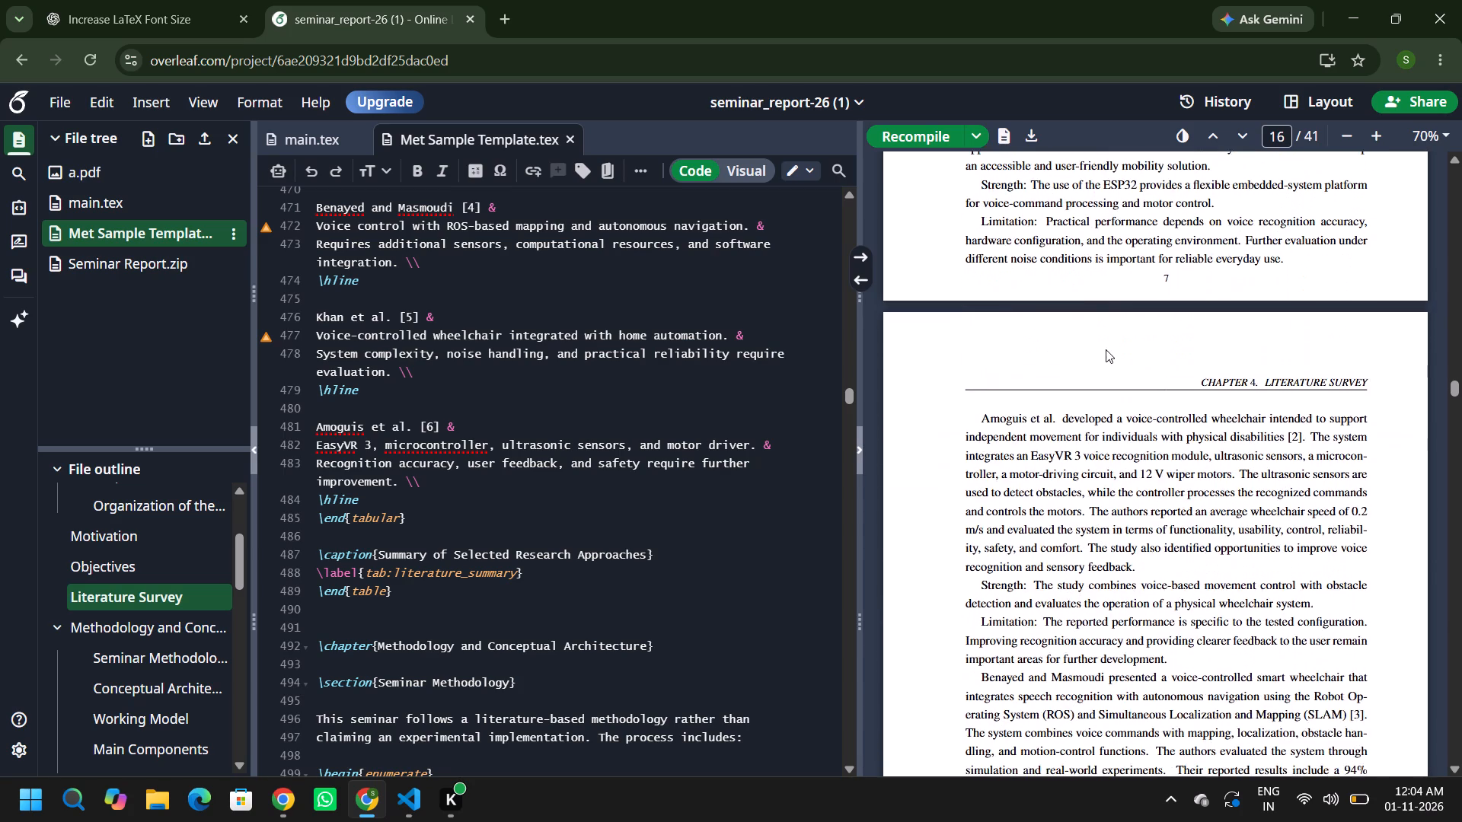
pyautogui.scroll(-8, 1106, 349)
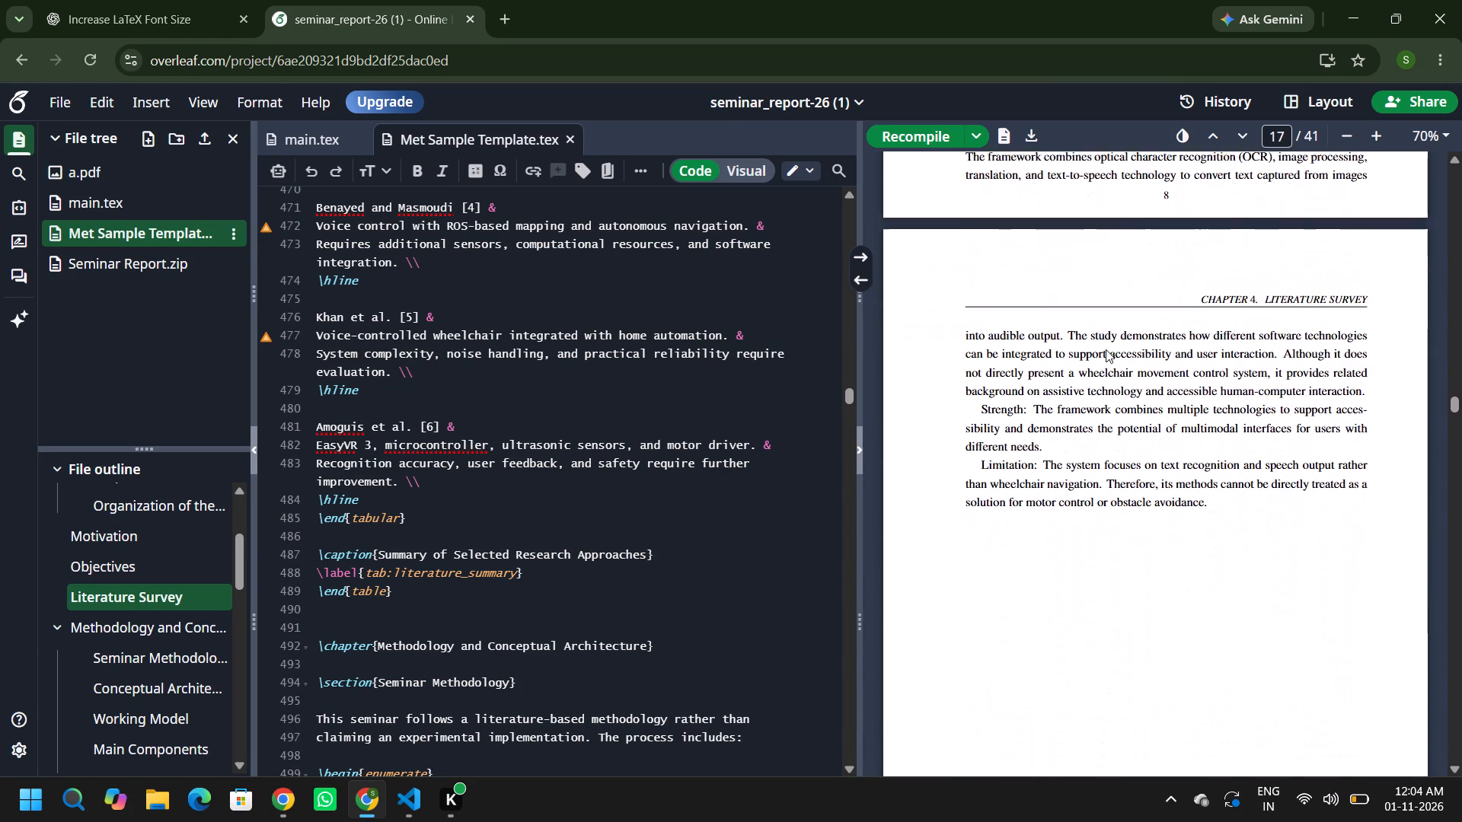
pyautogui.scroll(-5, 1106, 349)
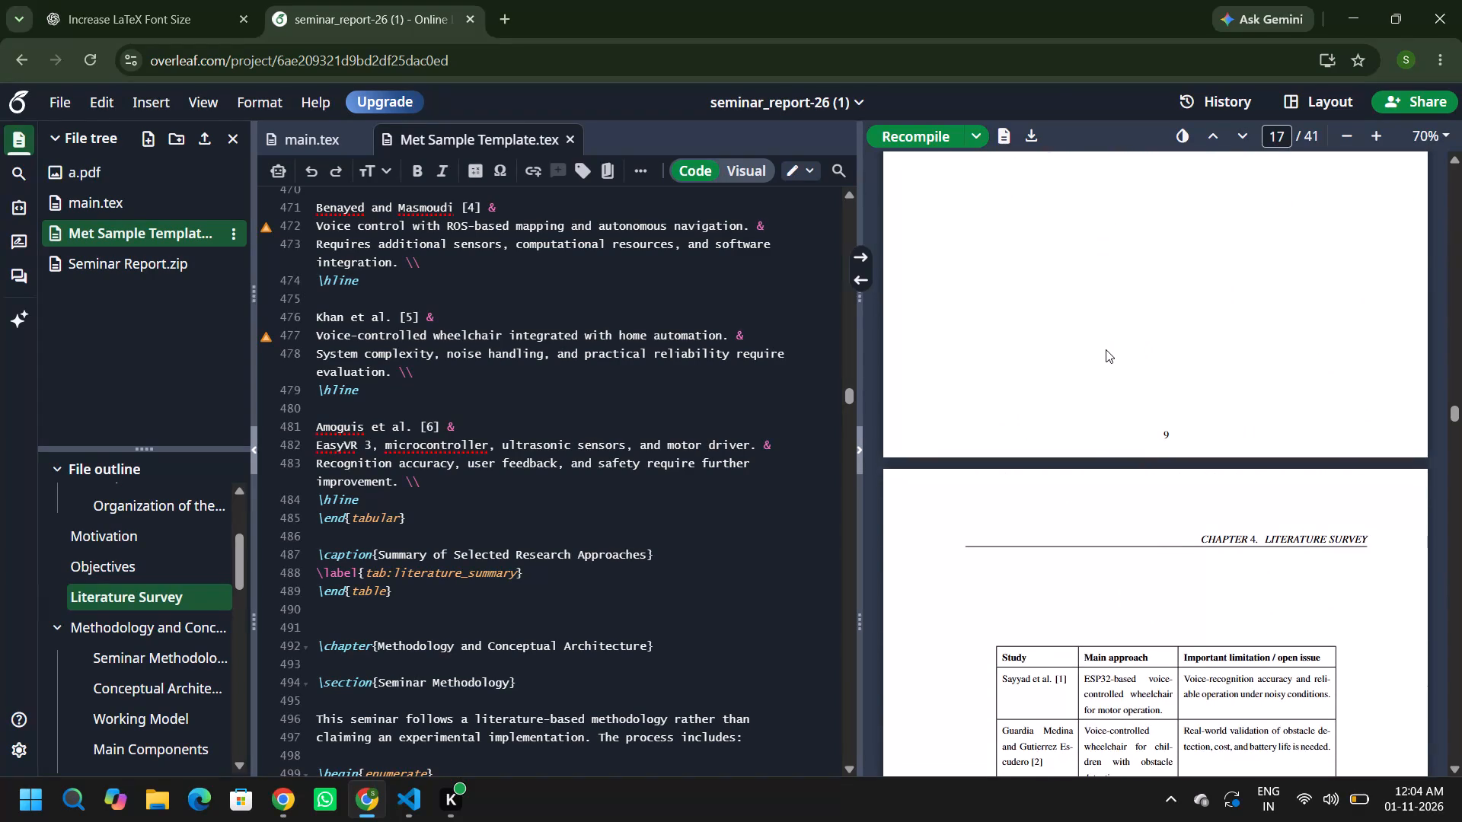
pyautogui.scroll(5, 1106, 349)
# Examine the Literature Survey source from the research-approaches table back up to the strength and limitation paragraphs before the commented-out summary.
pyautogui.scroll(1, 448, 349)
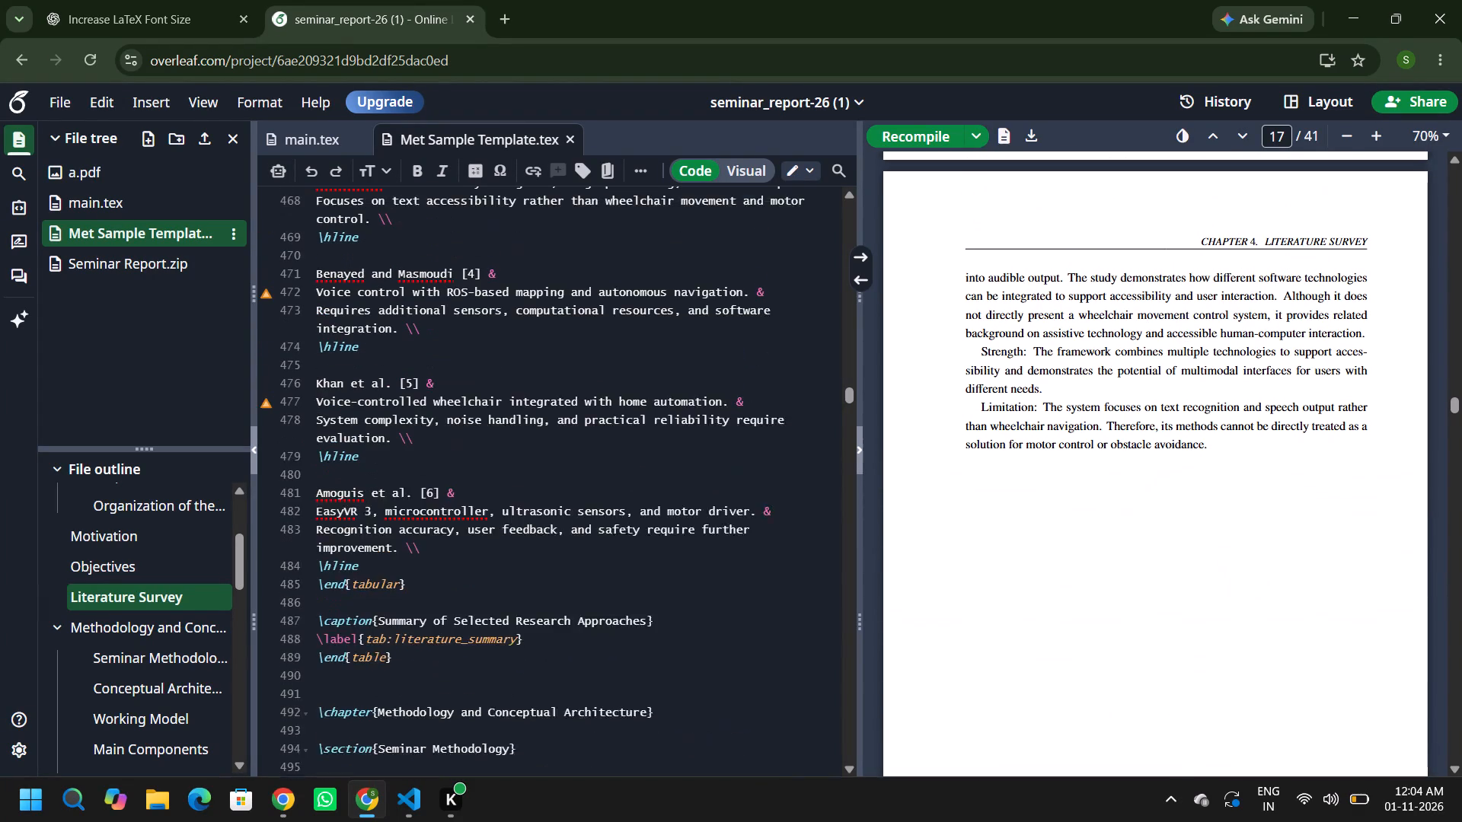
pyautogui.scroll(4, 448, 349)
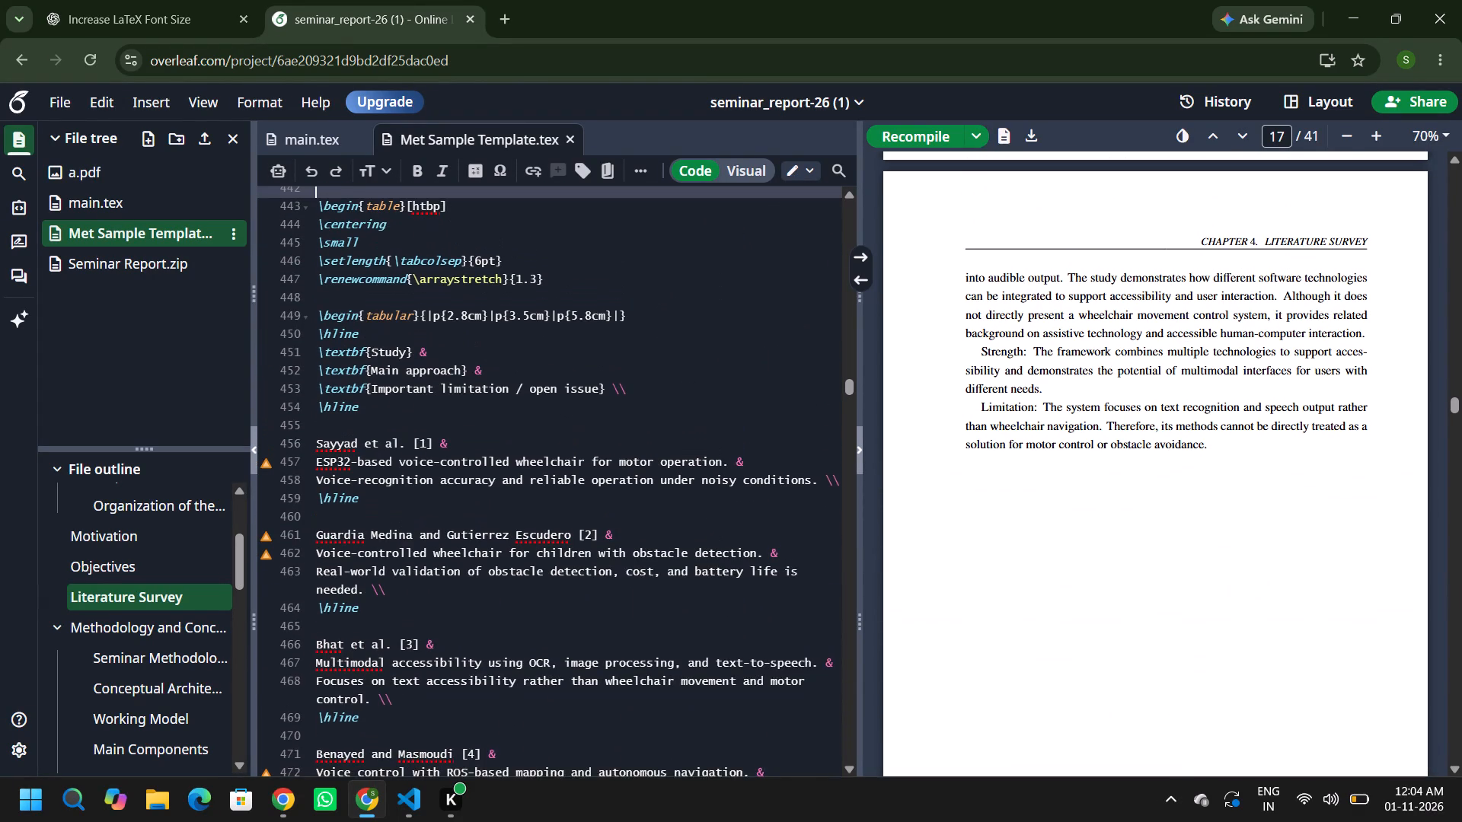
pyautogui.scroll(1, 448, 349)
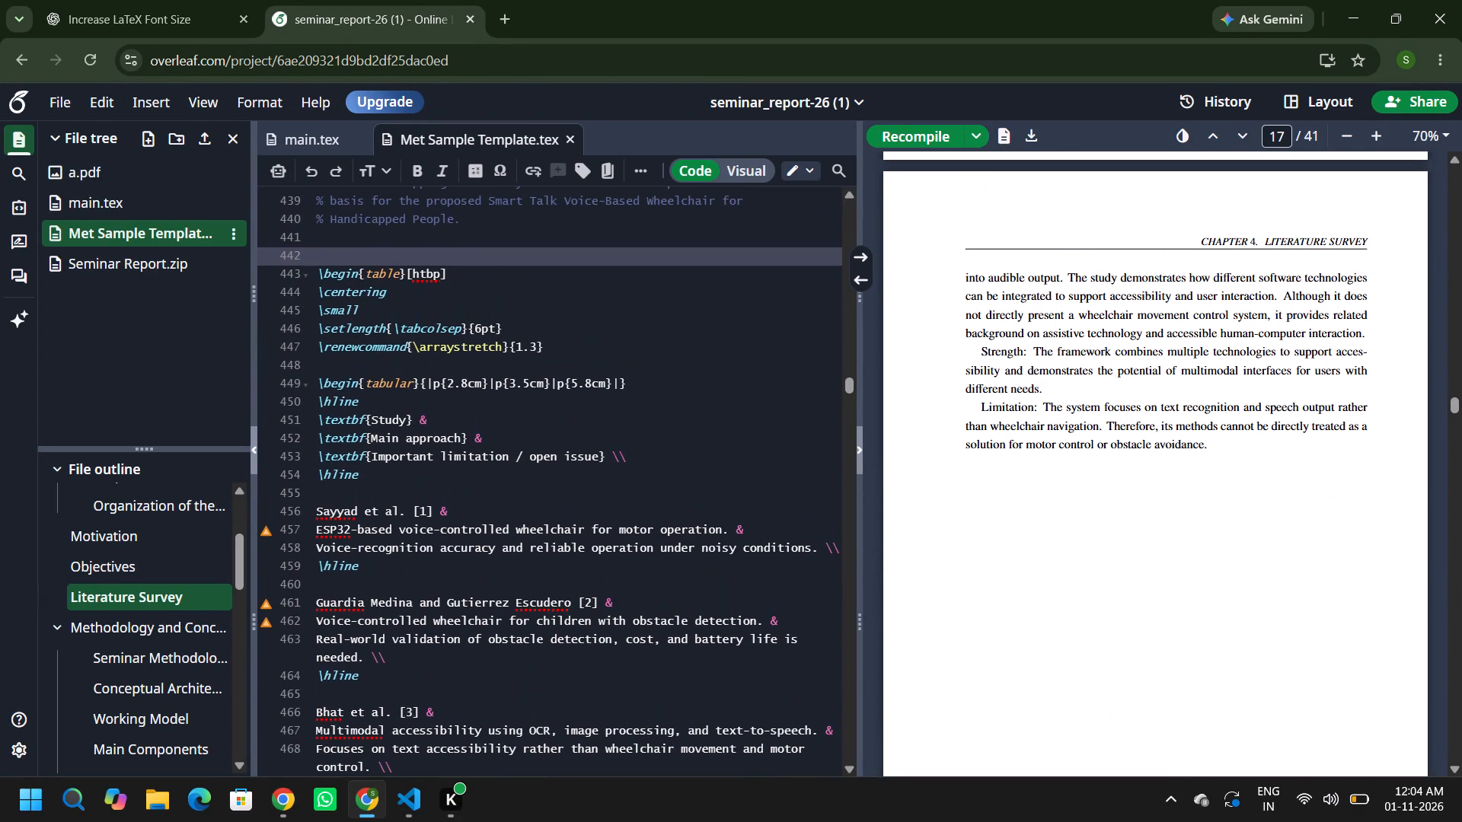
pyautogui.scroll(2, 448, 349)
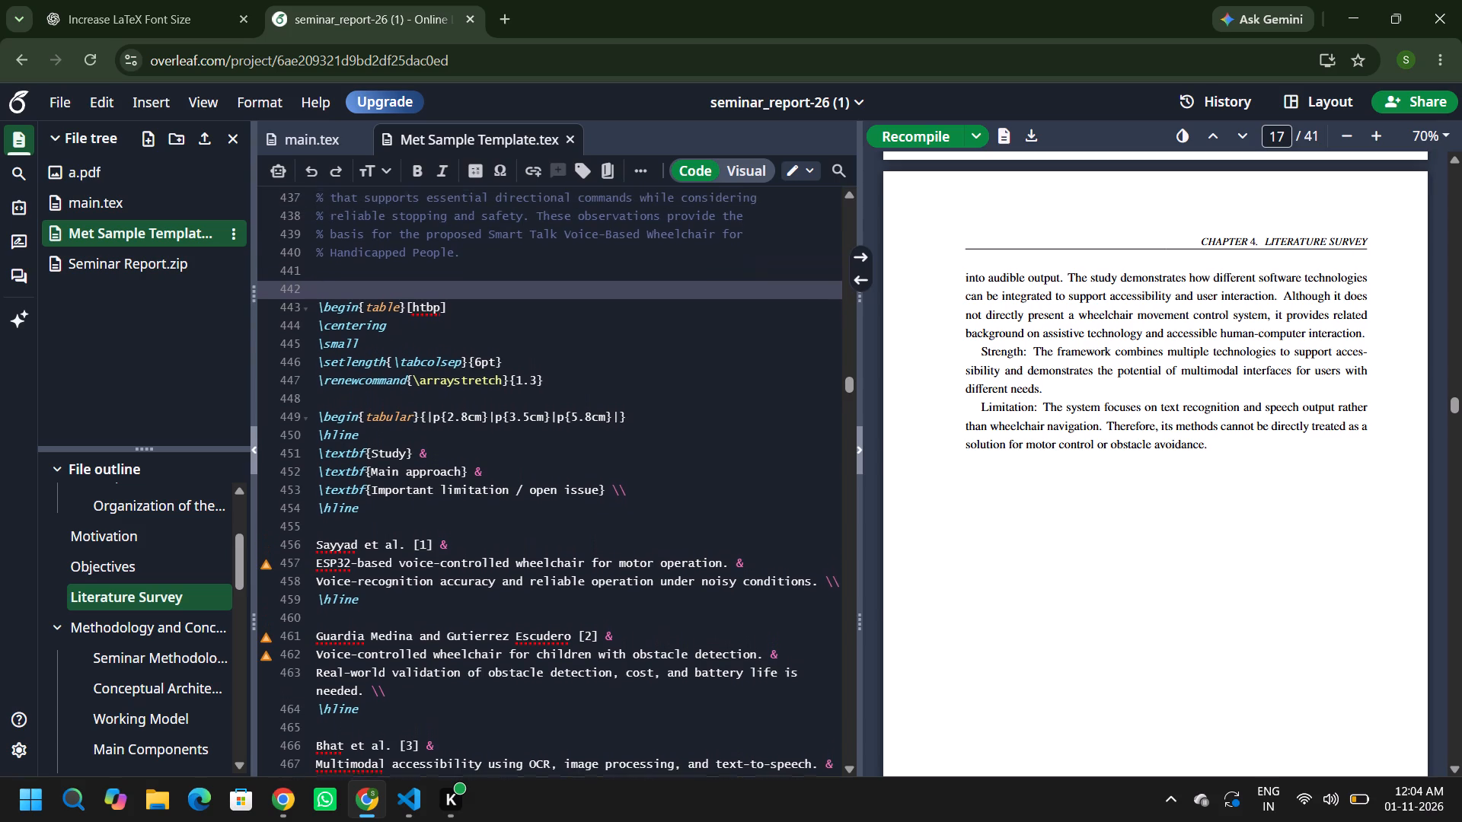
pyautogui.scroll(2, 448, 349)
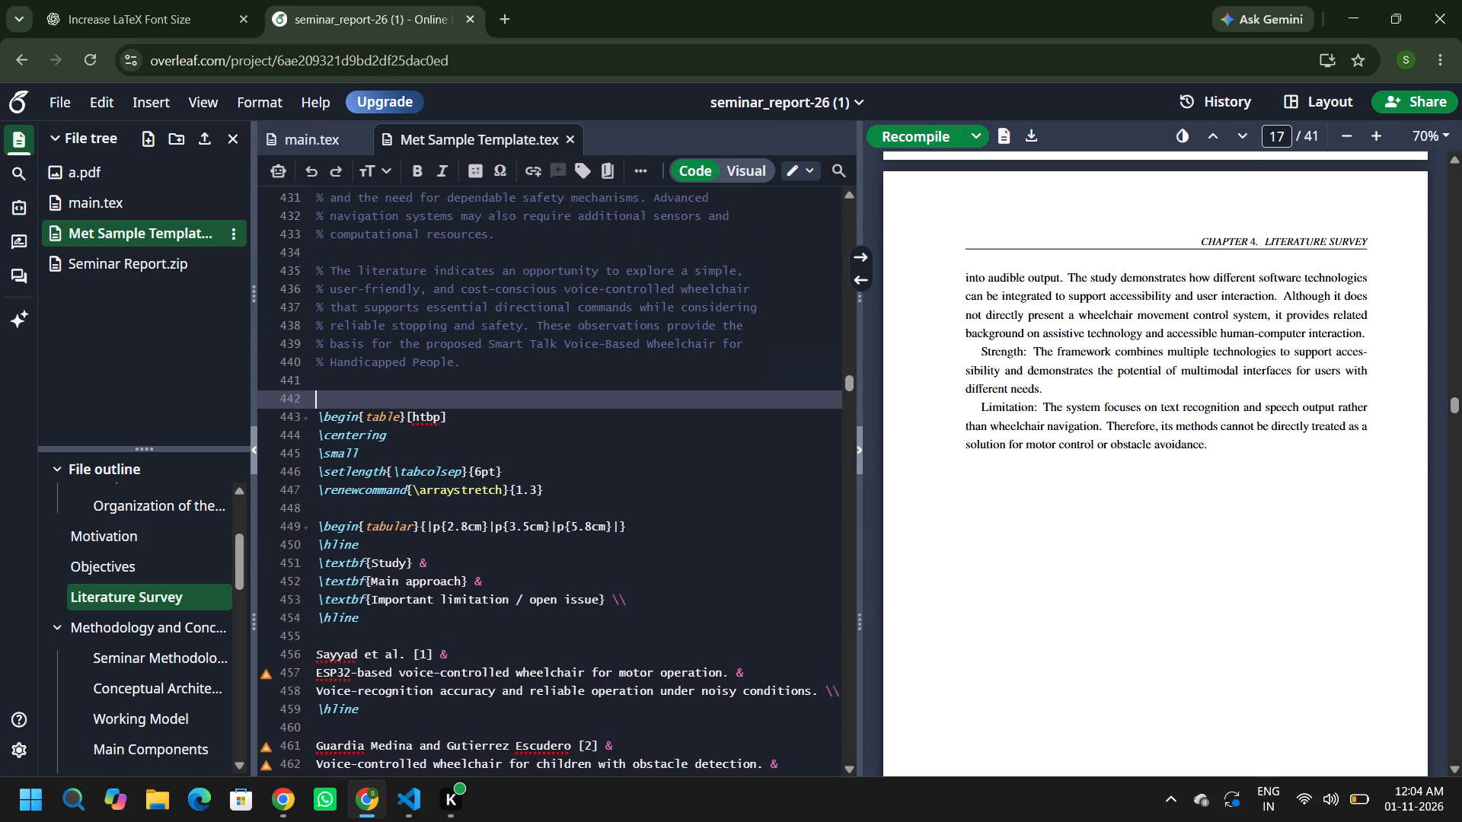
pyautogui.scroll(4, 448, 349)
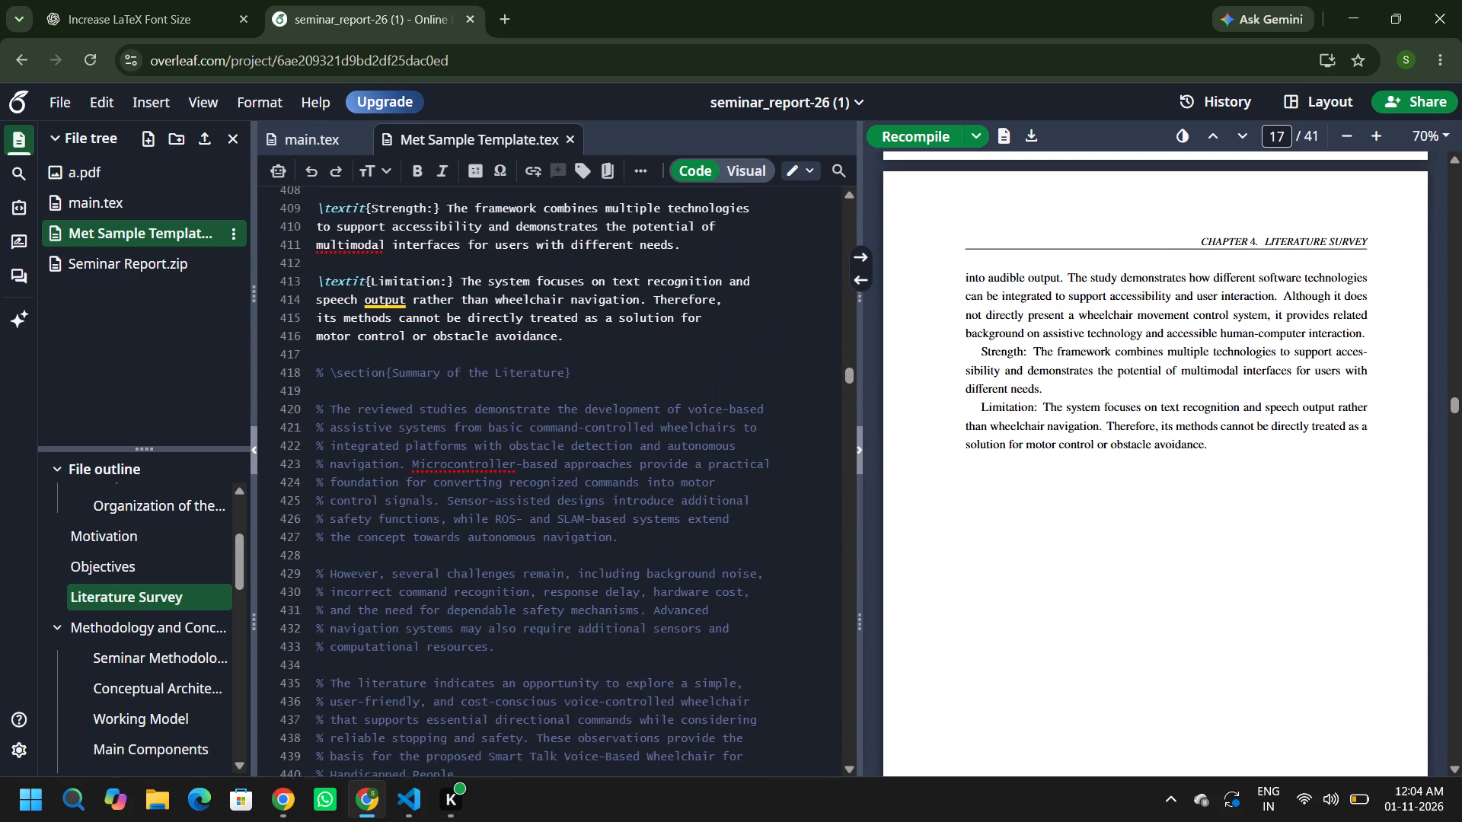
pyautogui.scroll(2, 448, 349)
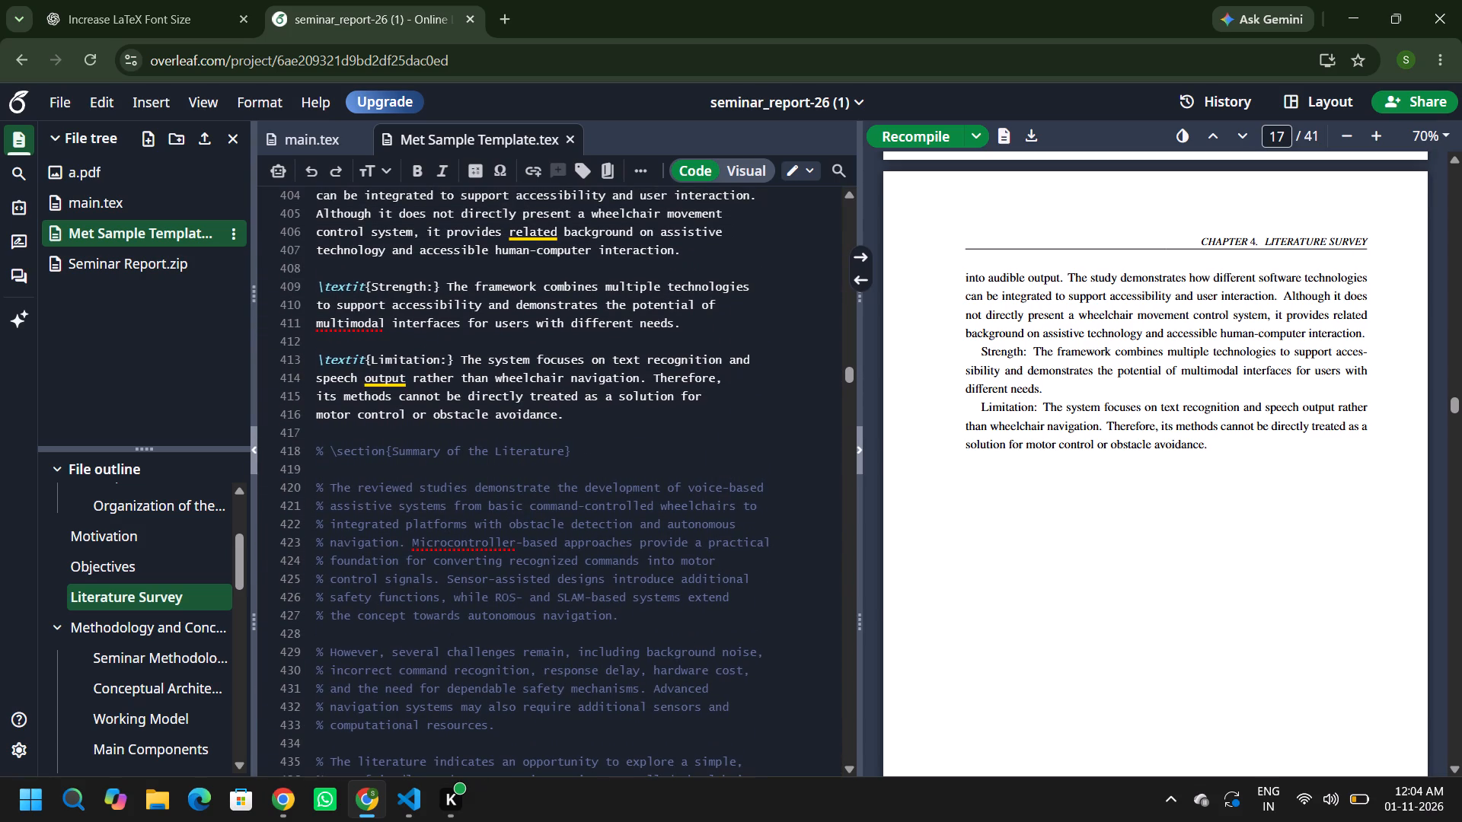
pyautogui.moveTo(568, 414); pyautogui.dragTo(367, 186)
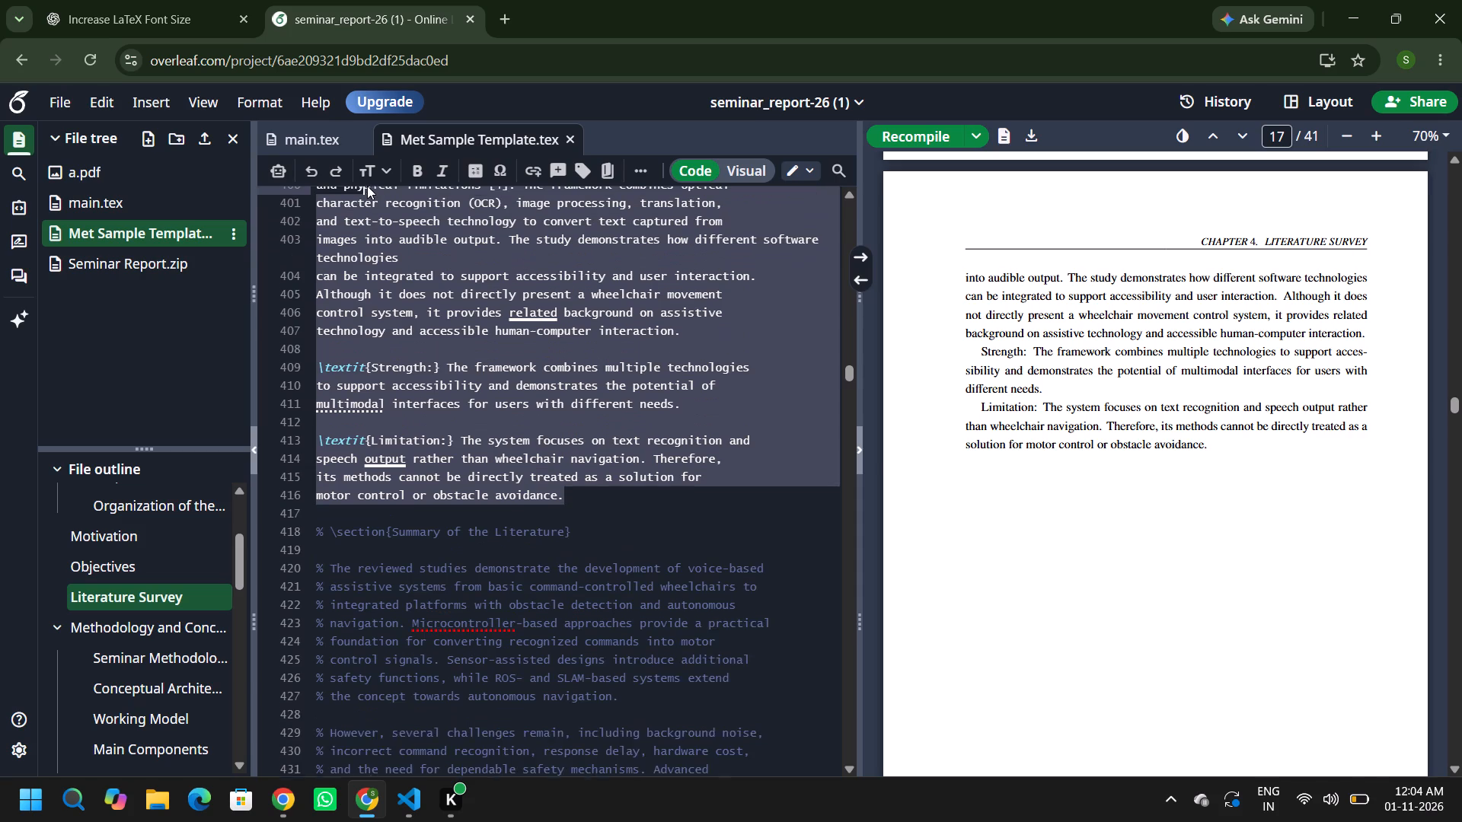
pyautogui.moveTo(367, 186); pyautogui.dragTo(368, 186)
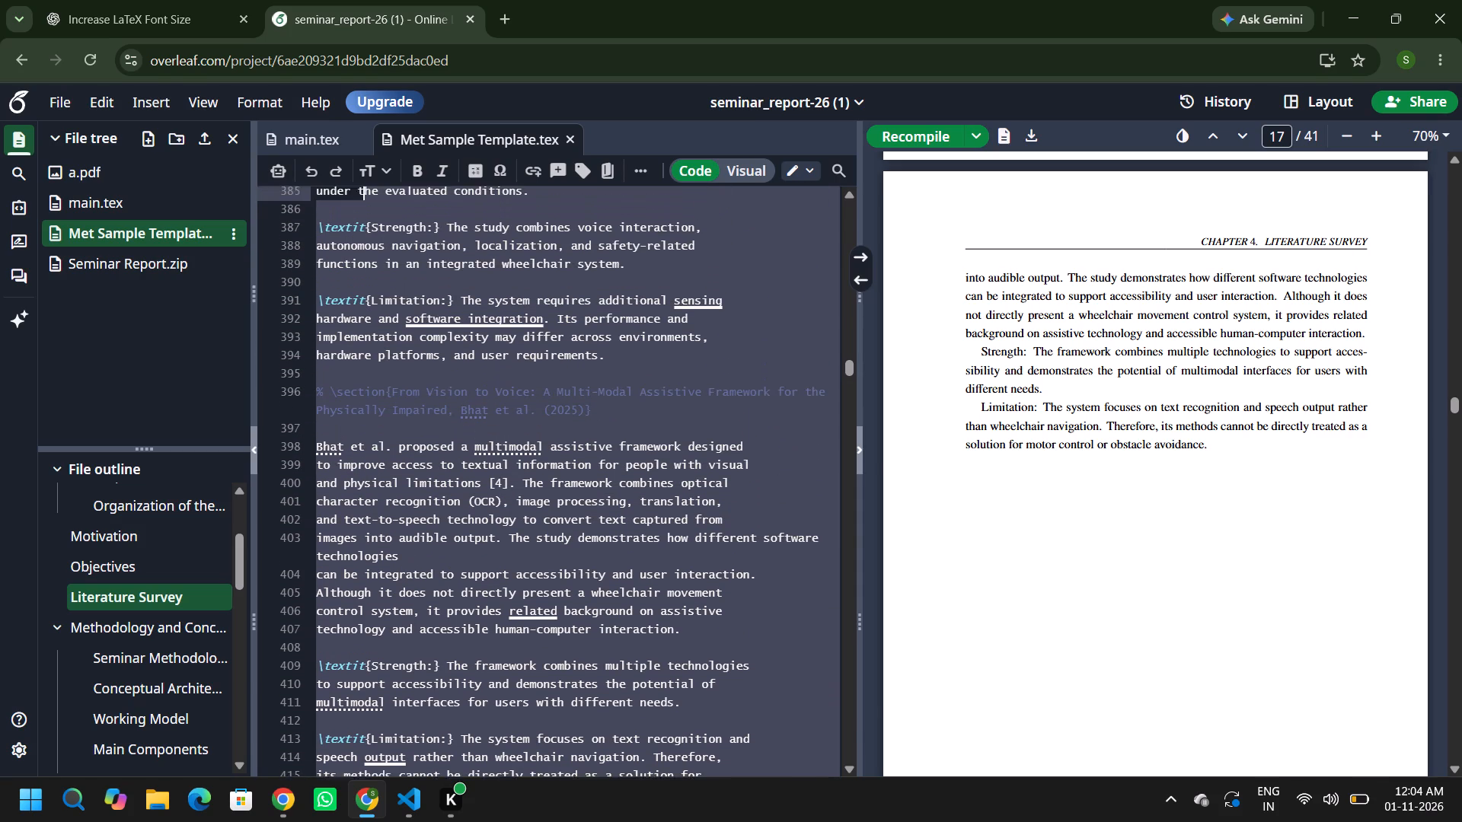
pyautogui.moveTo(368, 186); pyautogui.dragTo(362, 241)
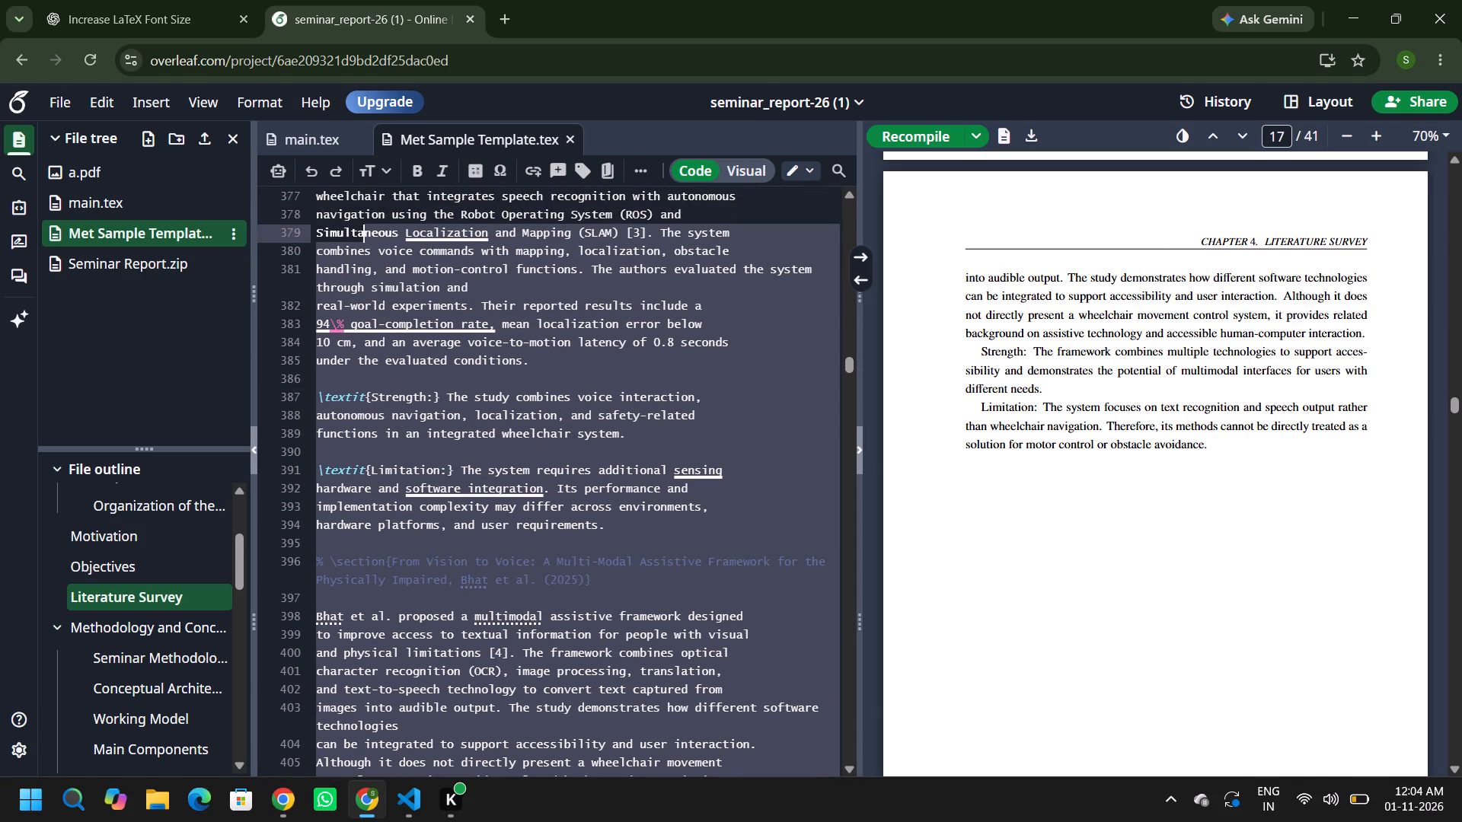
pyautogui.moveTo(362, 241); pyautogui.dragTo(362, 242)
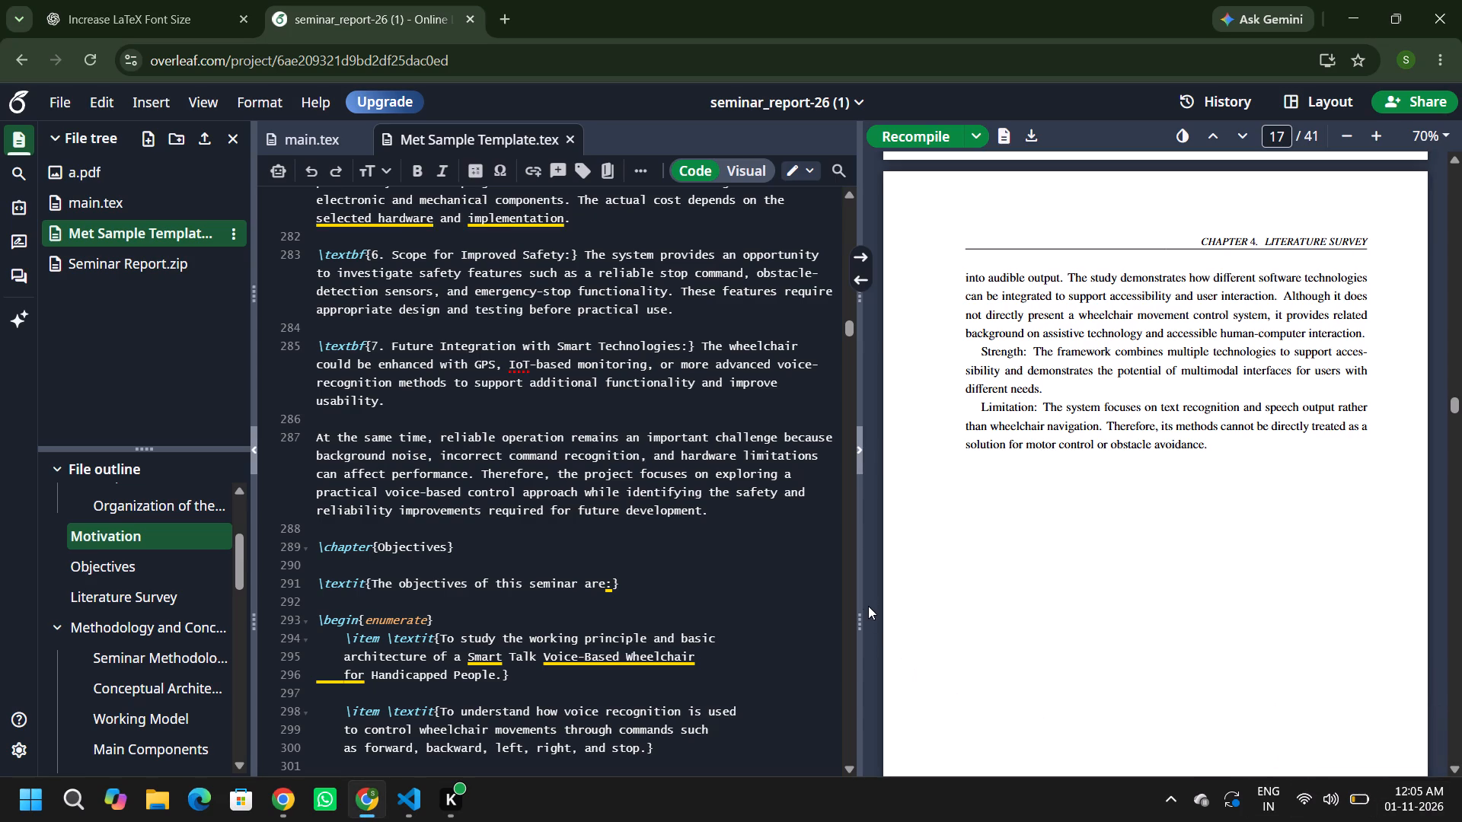
pyautogui.scroll(1, 547, 475)
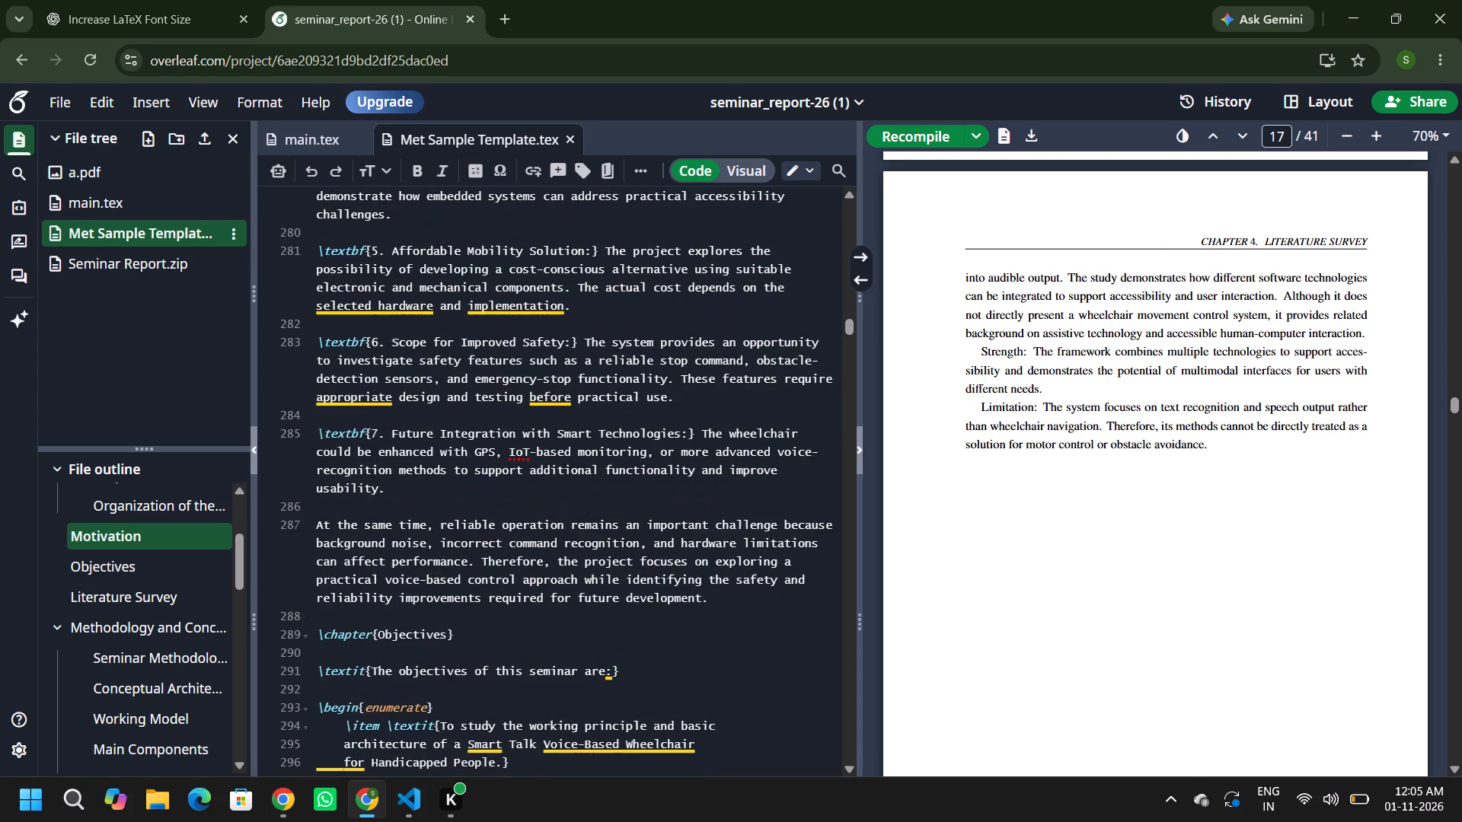
pyautogui.scroll(2, 547, 475)
pyautogui.scroll(3, 1232, 368)
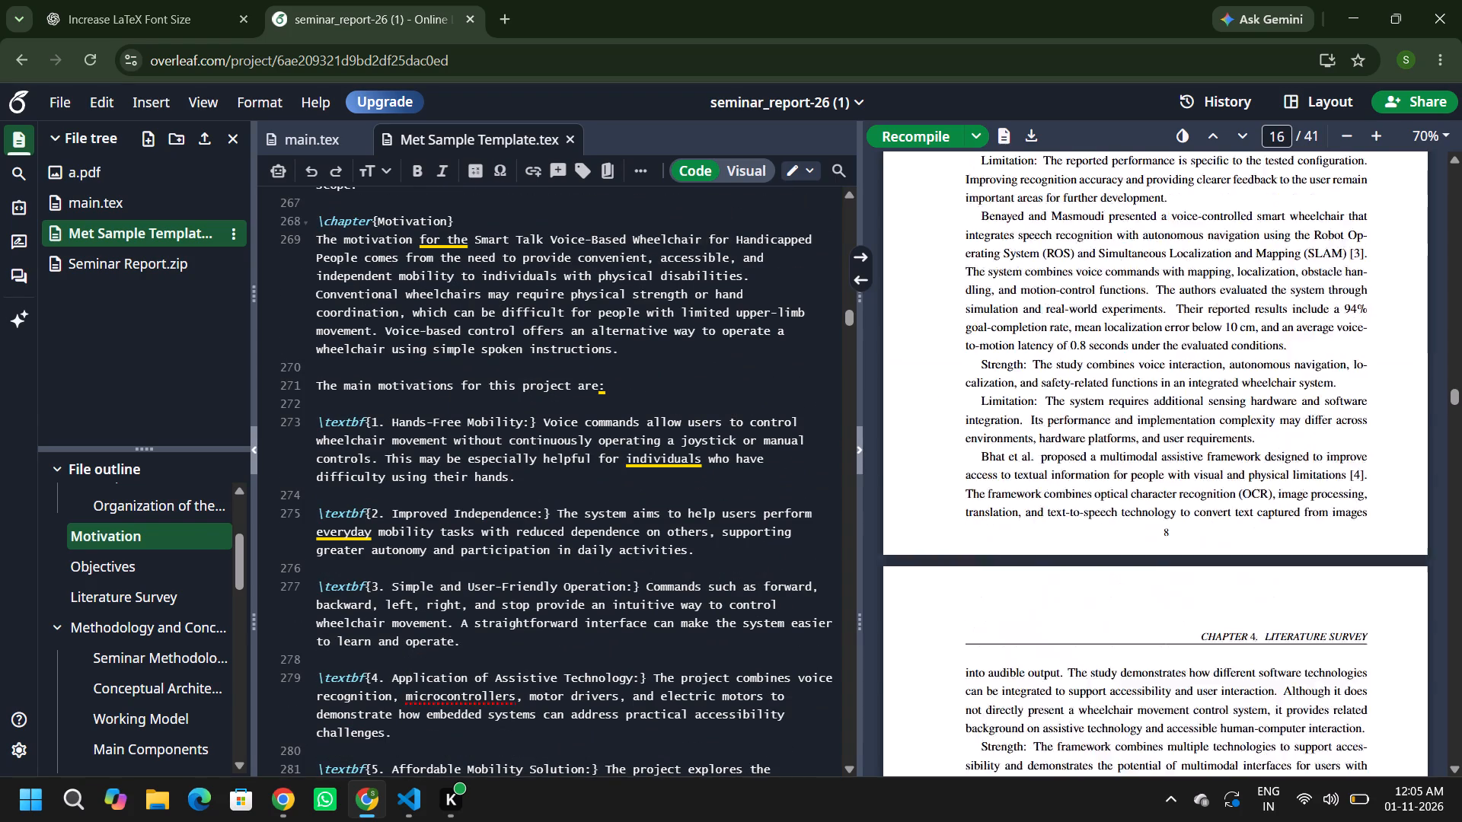
pyautogui.scroll(8, 1232, 368)
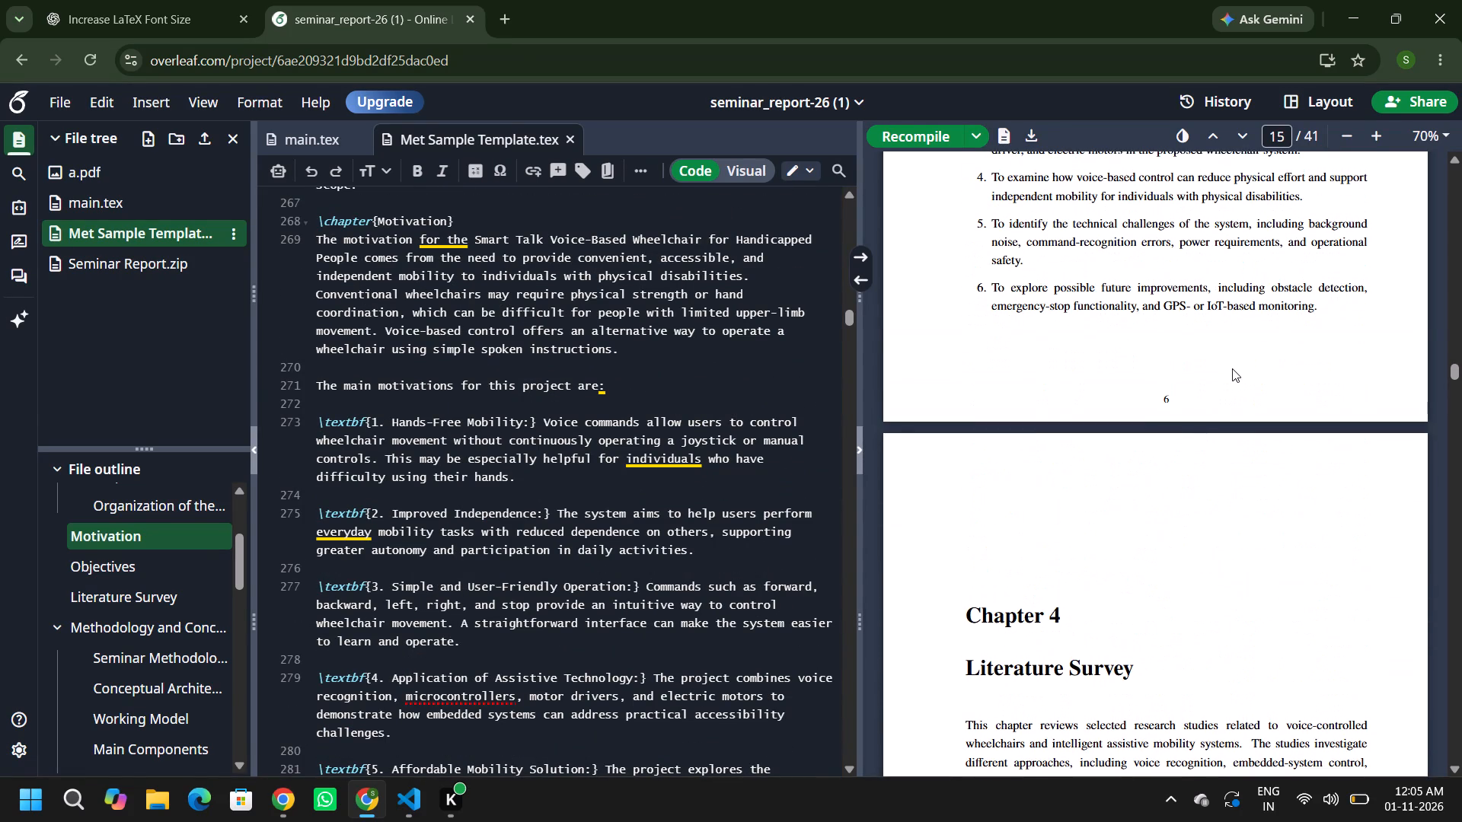
# Examine the source of the Motivation and Introduction chapters, up to the page-numbering and contents commands after the abstract.
pyautogui.scroll(-1, 548, 495)
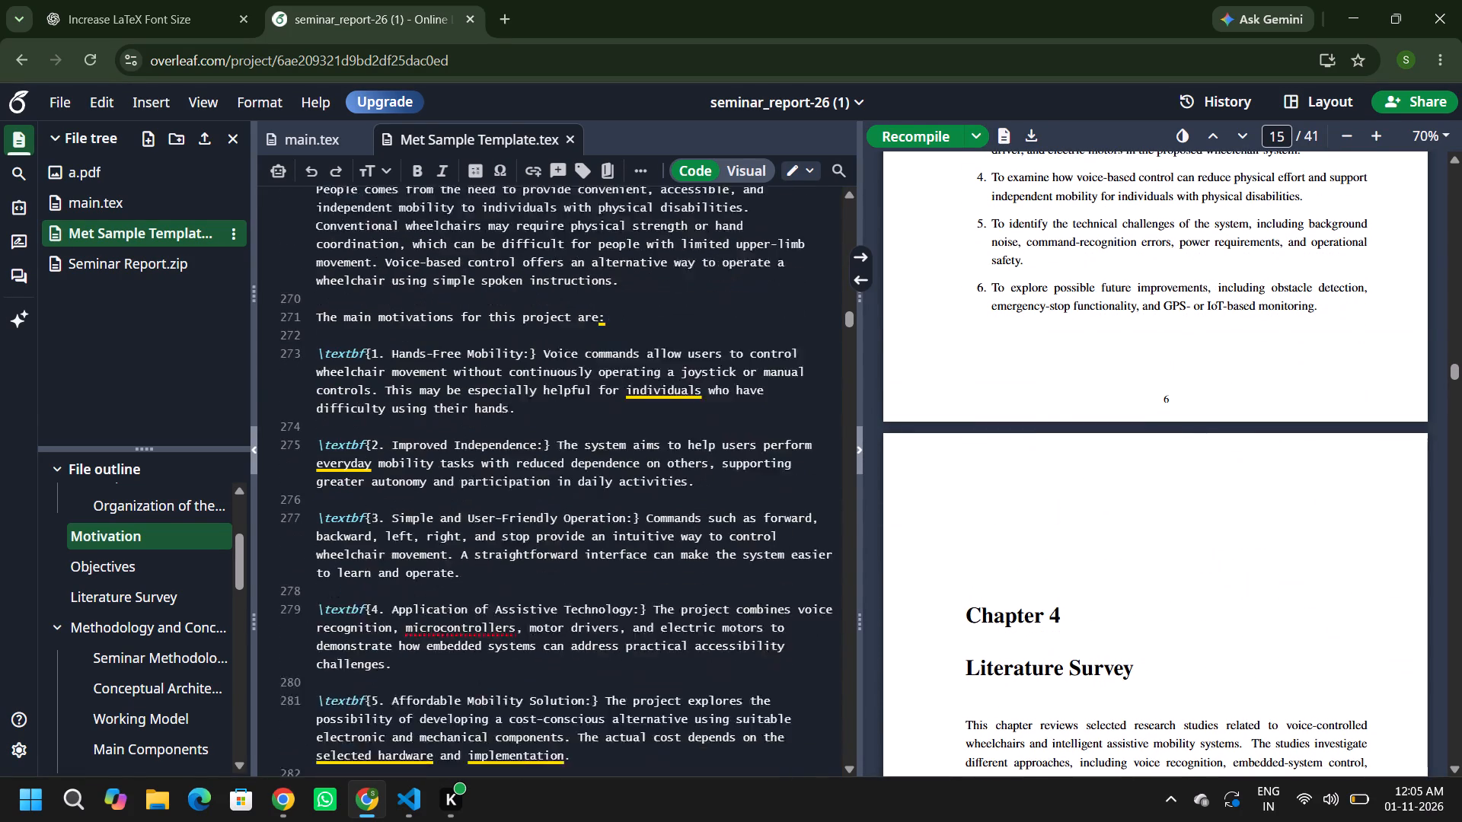
pyautogui.scroll(-3, 548, 495)
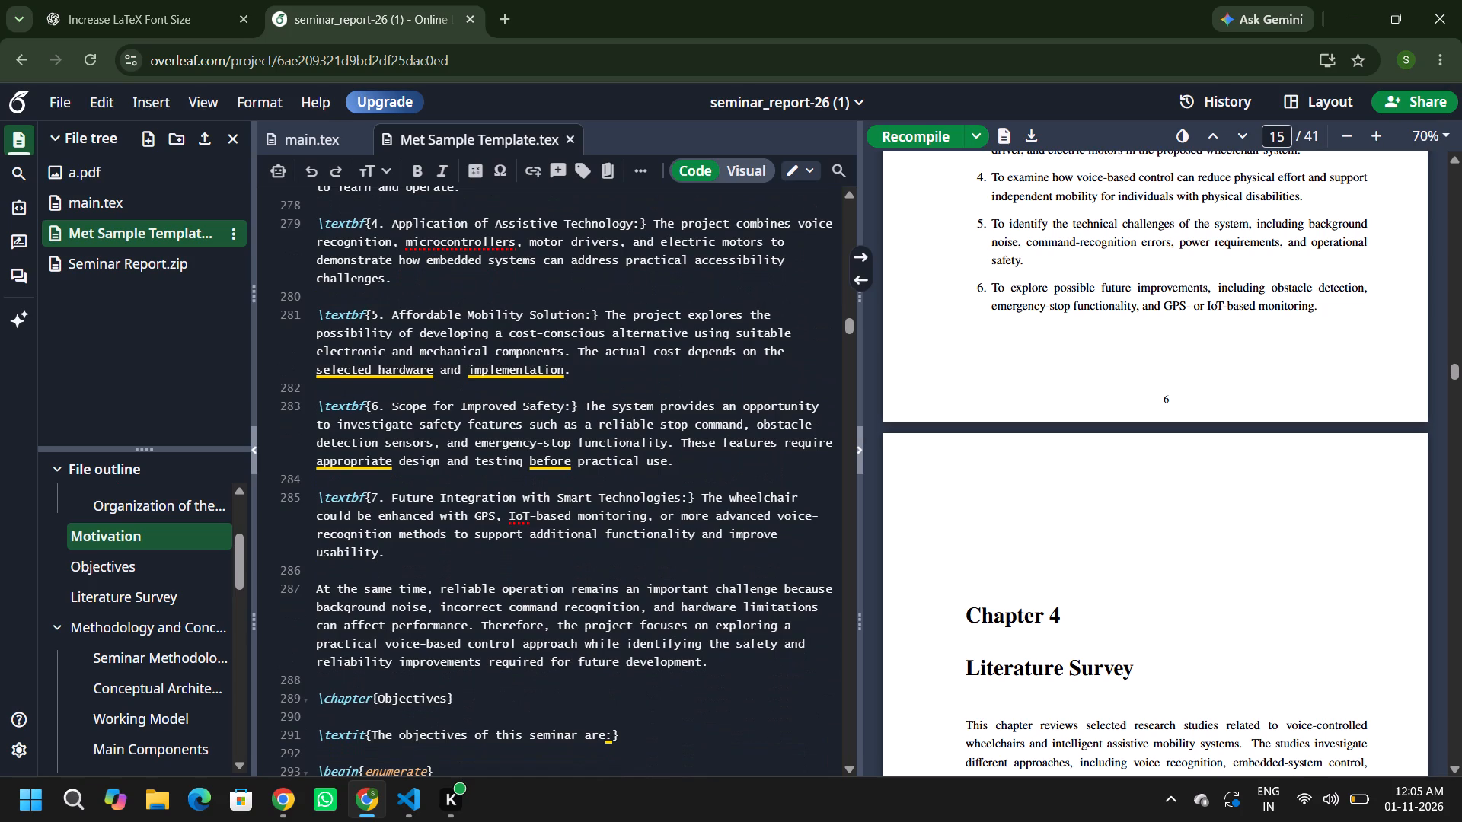
pyautogui.scroll(-2, 548, 495)
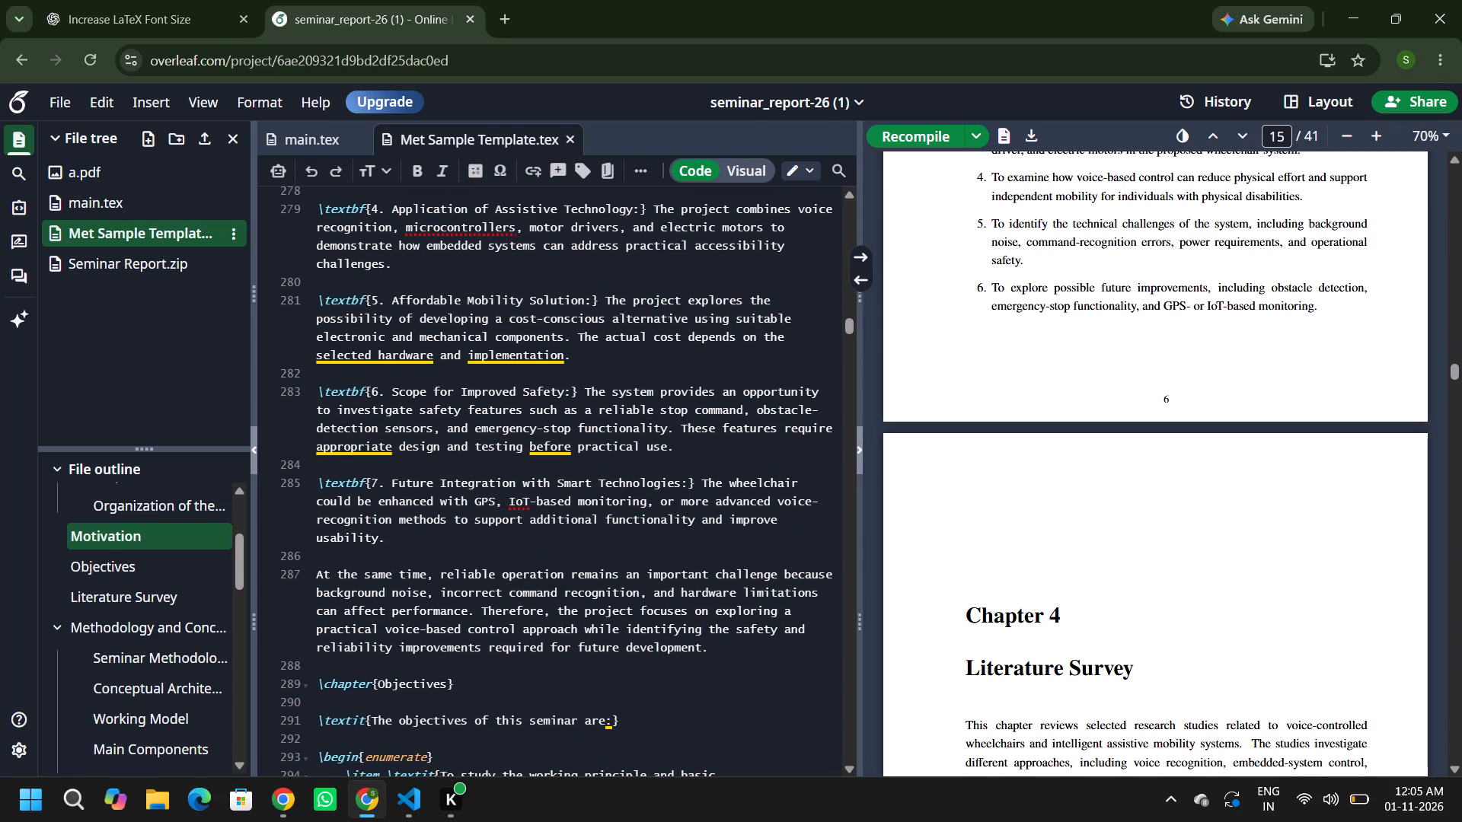
pyautogui.scroll(-1, 548, 495)
pyautogui.scroll(3, 660, 371)
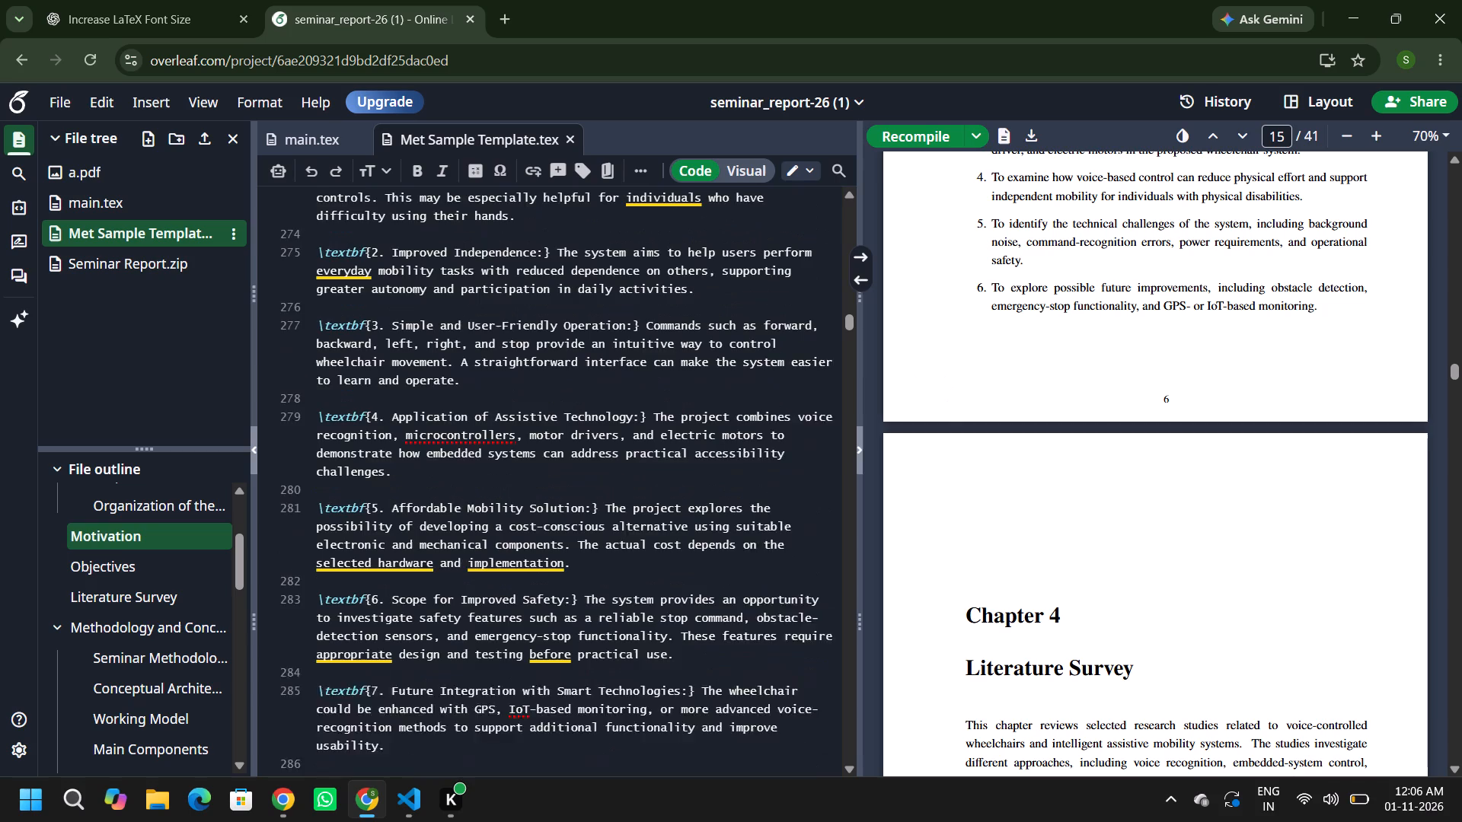
pyautogui.scroll(6, 660, 371)
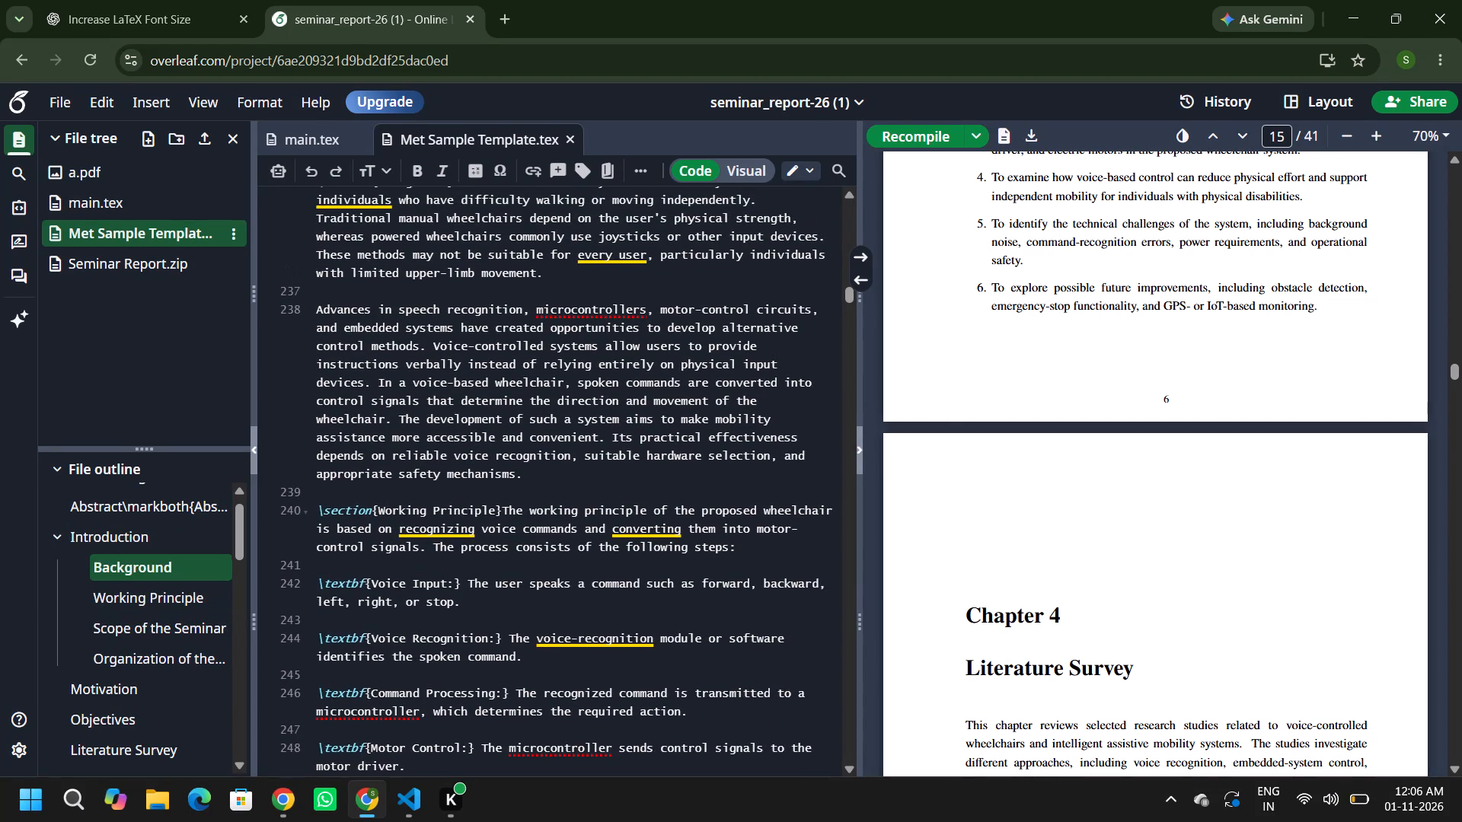
pyautogui.scroll(3, 660, 371)
pyautogui.scroll(-1, 660, 371)
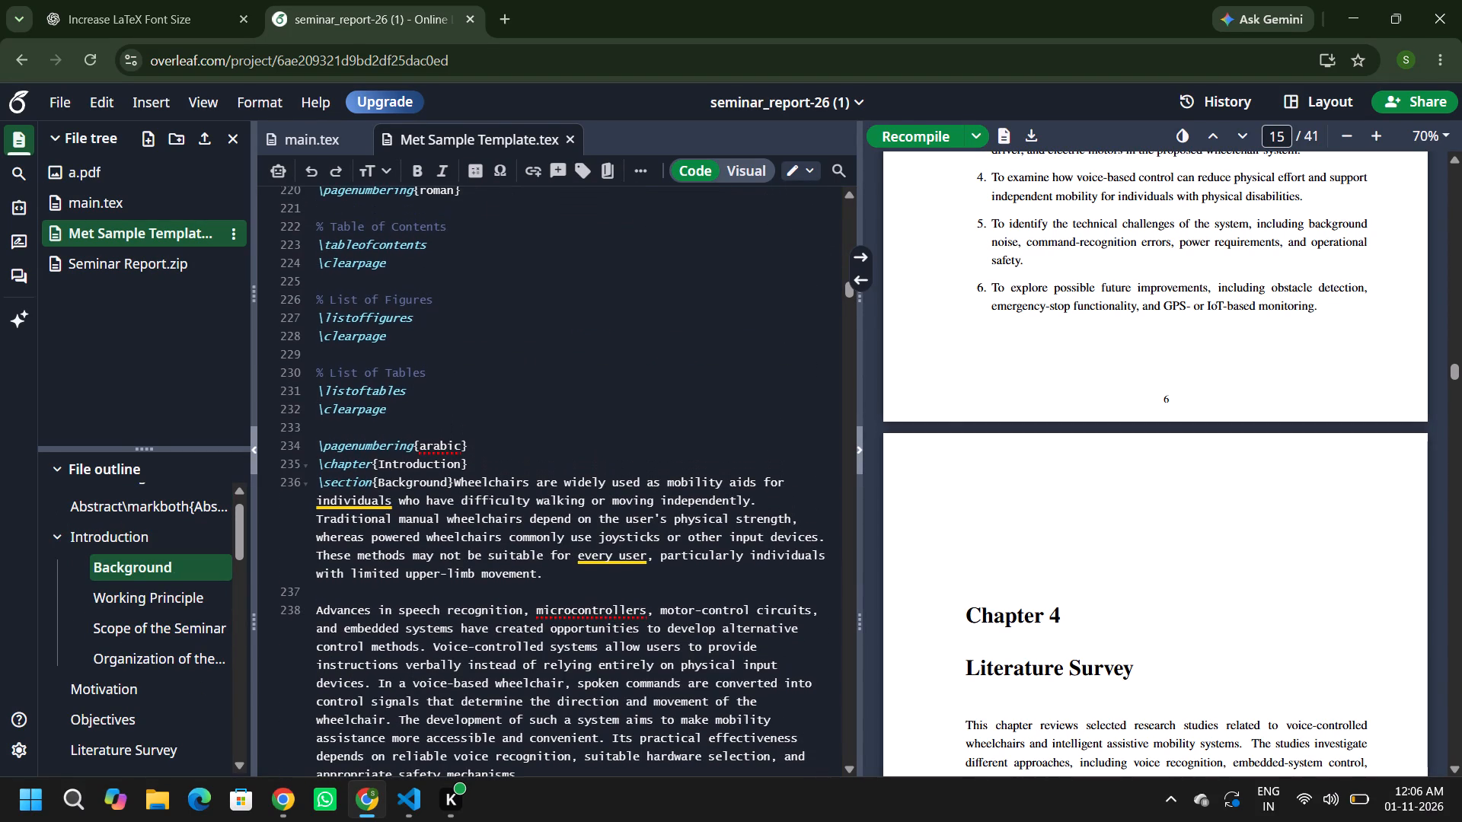
pyautogui.scroll(-1, 660, 371)
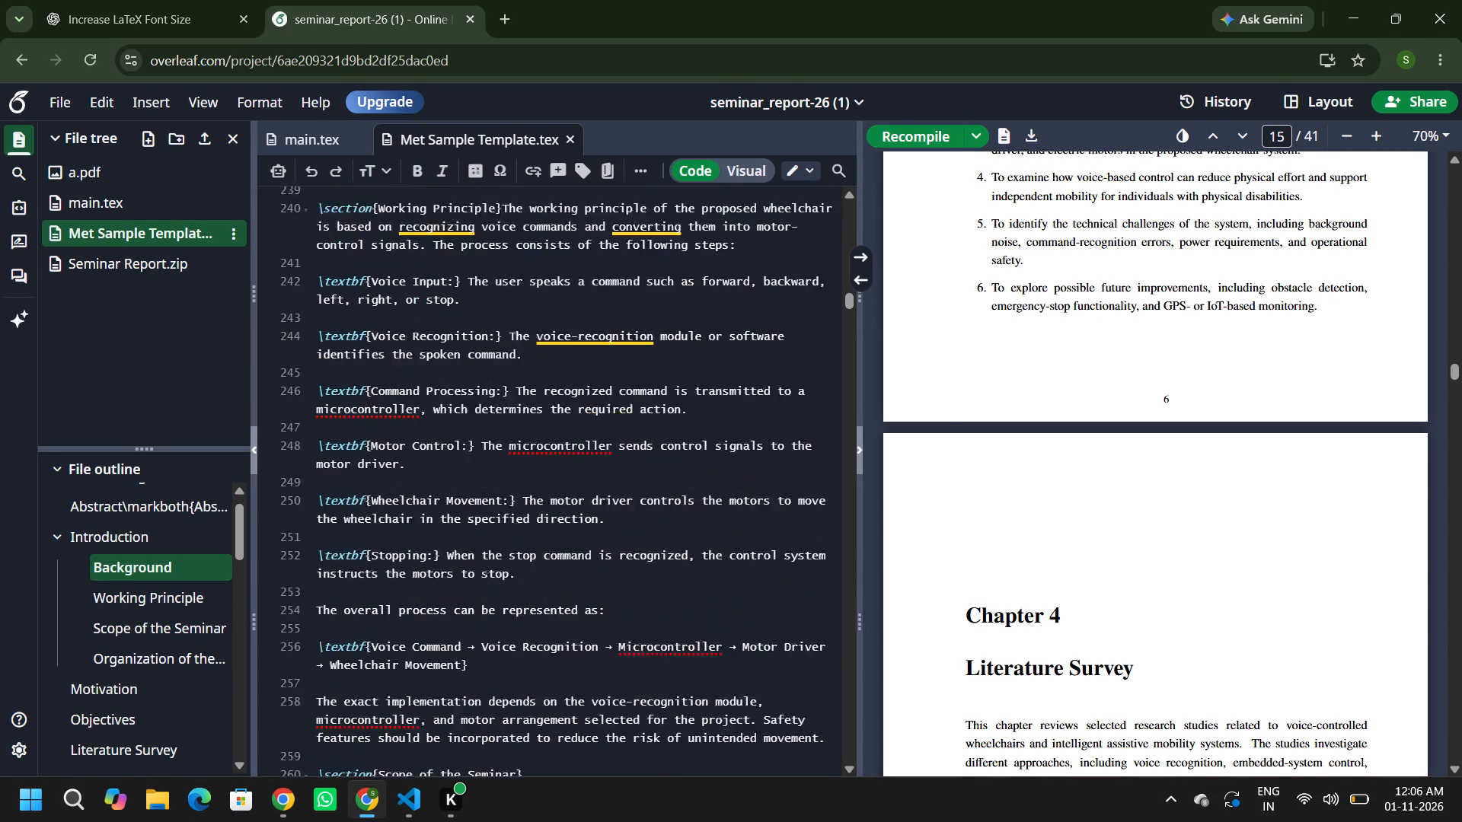
pyautogui.scroll(-1, 660, 371)
pyautogui.scroll(-1, 746, 383)
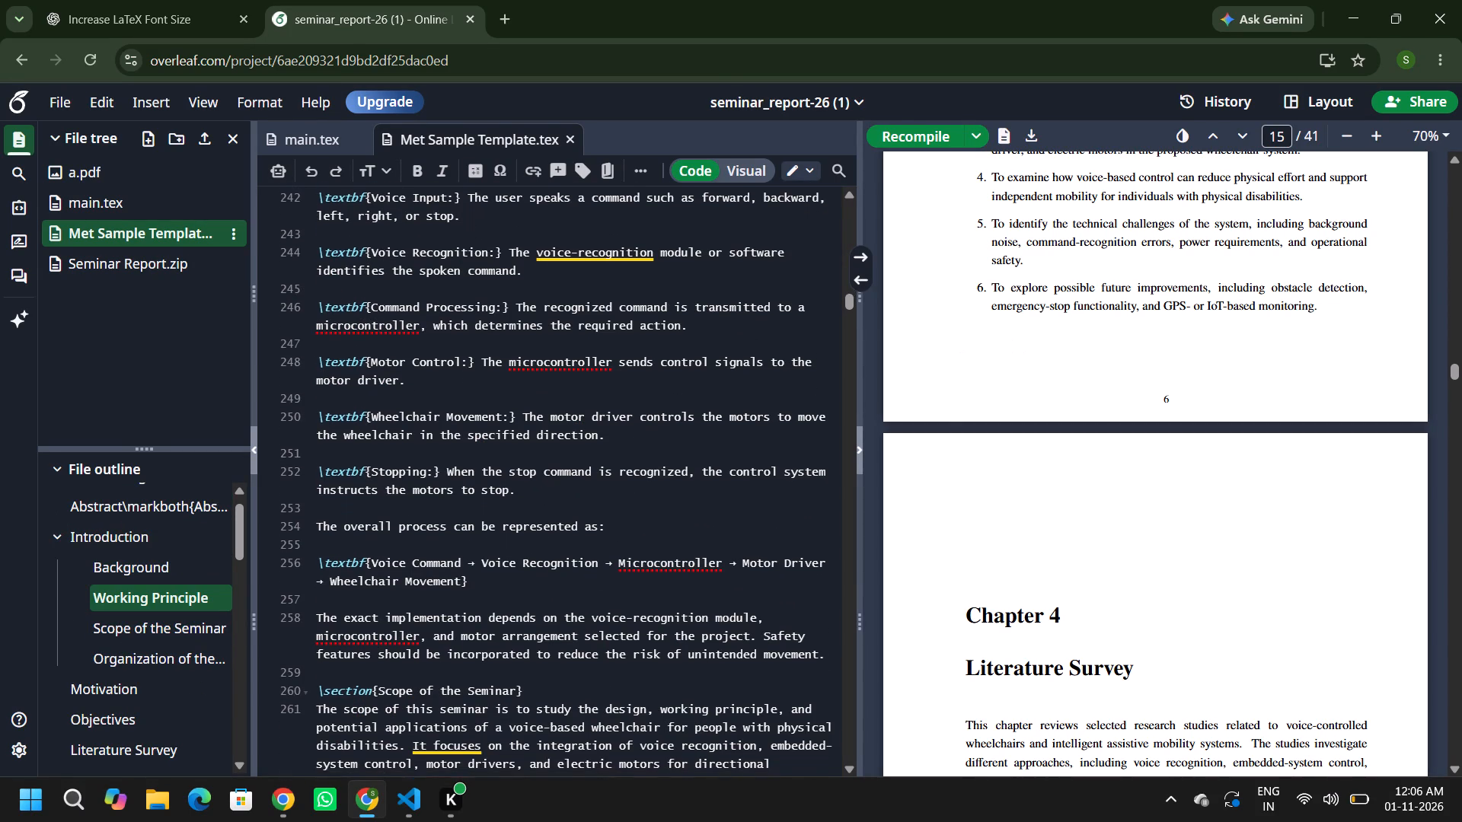
pyautogui.scroll(-1, 746, 383)
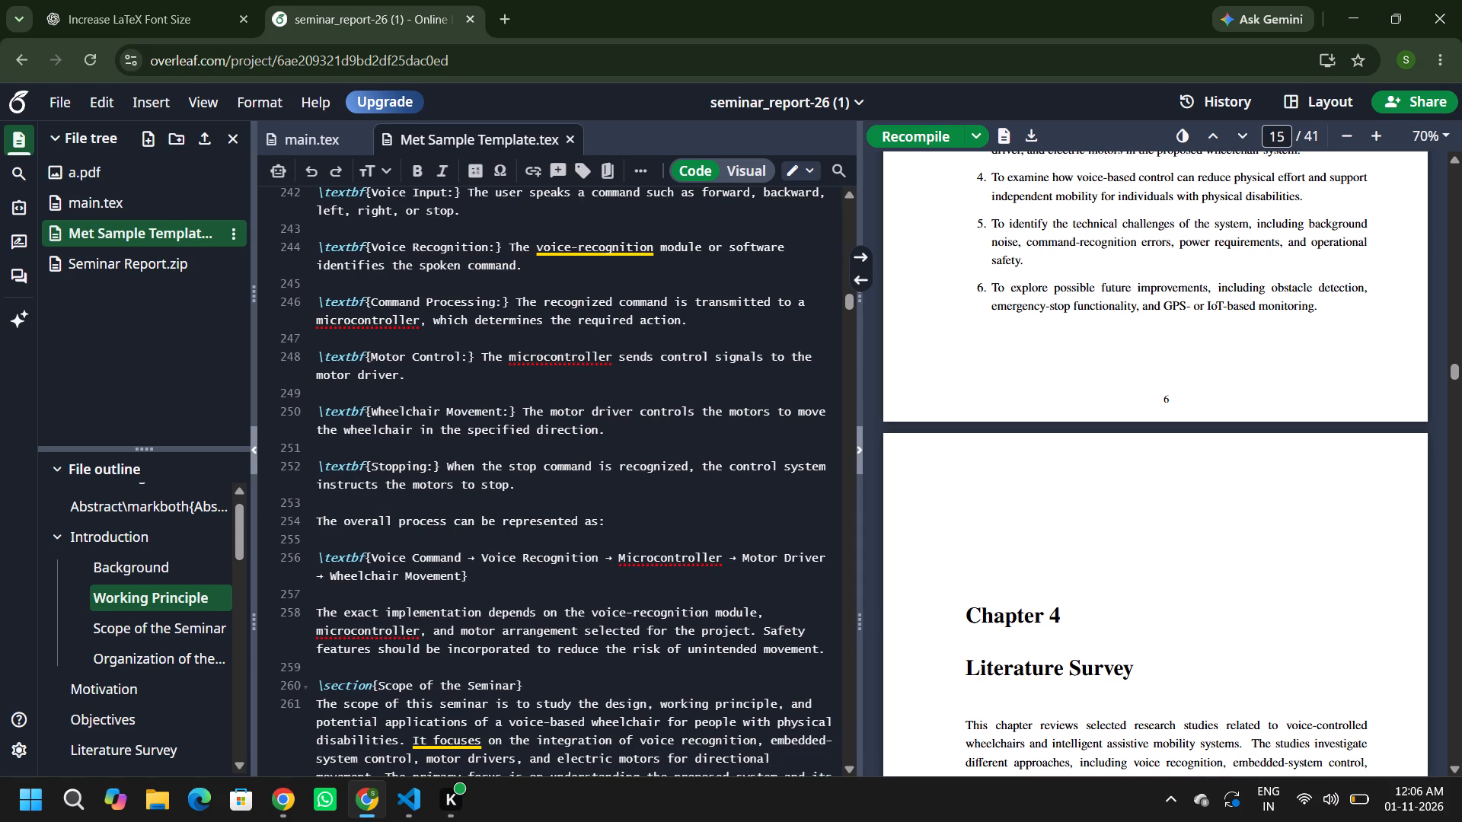
pyautogui.scroll(-4, 746, 383)
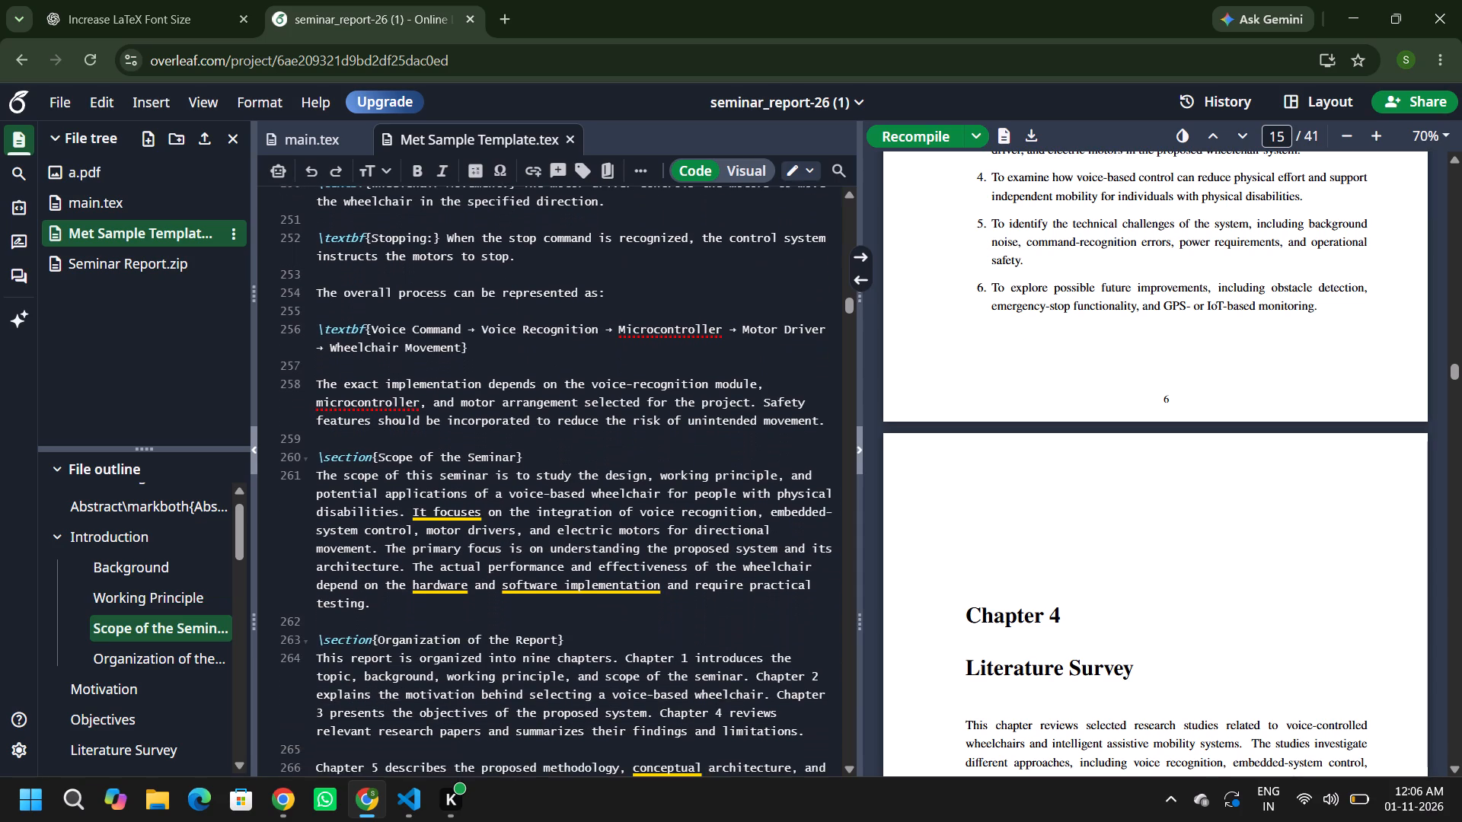
pyautogui.scroll(-4, 746, 383)
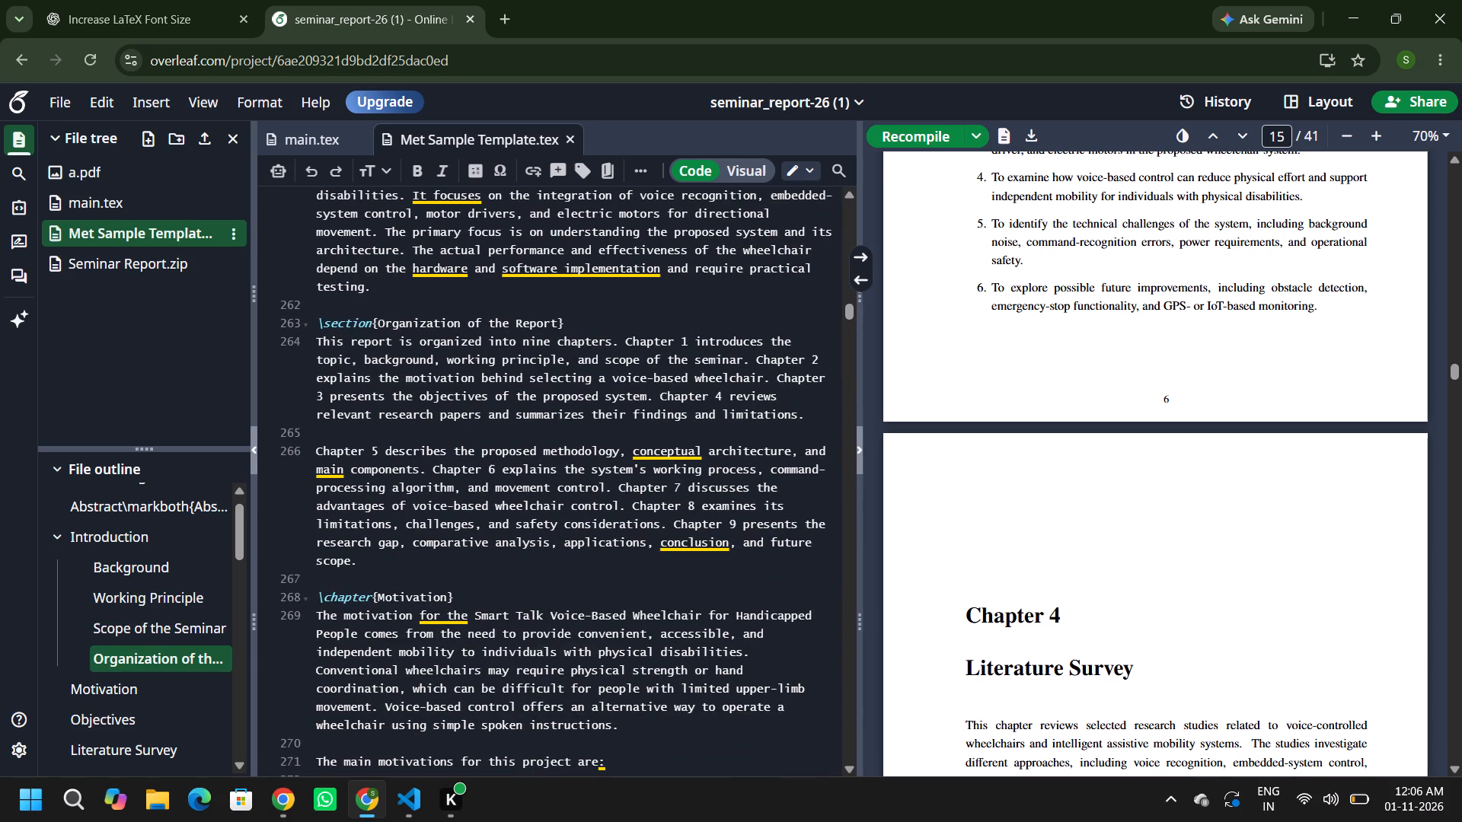
pyautogui.scroll(2, 746, 383)
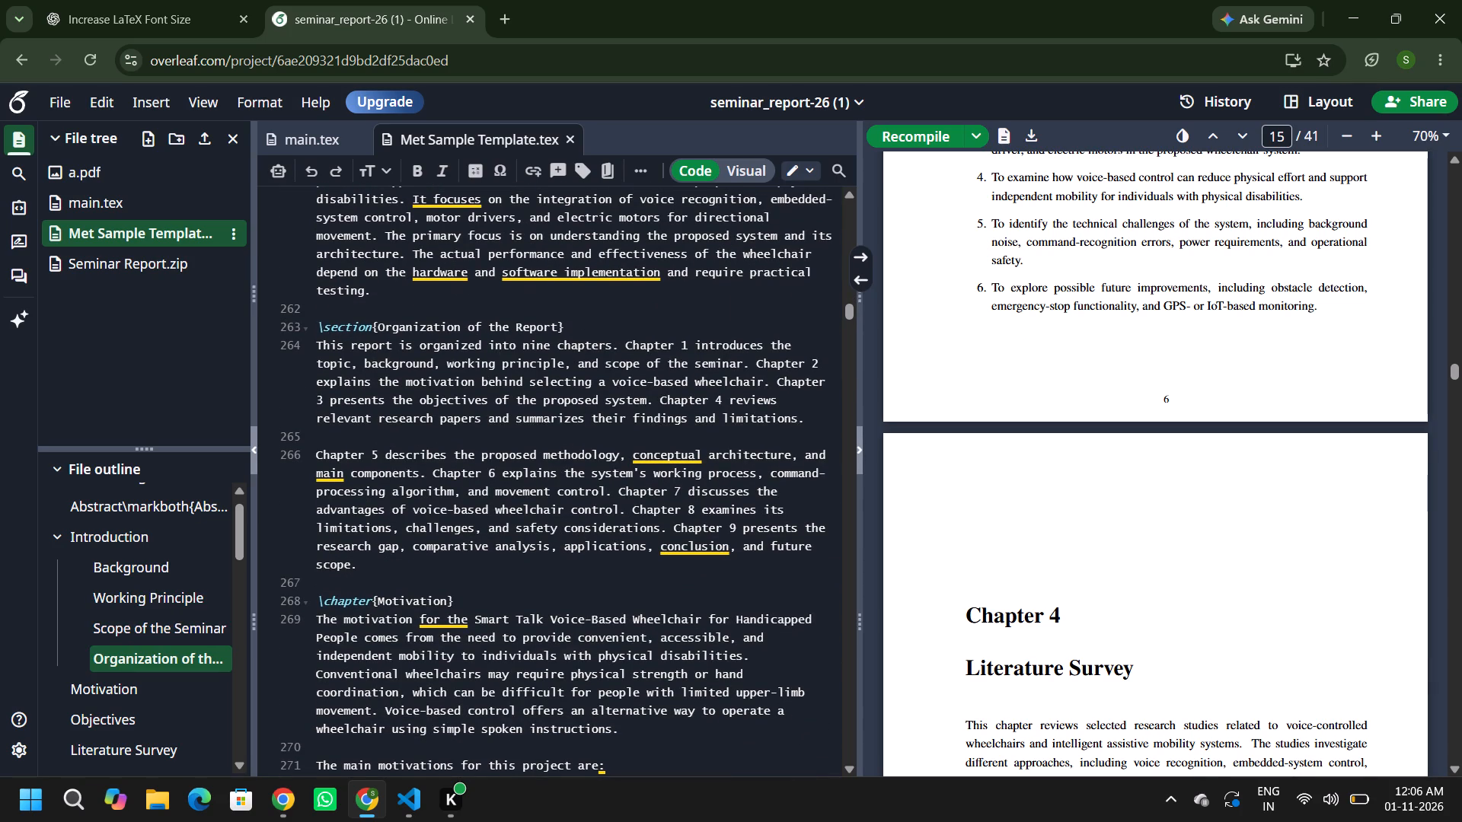
pyautogui.scroll(1, 746, 383)
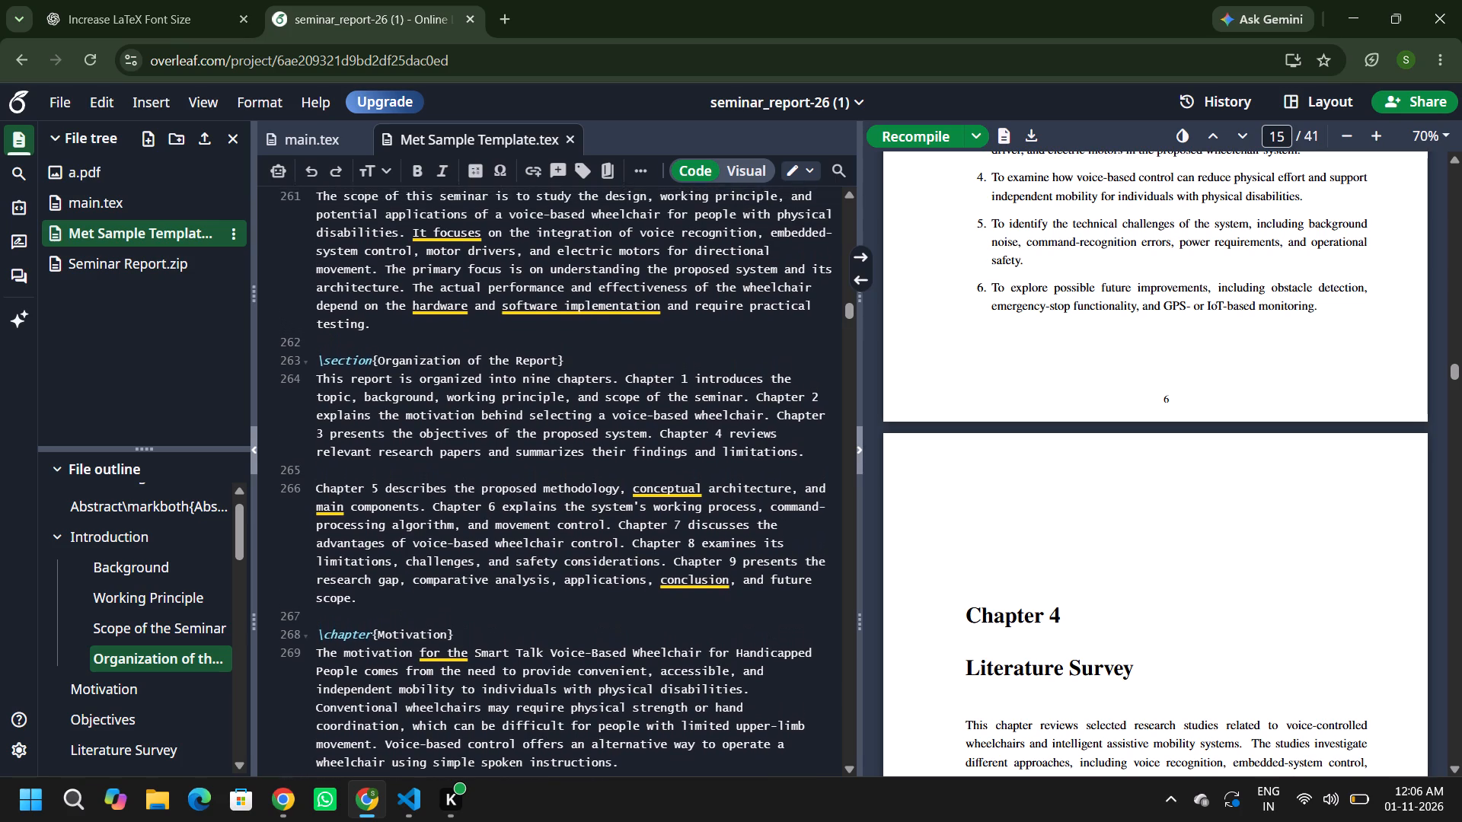
pyautogui.scroll(2, 746, 383)
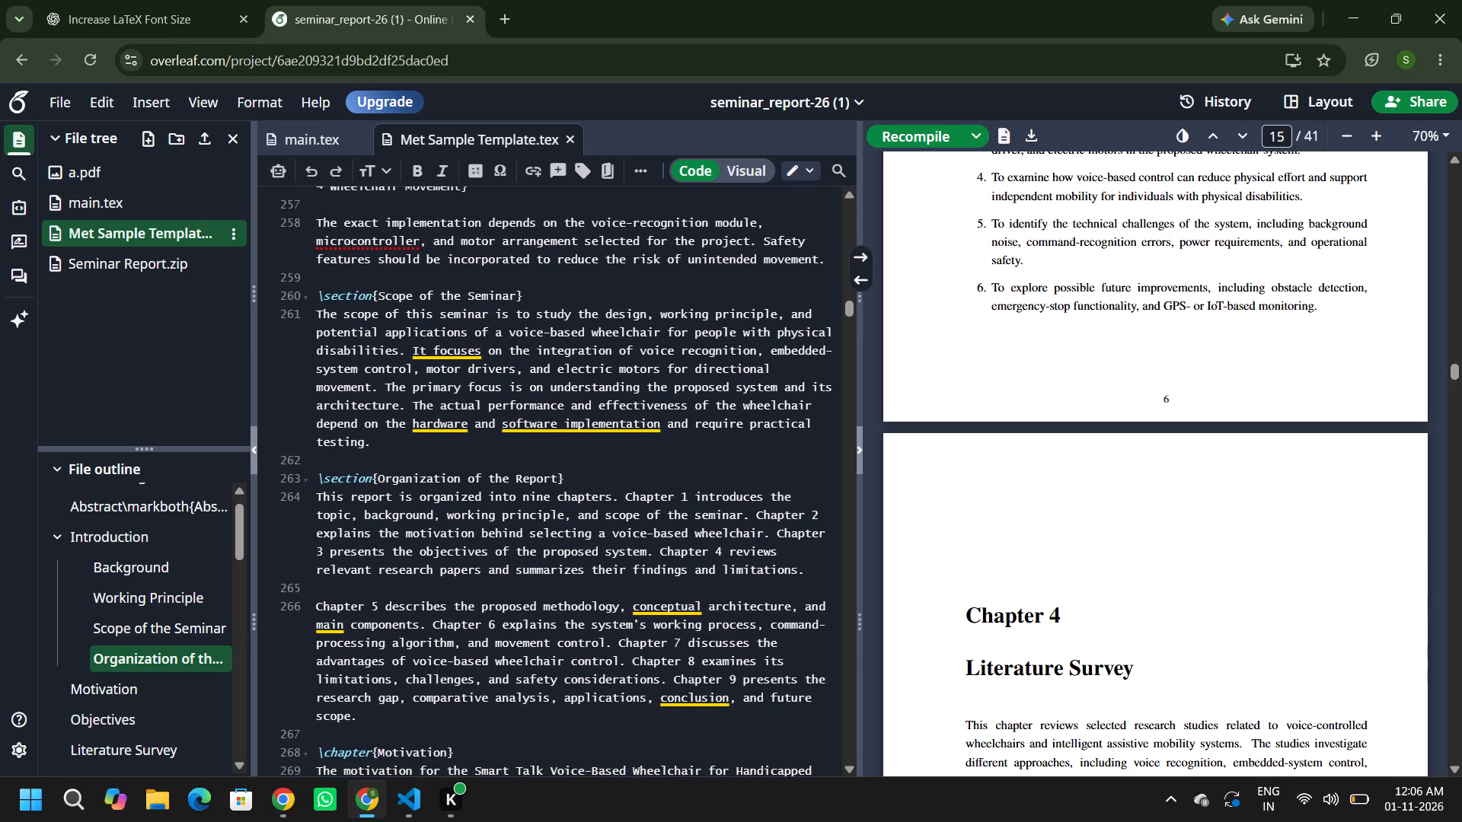
pyautogui.scroll(1, 746, 383)
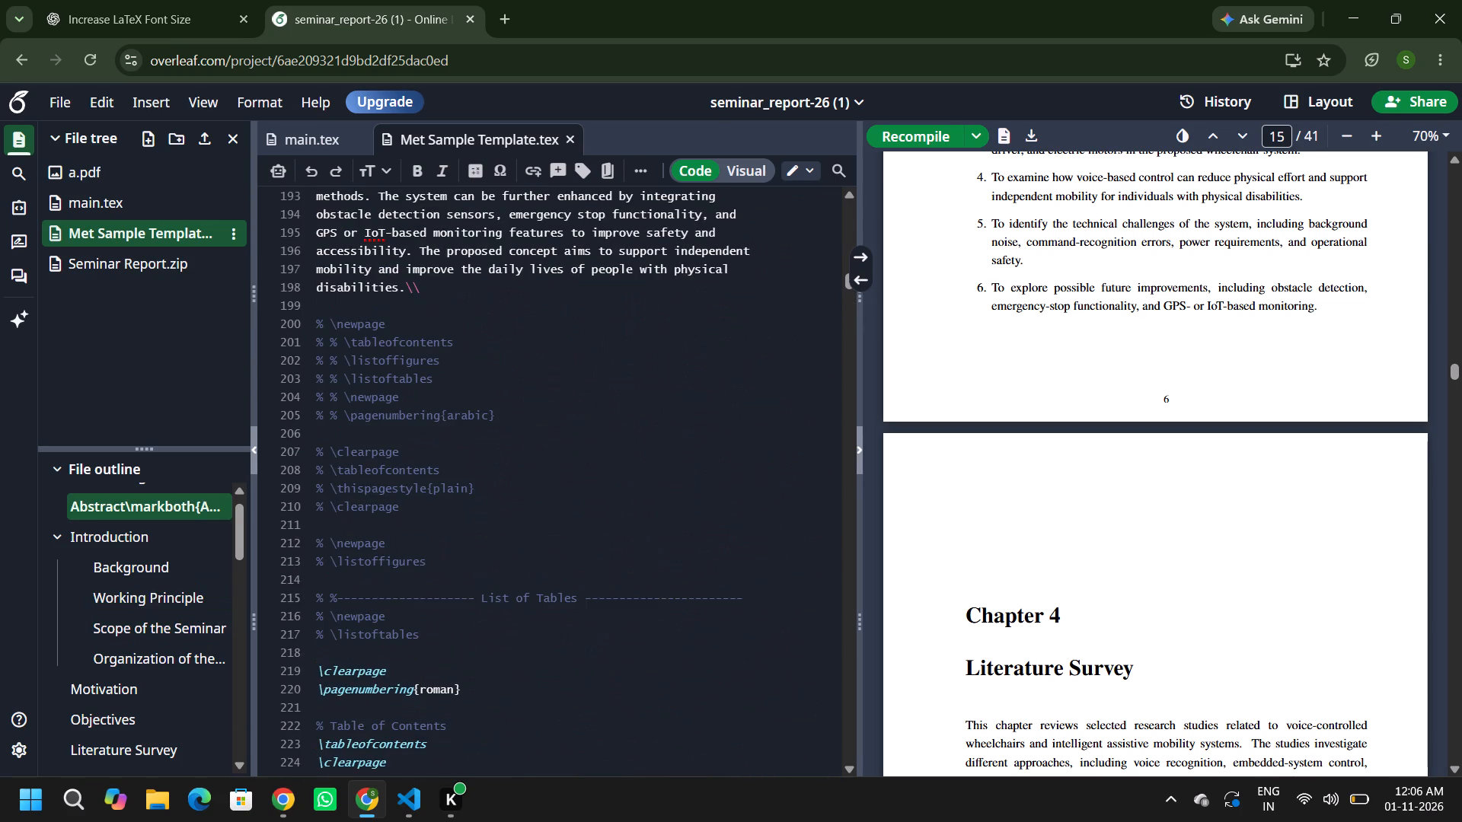
# Read the source from the contents and page-numbering commands down through the Introduction sections to the numbered motivations.
pyautogui.scroll(-6, 746, 383)
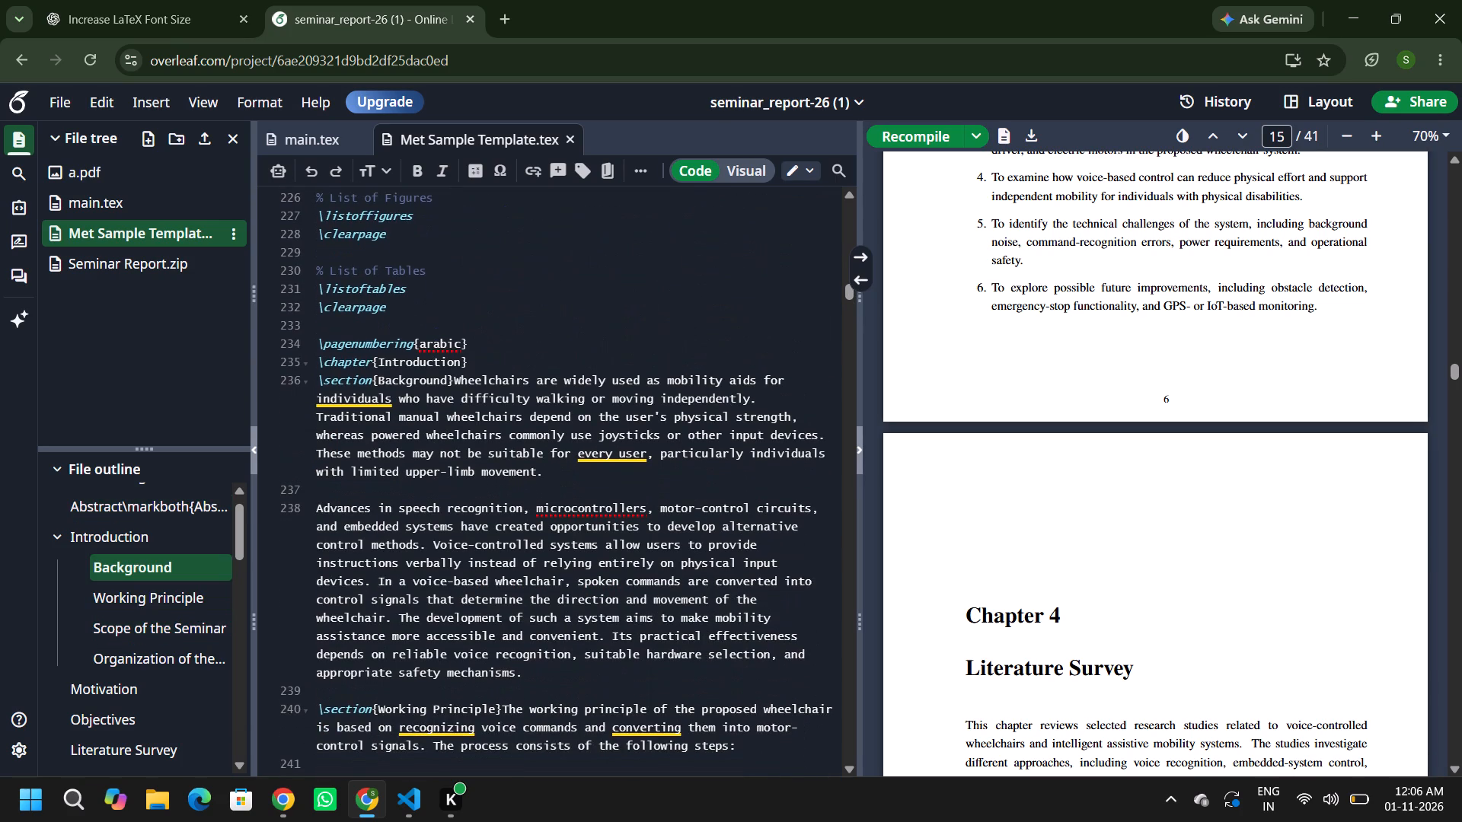
pyautogui.scroll(-1, 746, 383)
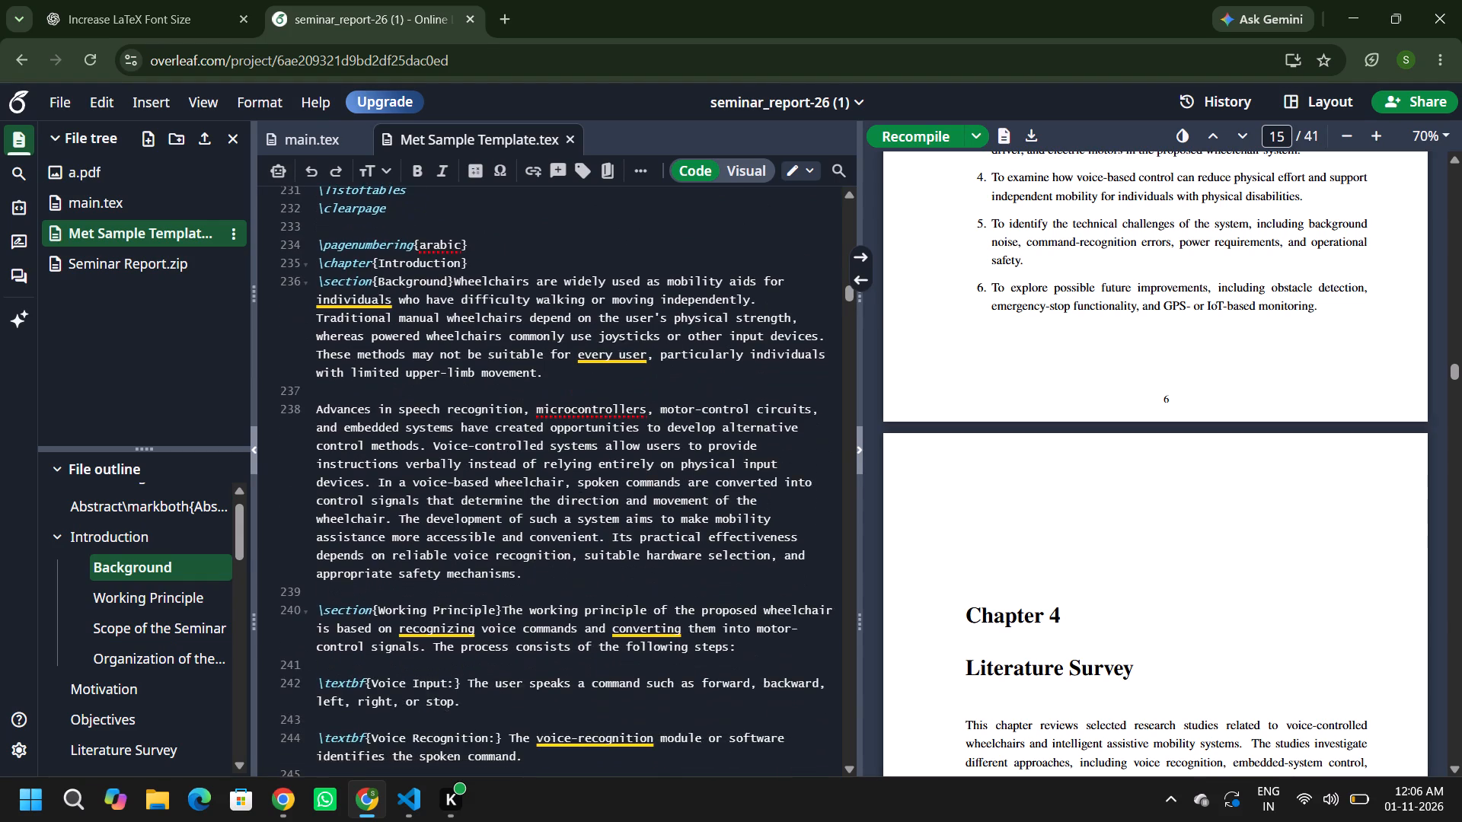
pyautogui.scroll(-5, 746, 383)
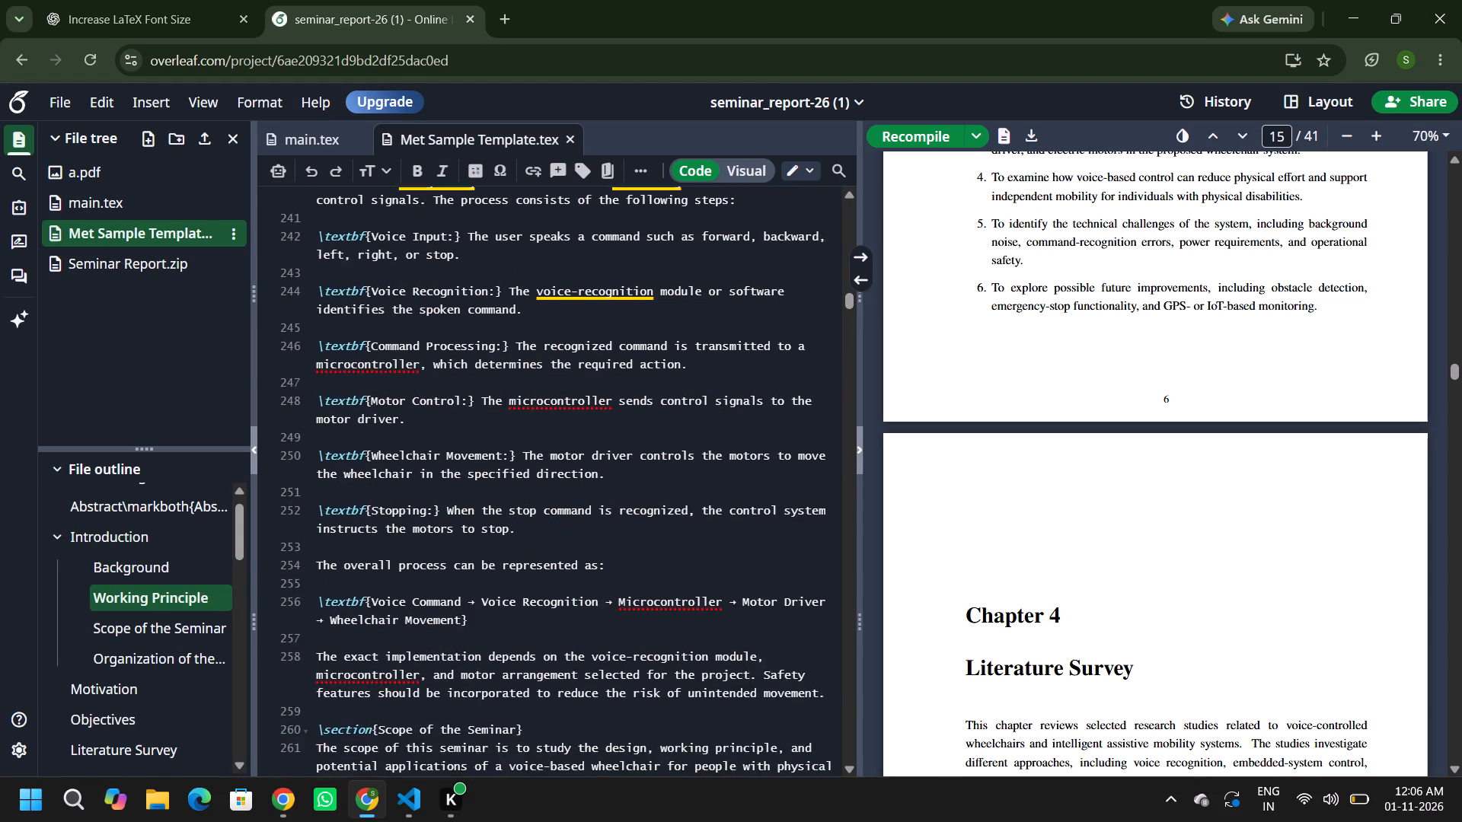
pyautogui.scroll(-5, 746, 383)
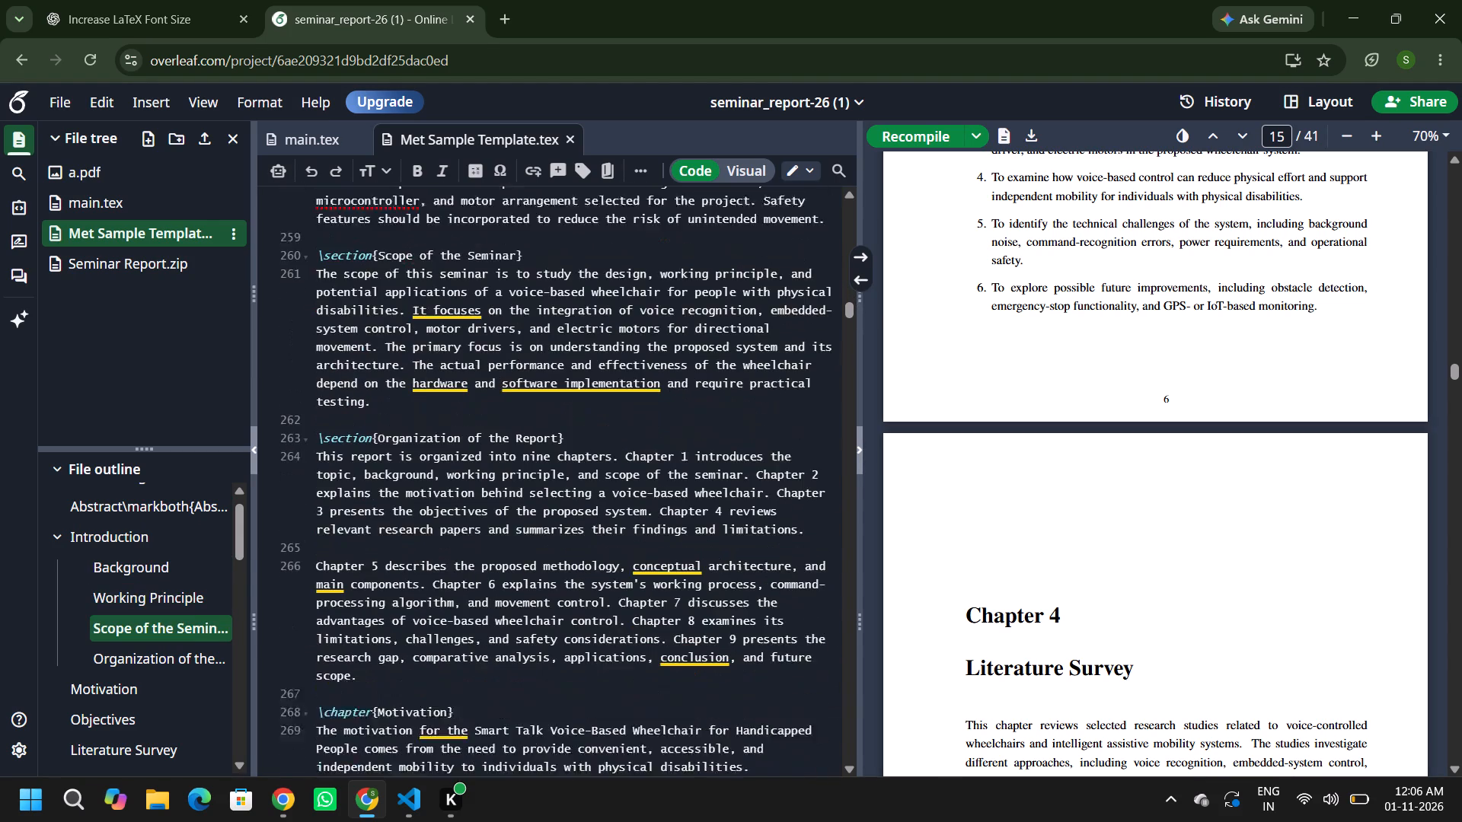
pyautogui.scroll(-6, 746, 383)
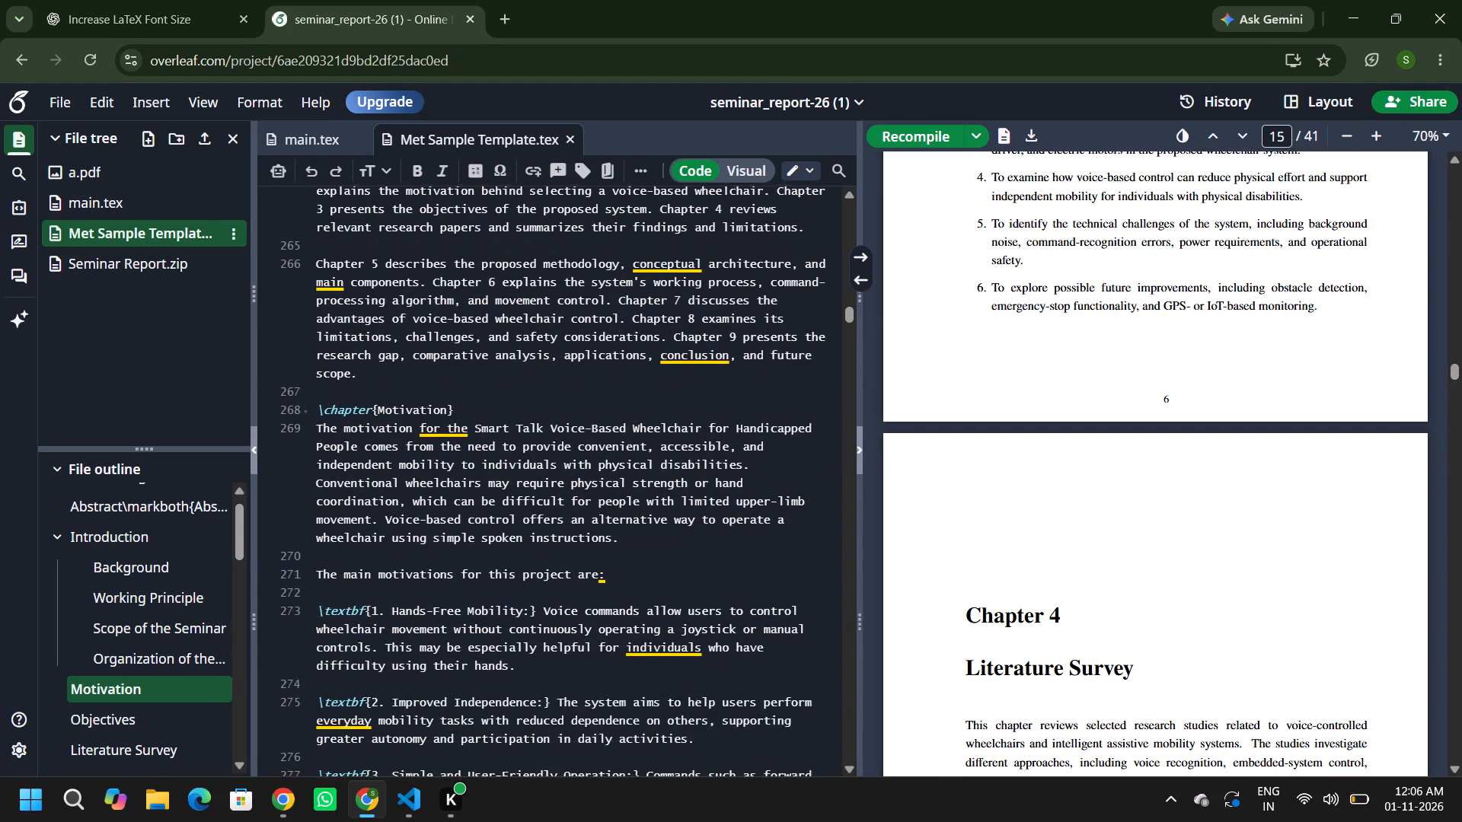
pyautogui.scroll(-3, 746, 383)
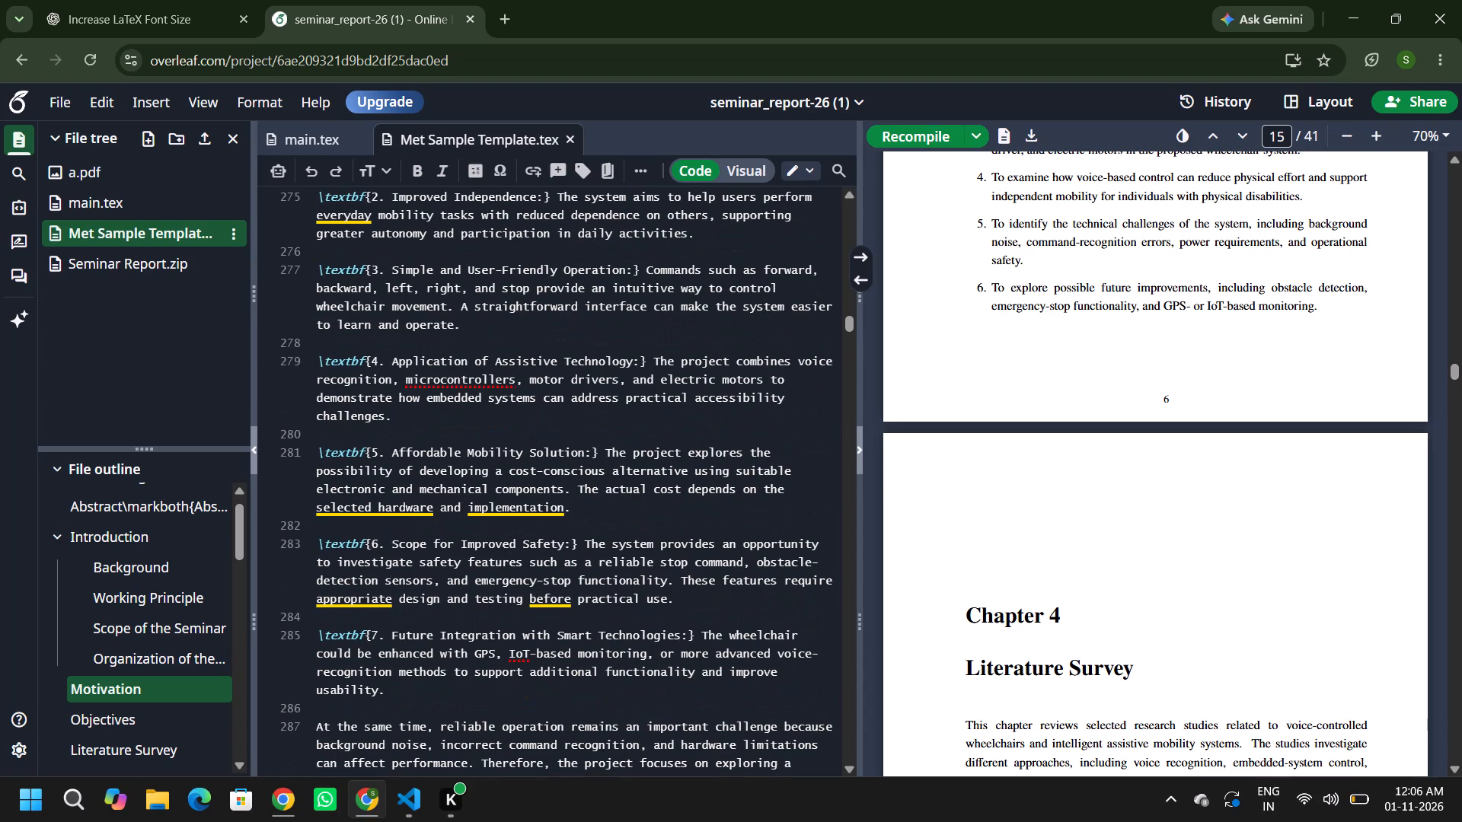
# Insert the copied \\[0.3in] spacing at the end of the Literature Survey's opening paragraph, then save and recompile the report.
pyautogui.scroll(-11, 746, 383)
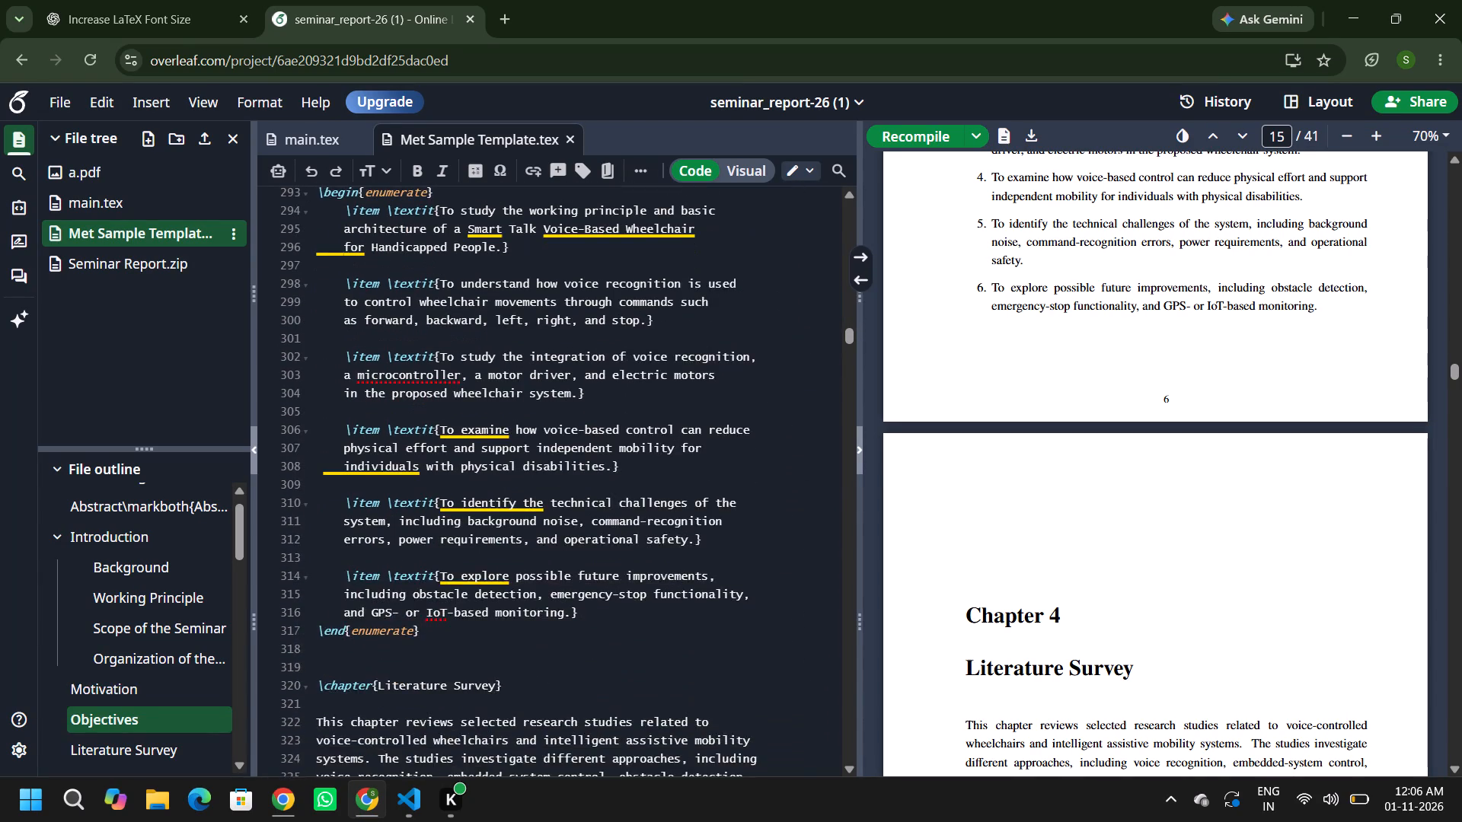
pyautogui.scroll(-1, 746, 383)
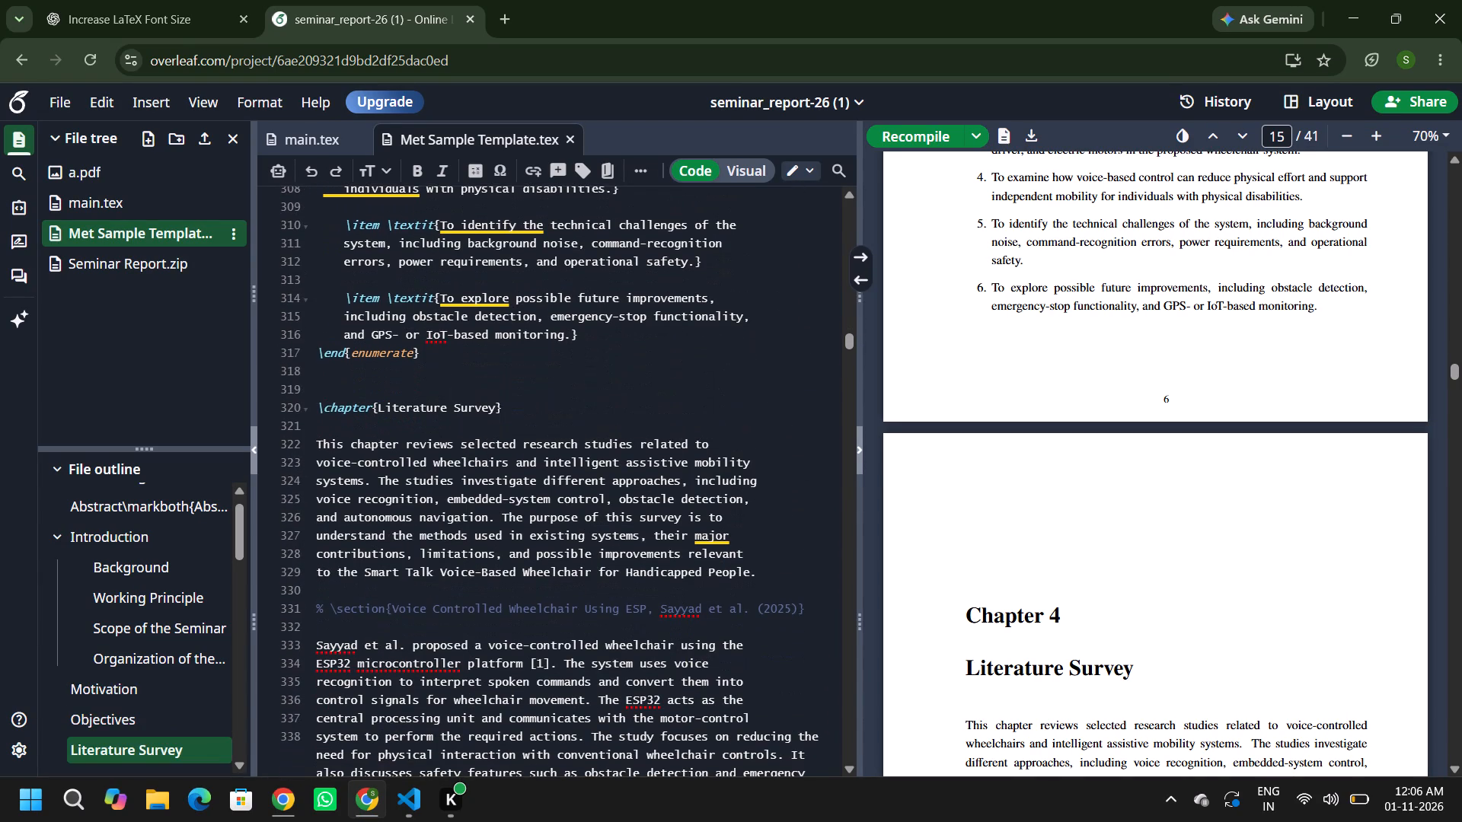
pyautogui.scroll(-1, 746, 383)
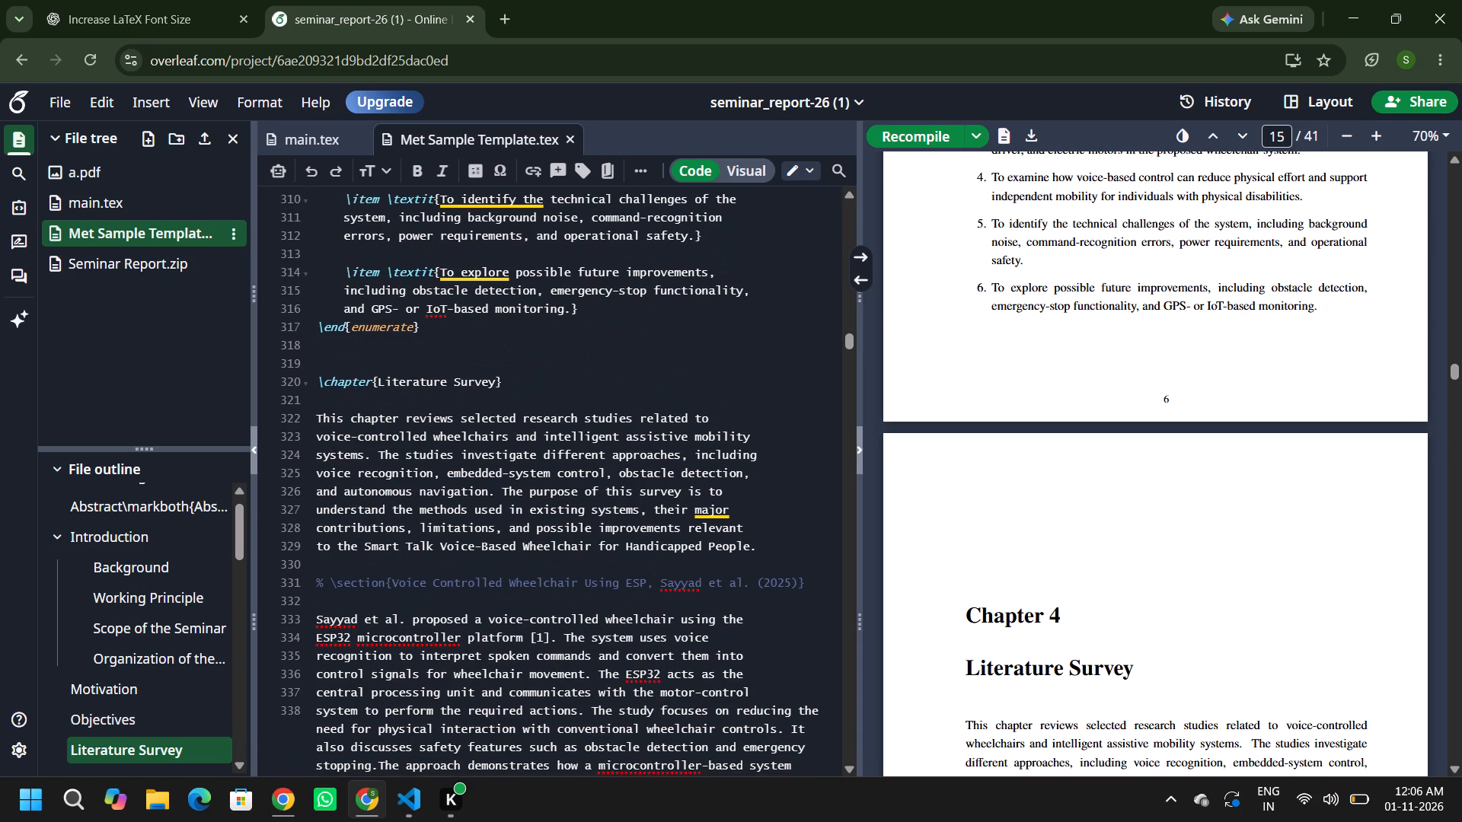
pyautogui.click(788, 542)
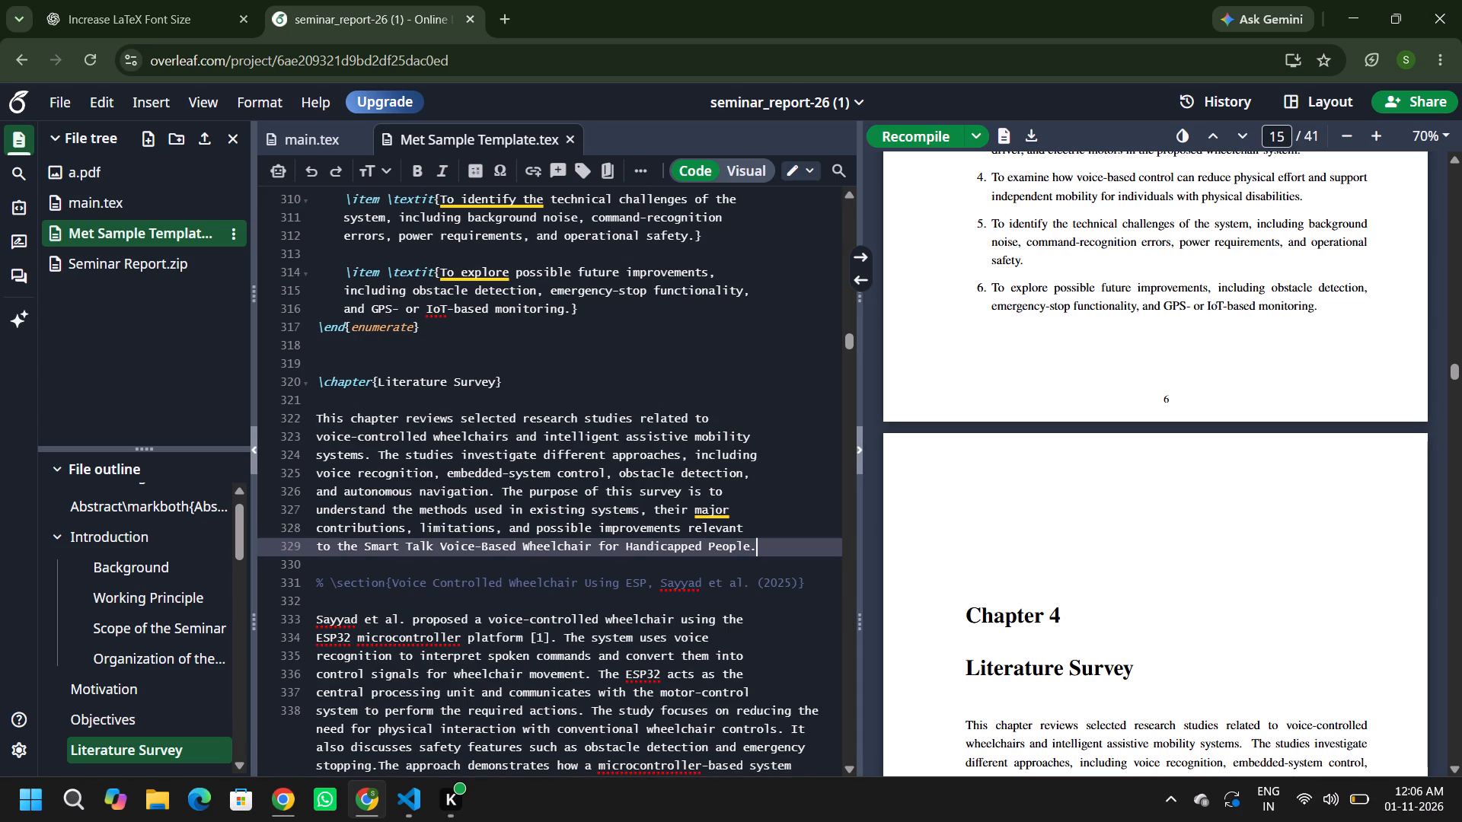
pyautogui.hotkey('ctrl', 'v')
pyautogui.hotkey('ctrl', 's')
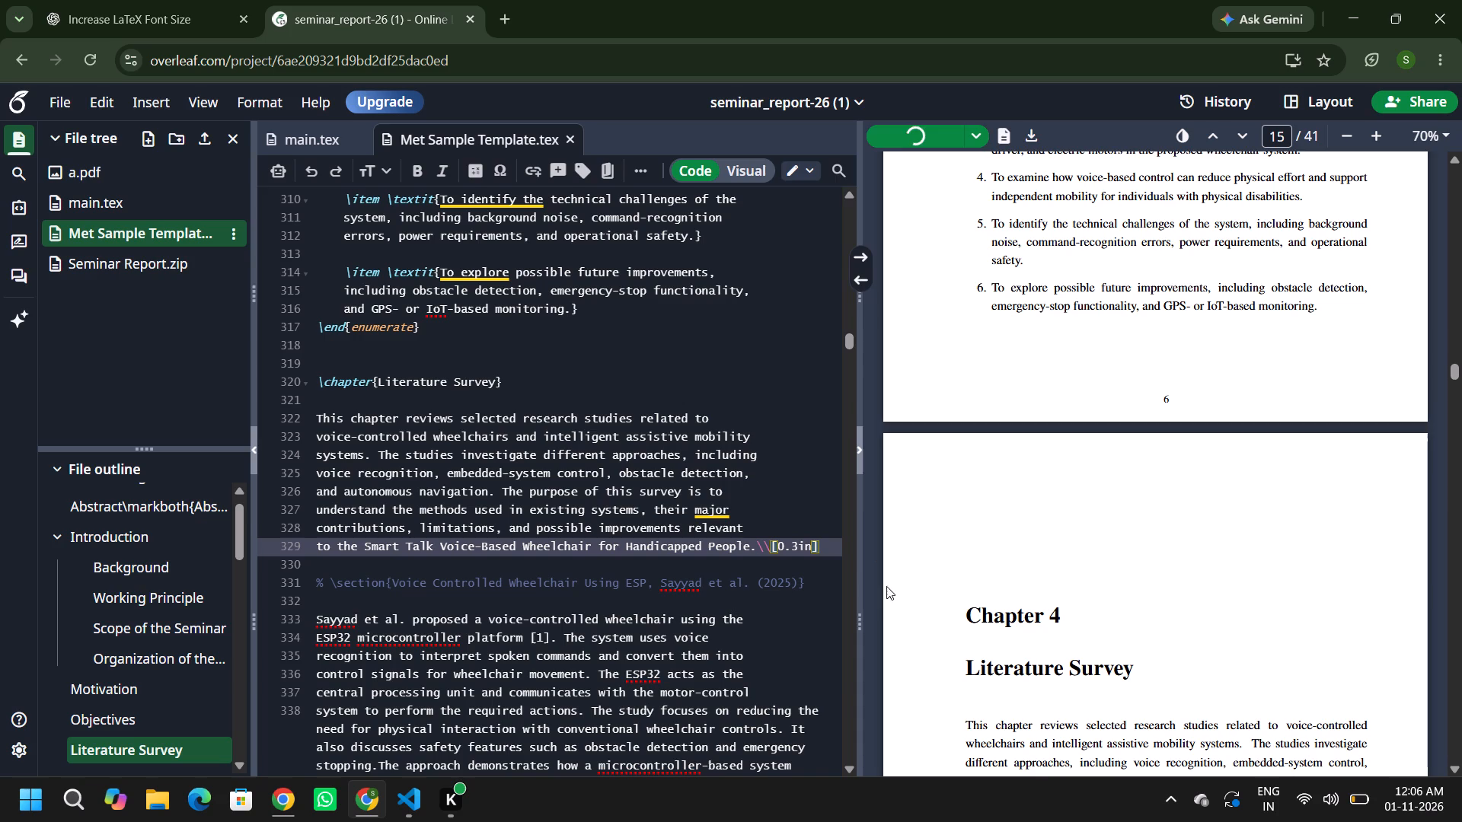
# Check the recompiled PDF for the spacing after the Literature Survey's opening paragraph and into the studies that follow.
pyautogui.scroll(-3, 1108, 626)
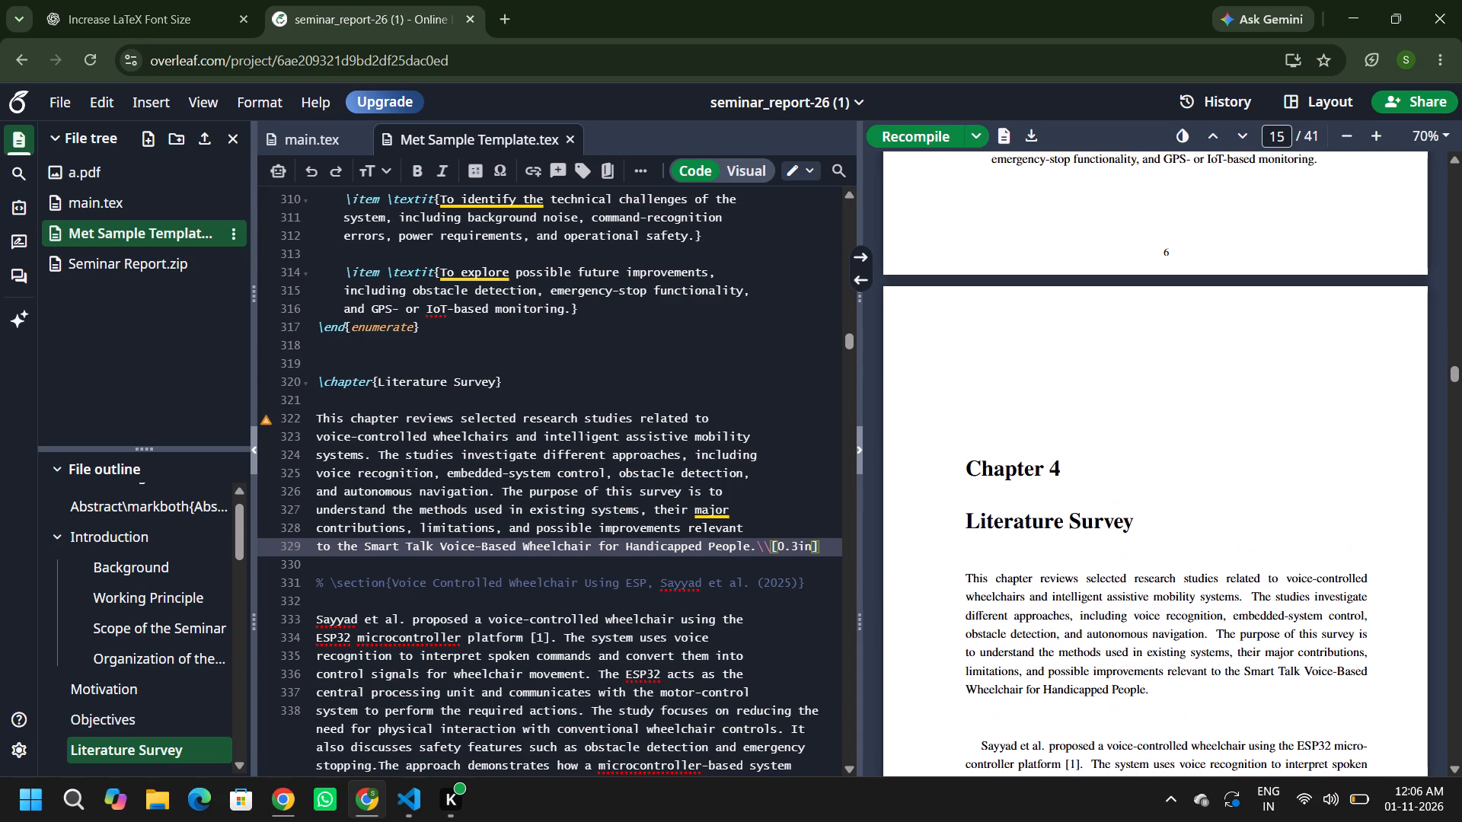
pyautogui.scroll(-3, 1108, 626)
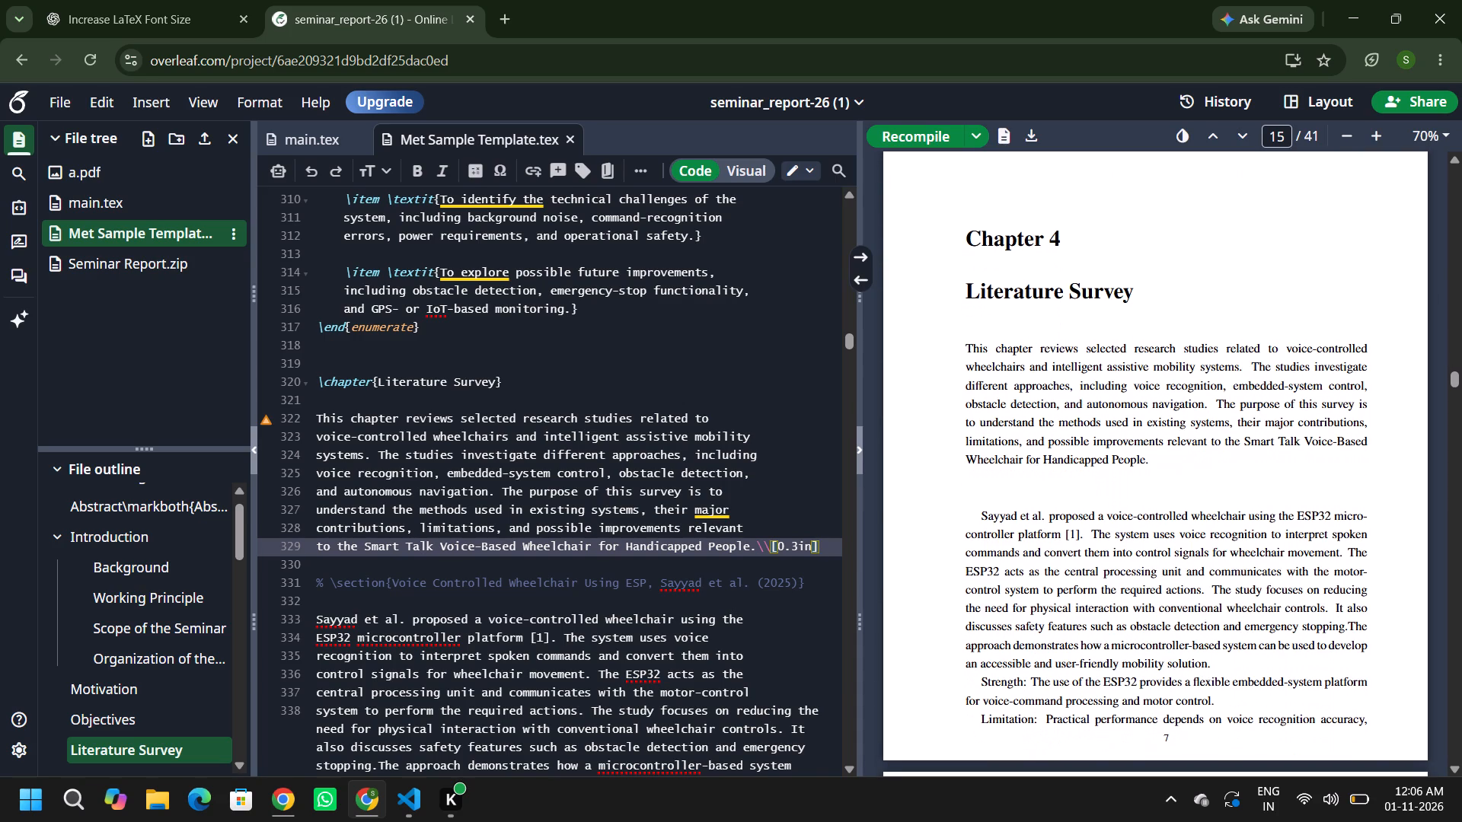
pyautogui.scroll(-3, 1108, 626)
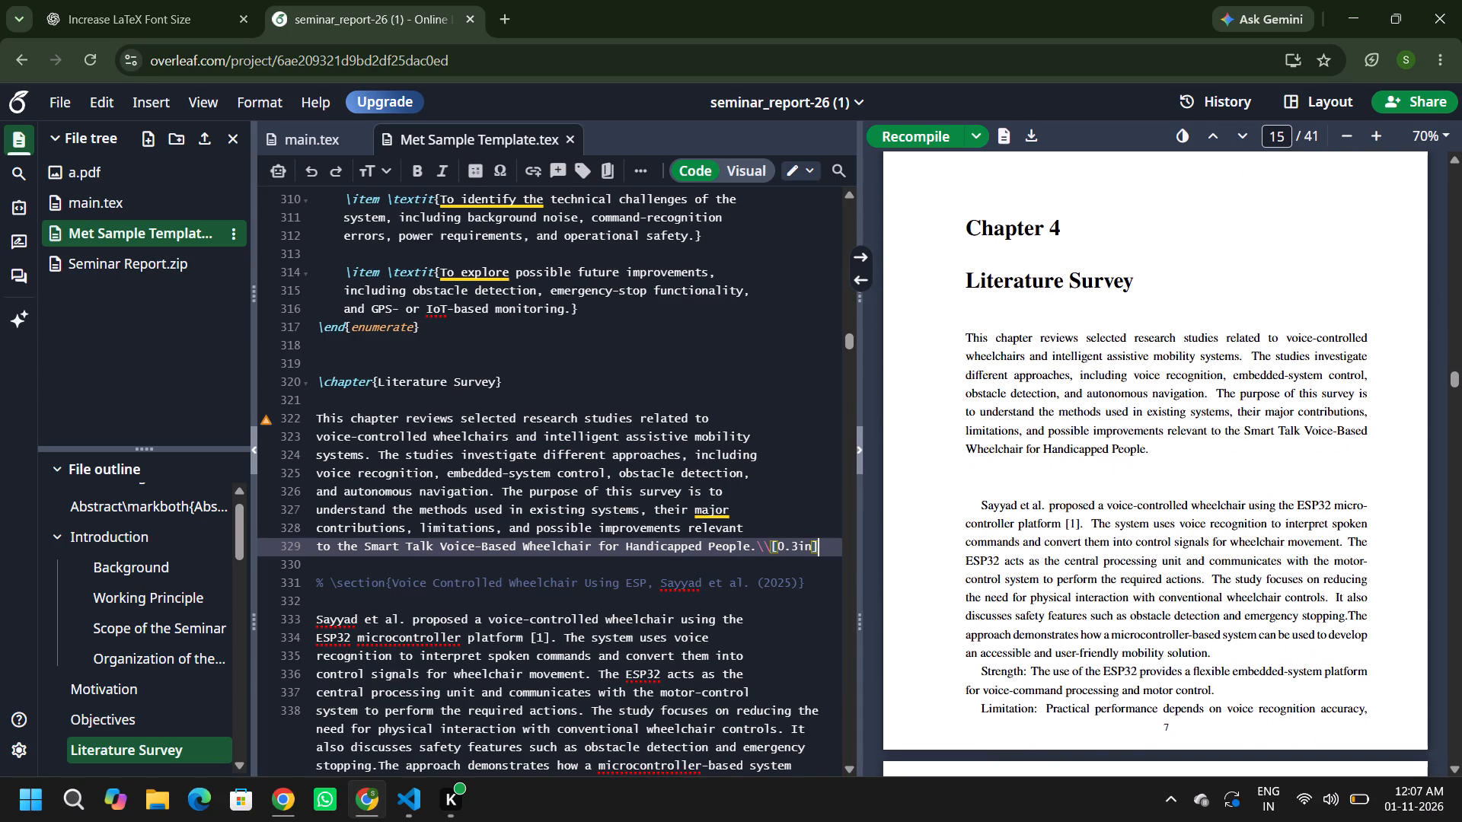
pyautogui.scroll(-2, 1108, 626)
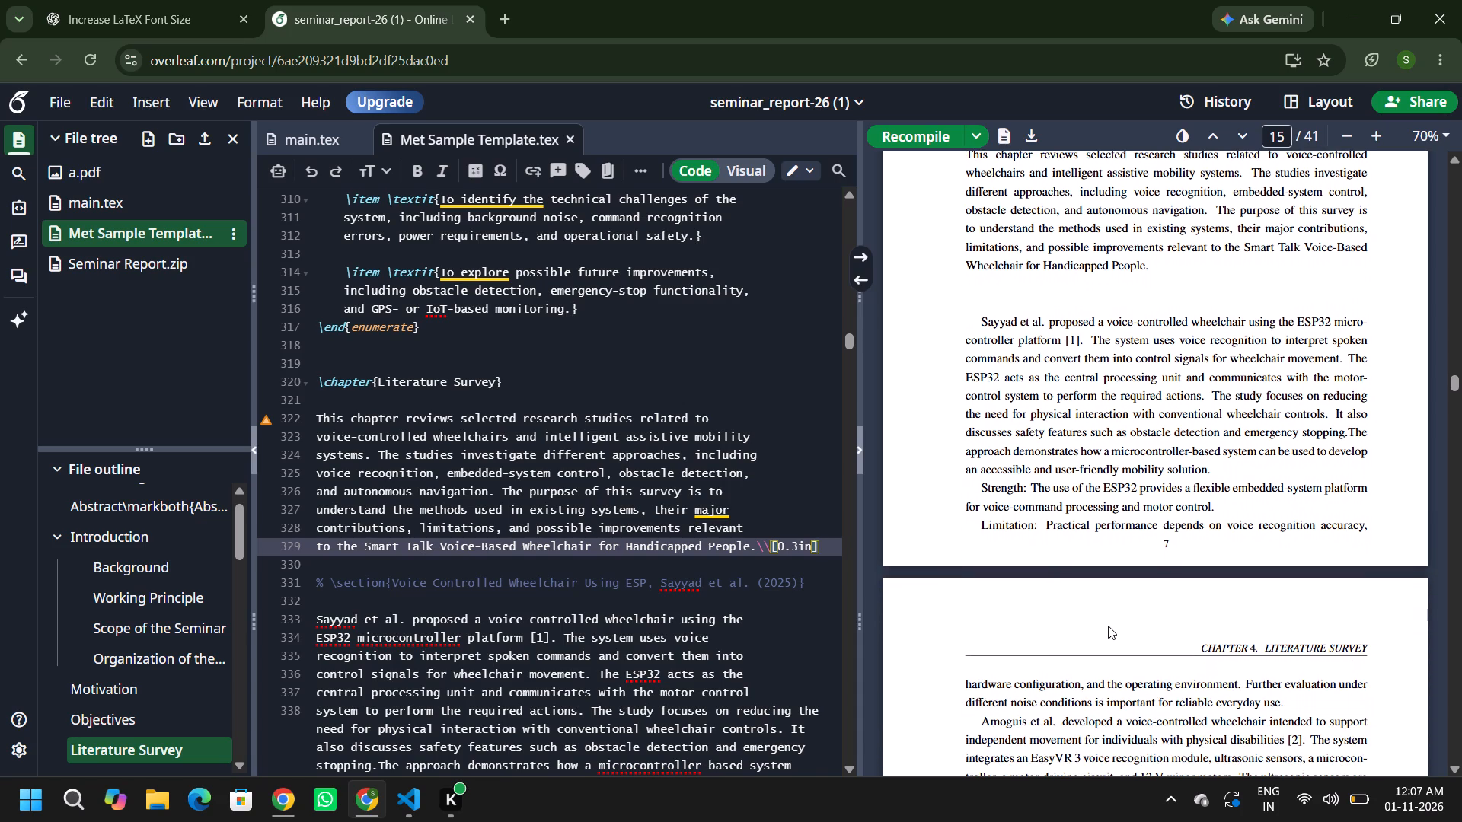
pyautogui.scroll(-3, 1108, 626)
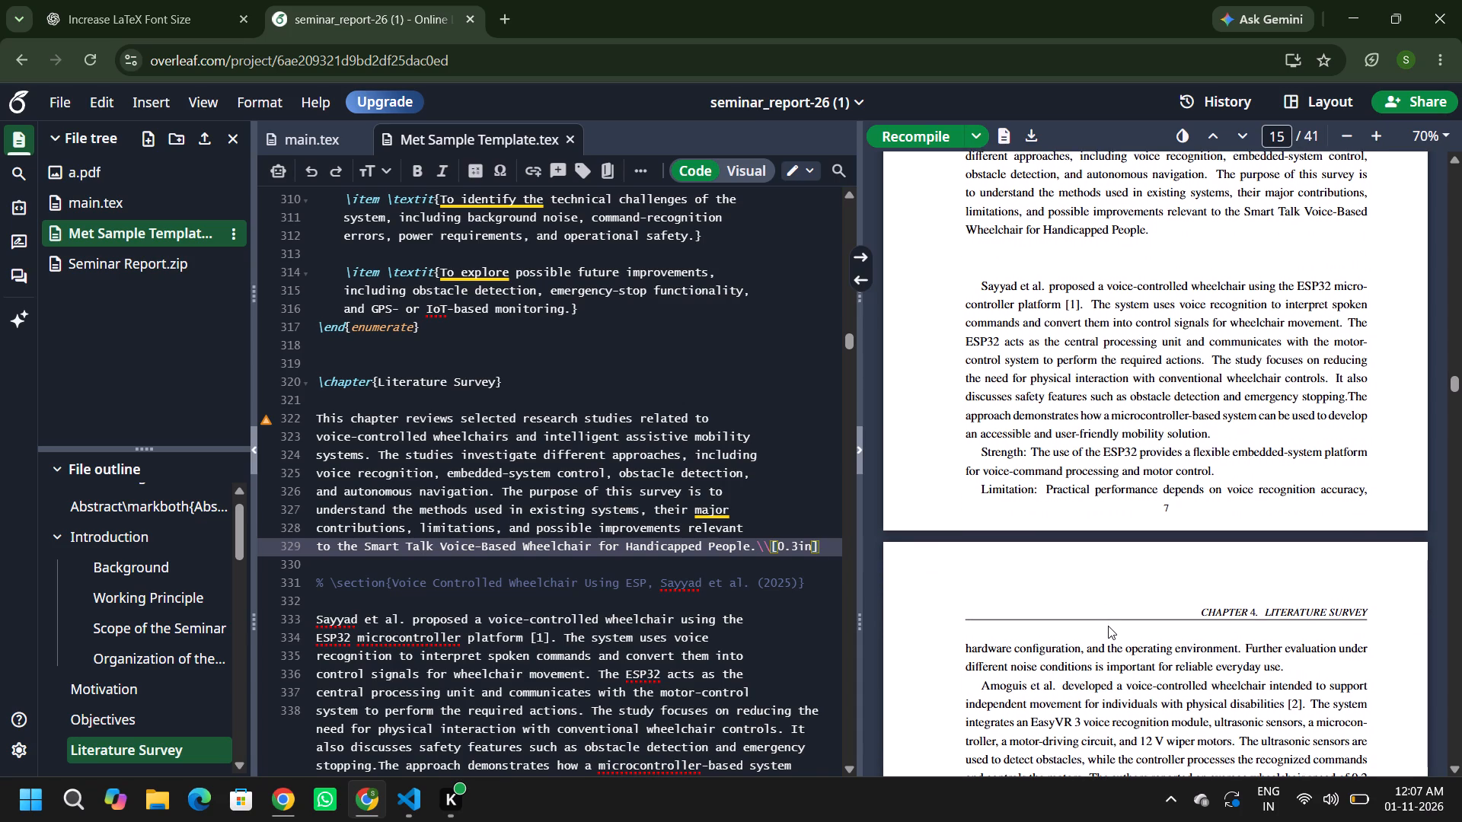
pyautogui.scroll(-1, 1108, 626)
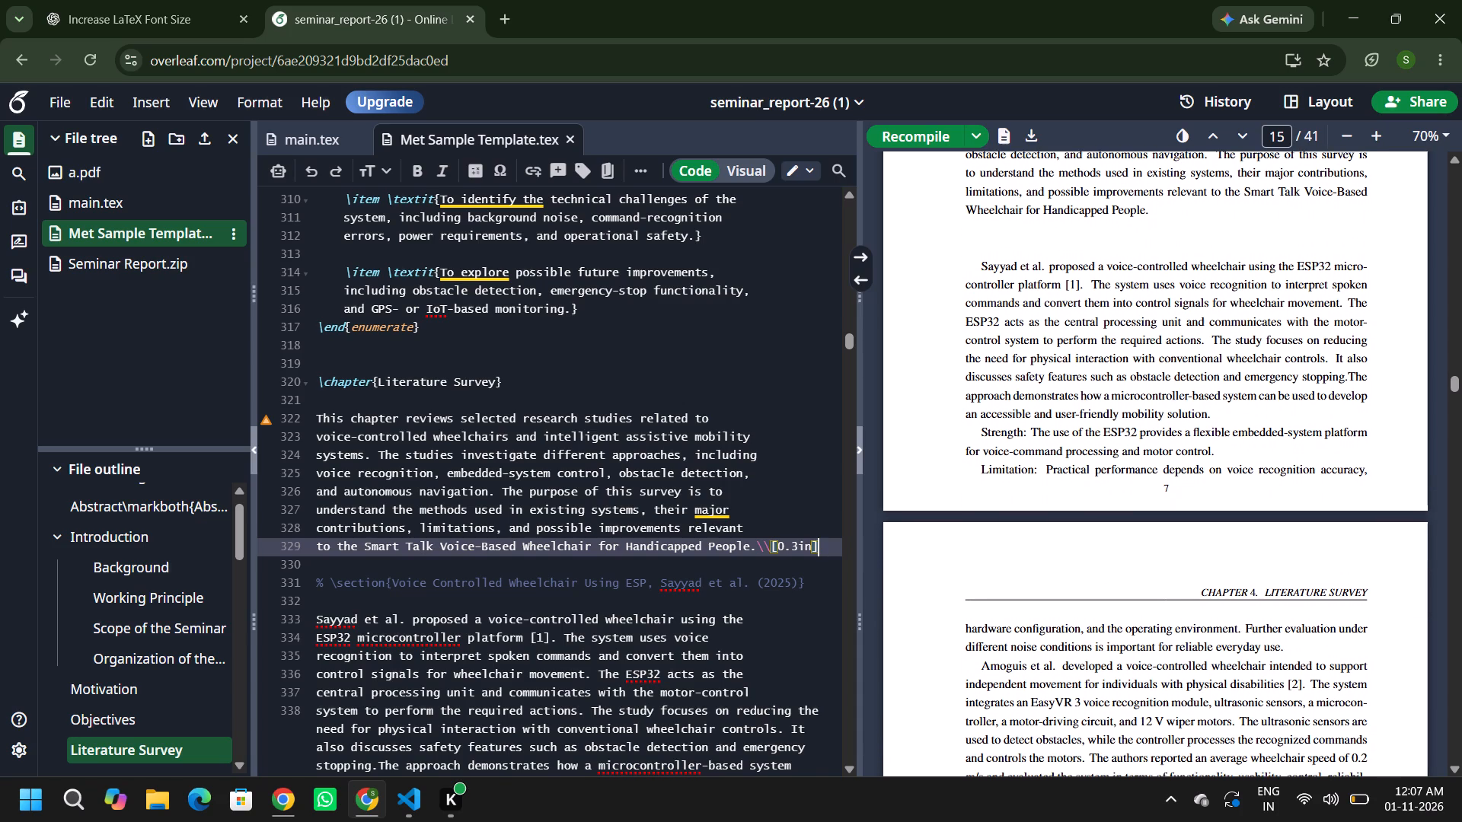
# Set the spacing after the Literature Survey's opening paragraph to 0.2in, then save and recompile the report.
pyautogui.click(799, 545)
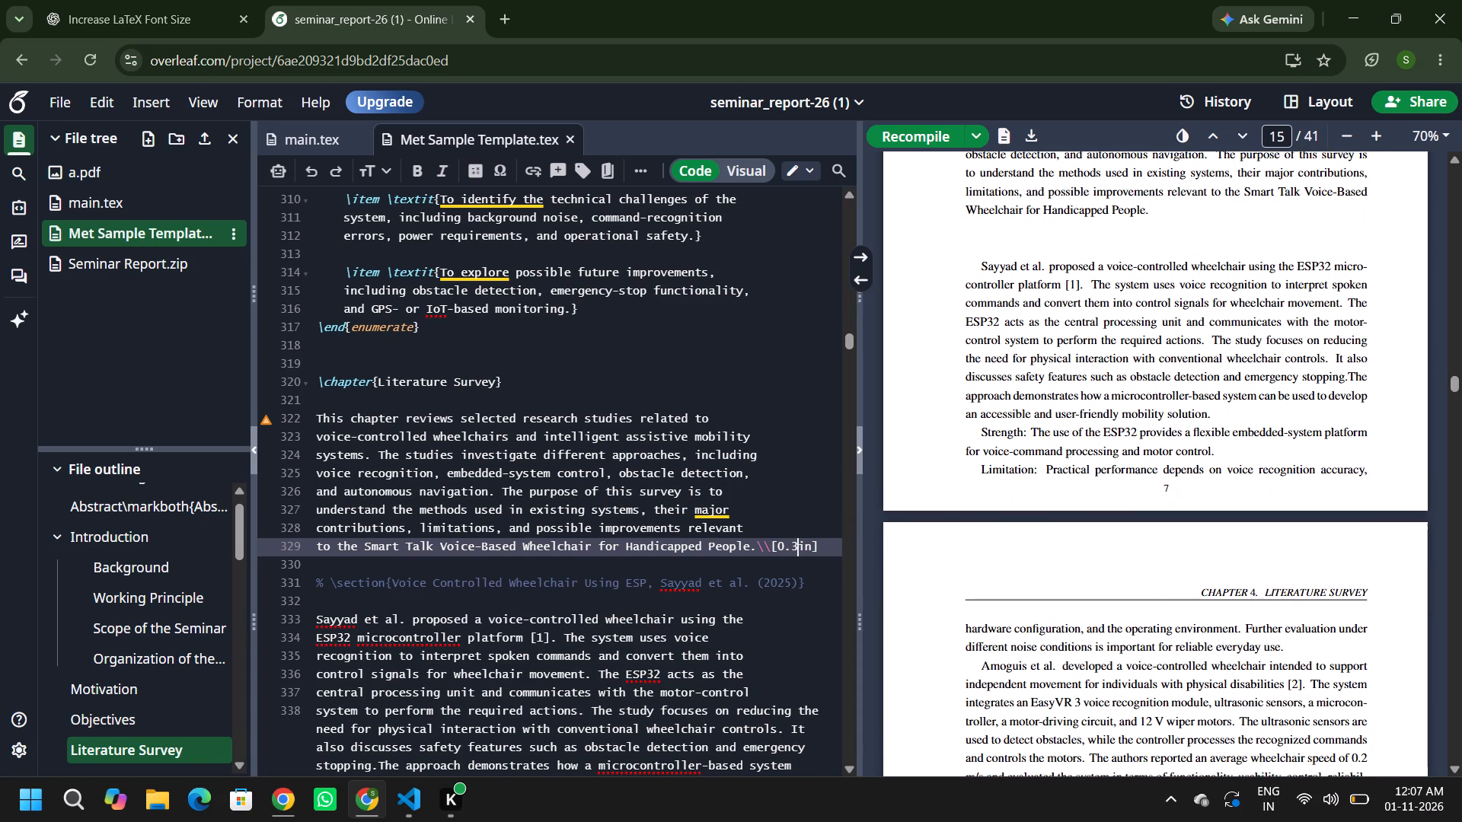
pyautogui.press('BackSpace')
pyautogui.press('2')
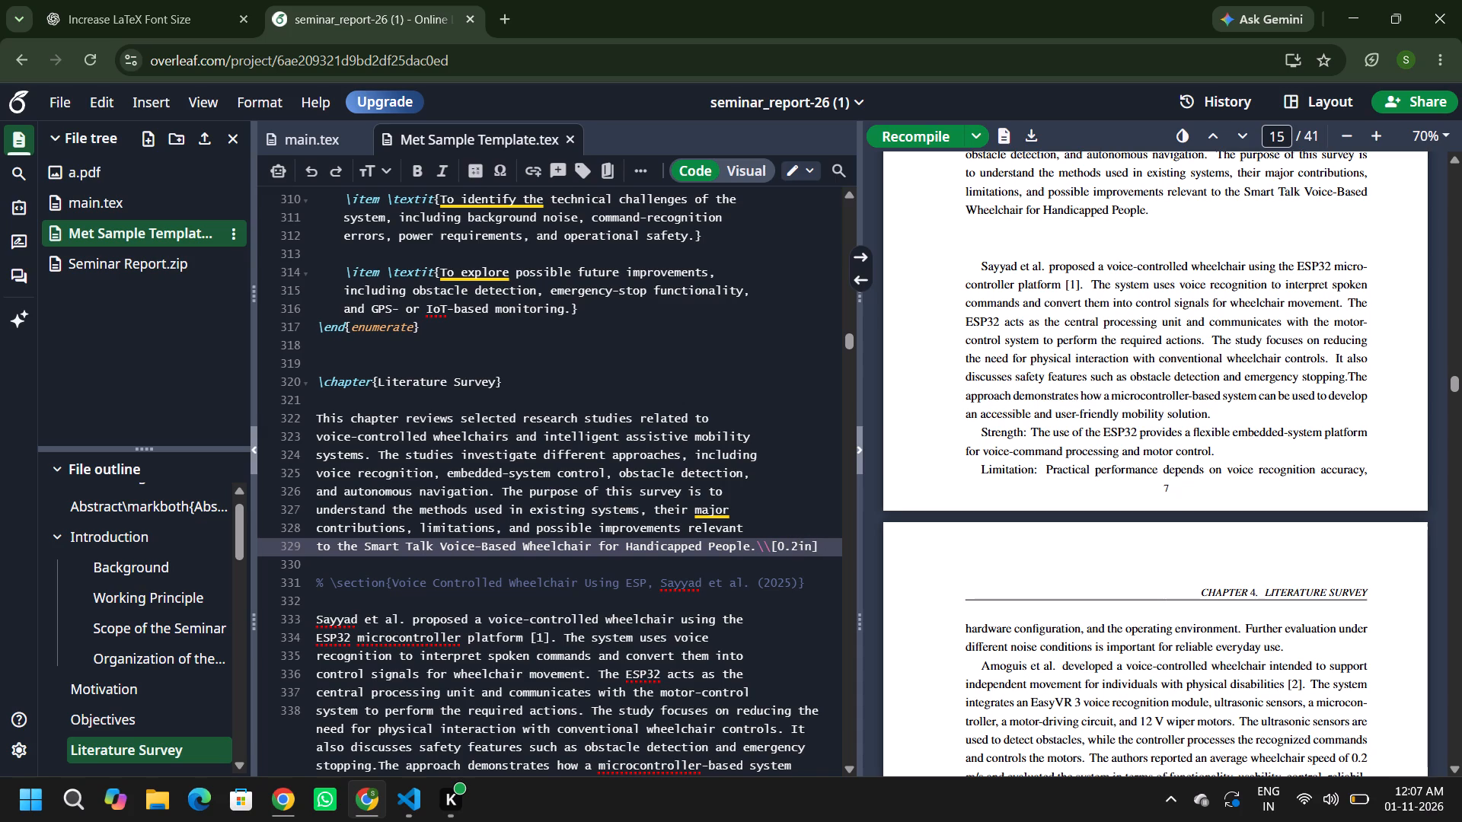
pyautogui.hotkey('ctrl', 's')
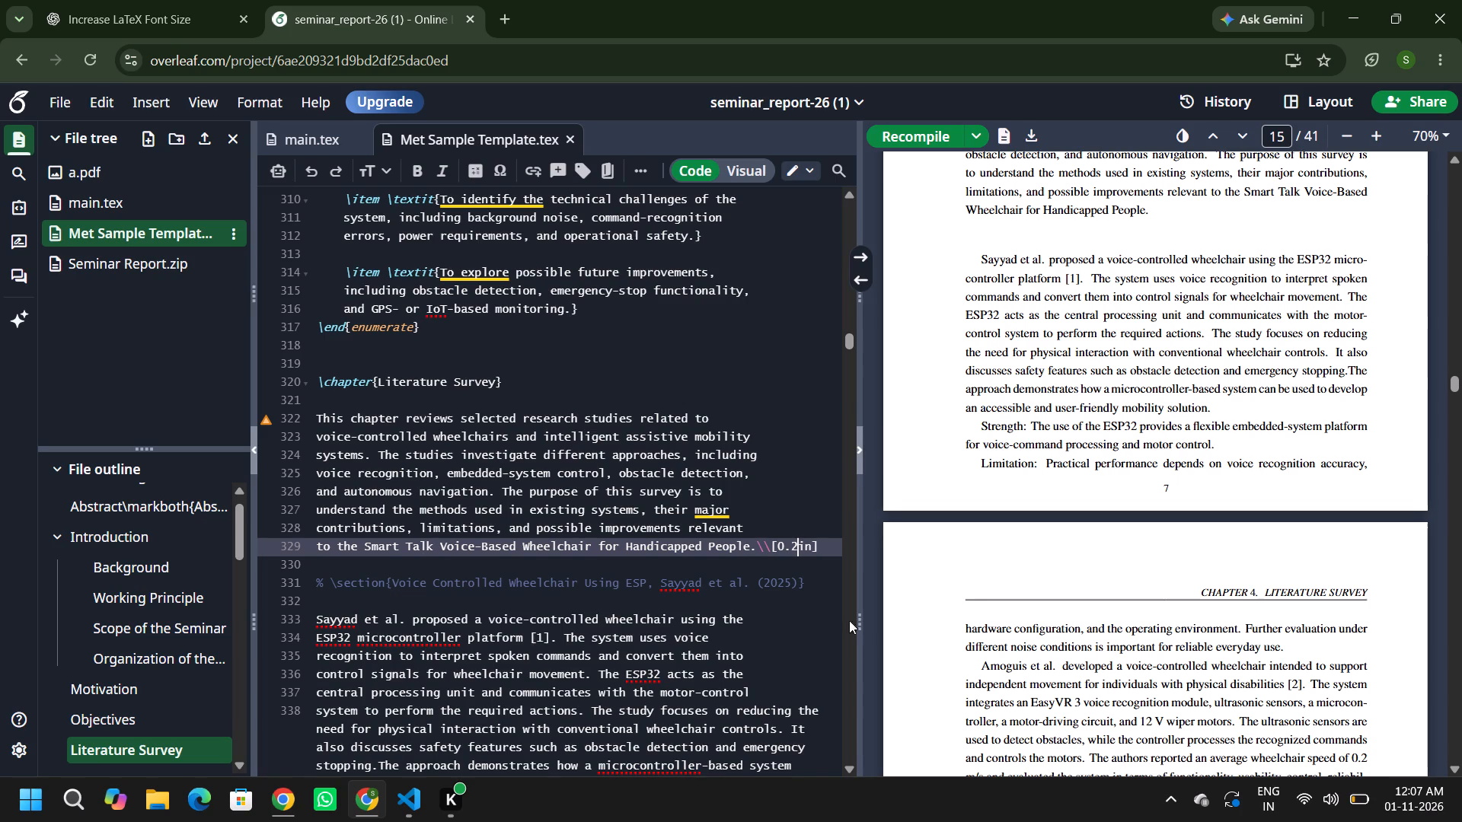
# Add the spacing command \\[02in] at the end of the Sayyad et al. study's Limitation paragraph.
pyautogui.scroll(-1, 710, 581)
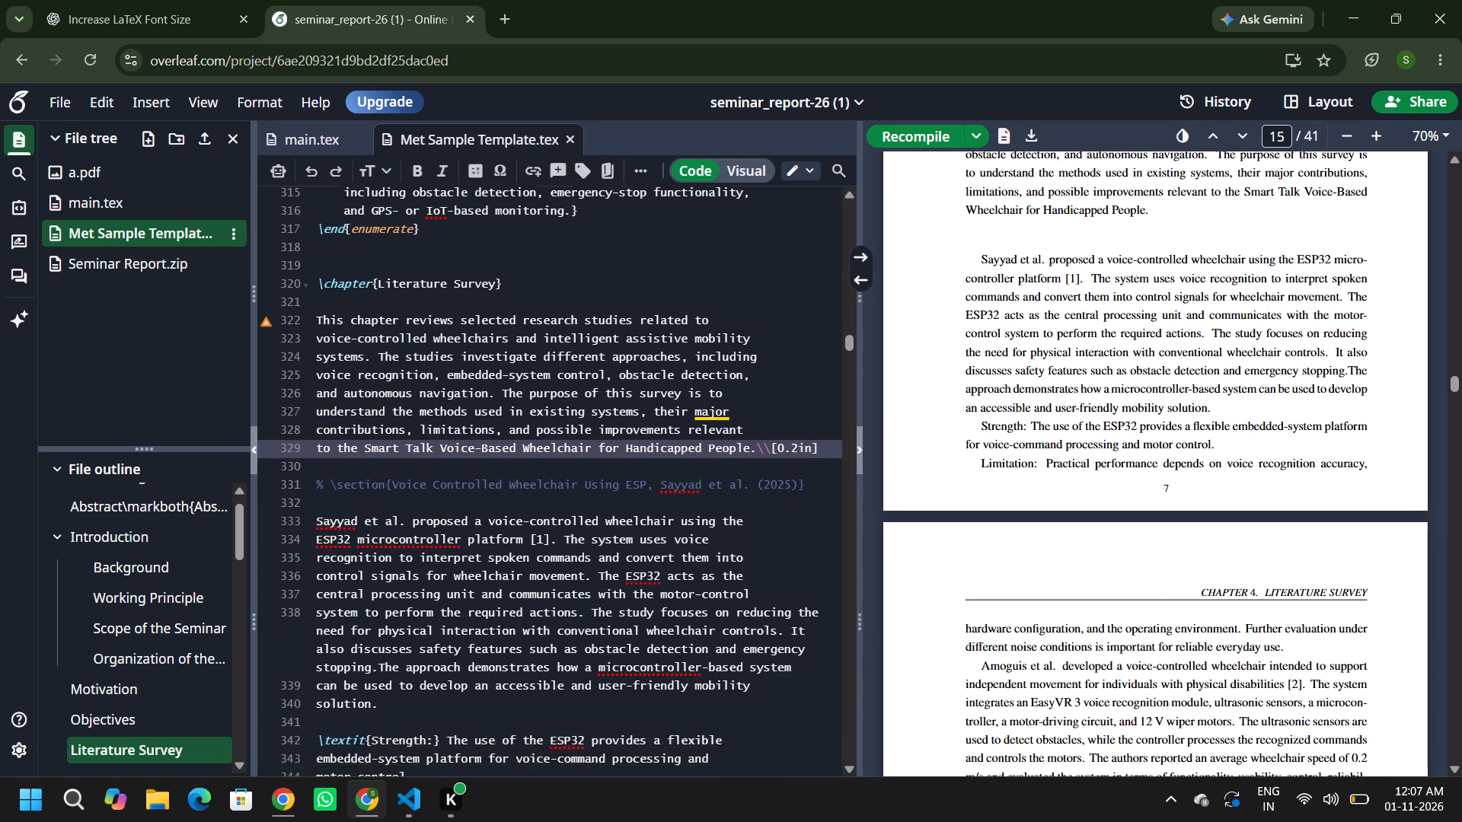
pyautogui.scroll(-1, 710, 581)
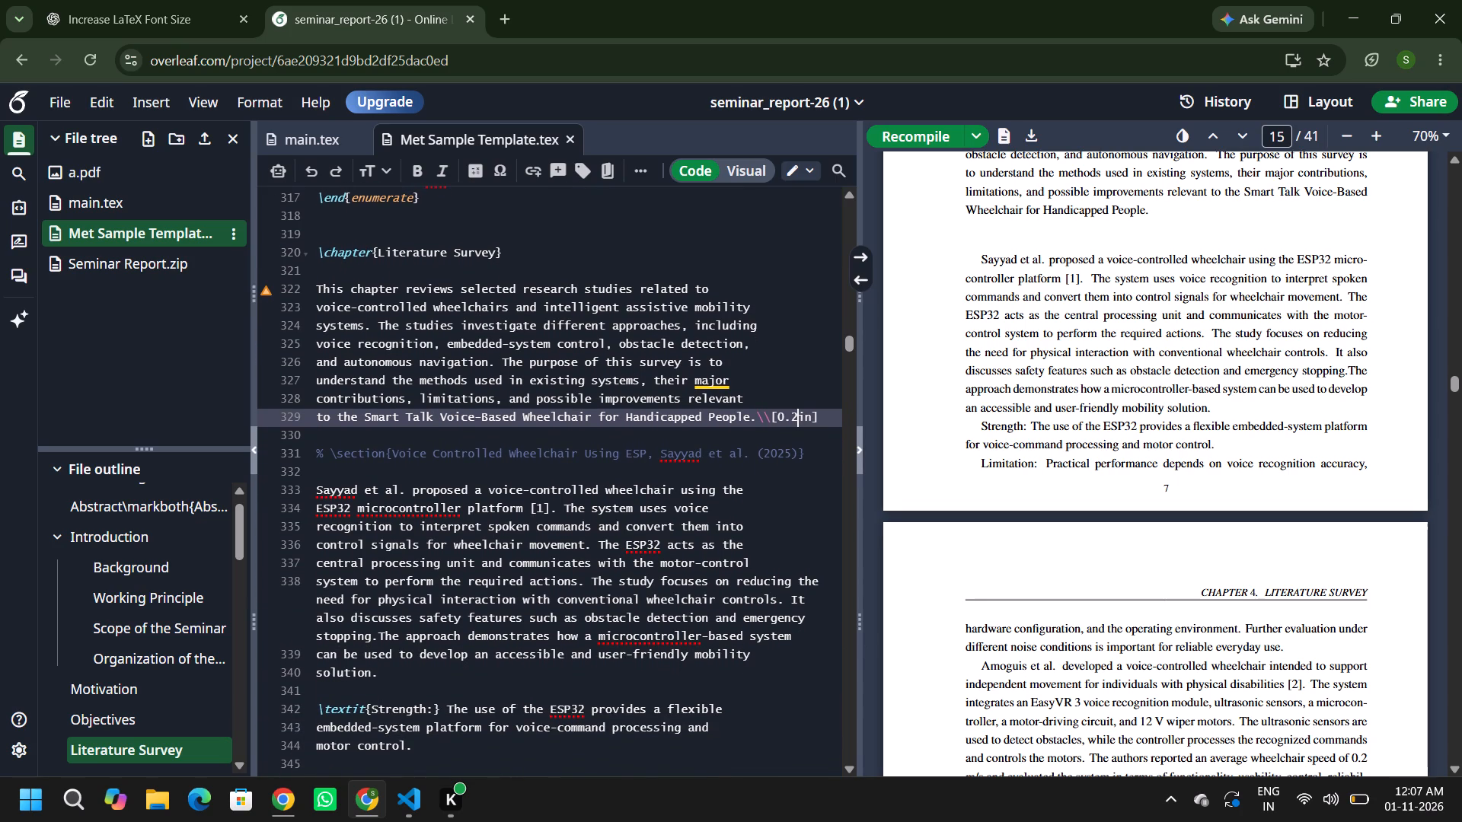
pyautogui.scroll(-3, 433, 714)
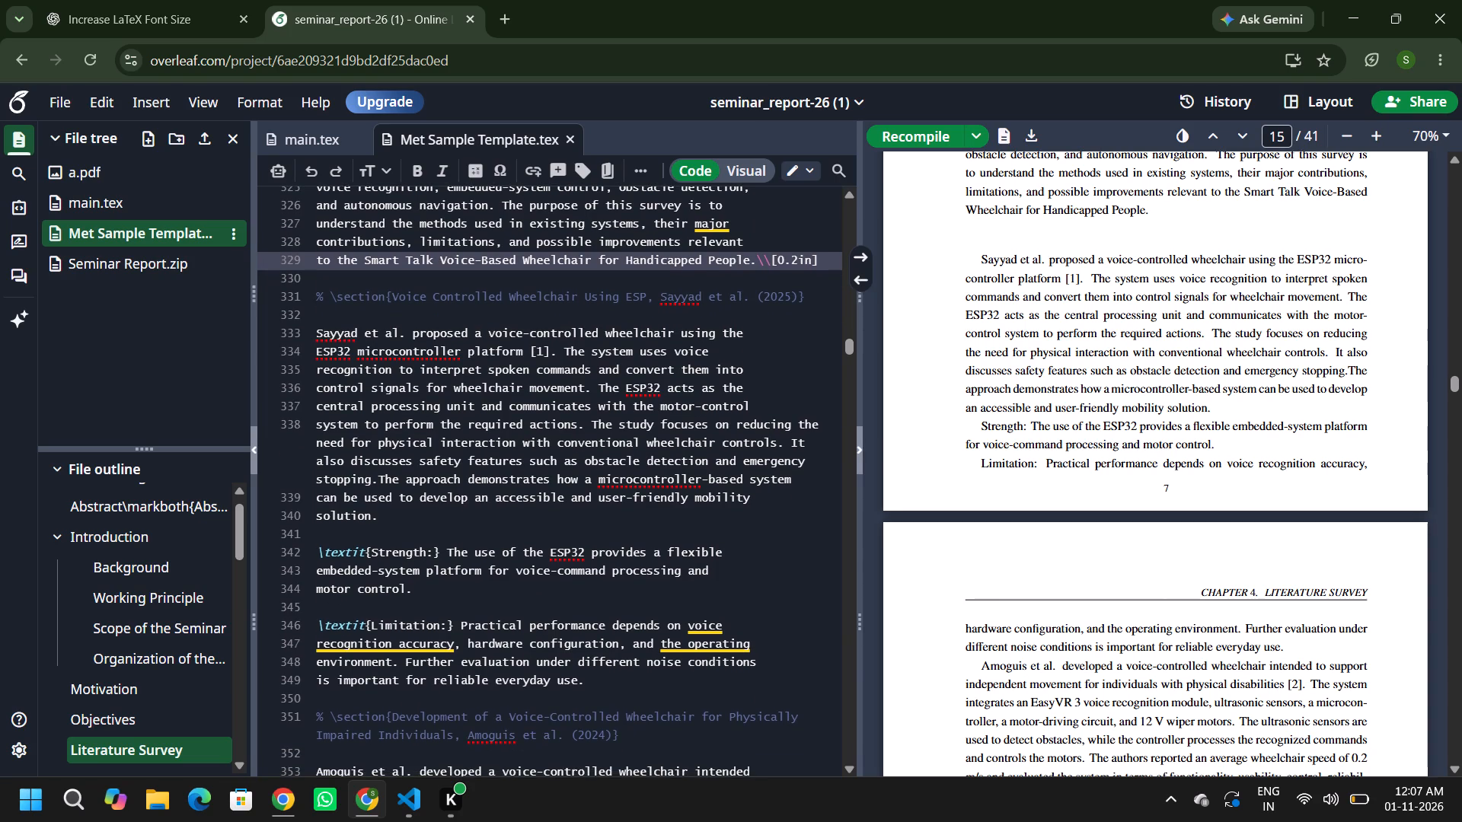
pyautogui.click(603, 677)
pyautogui.press('space')
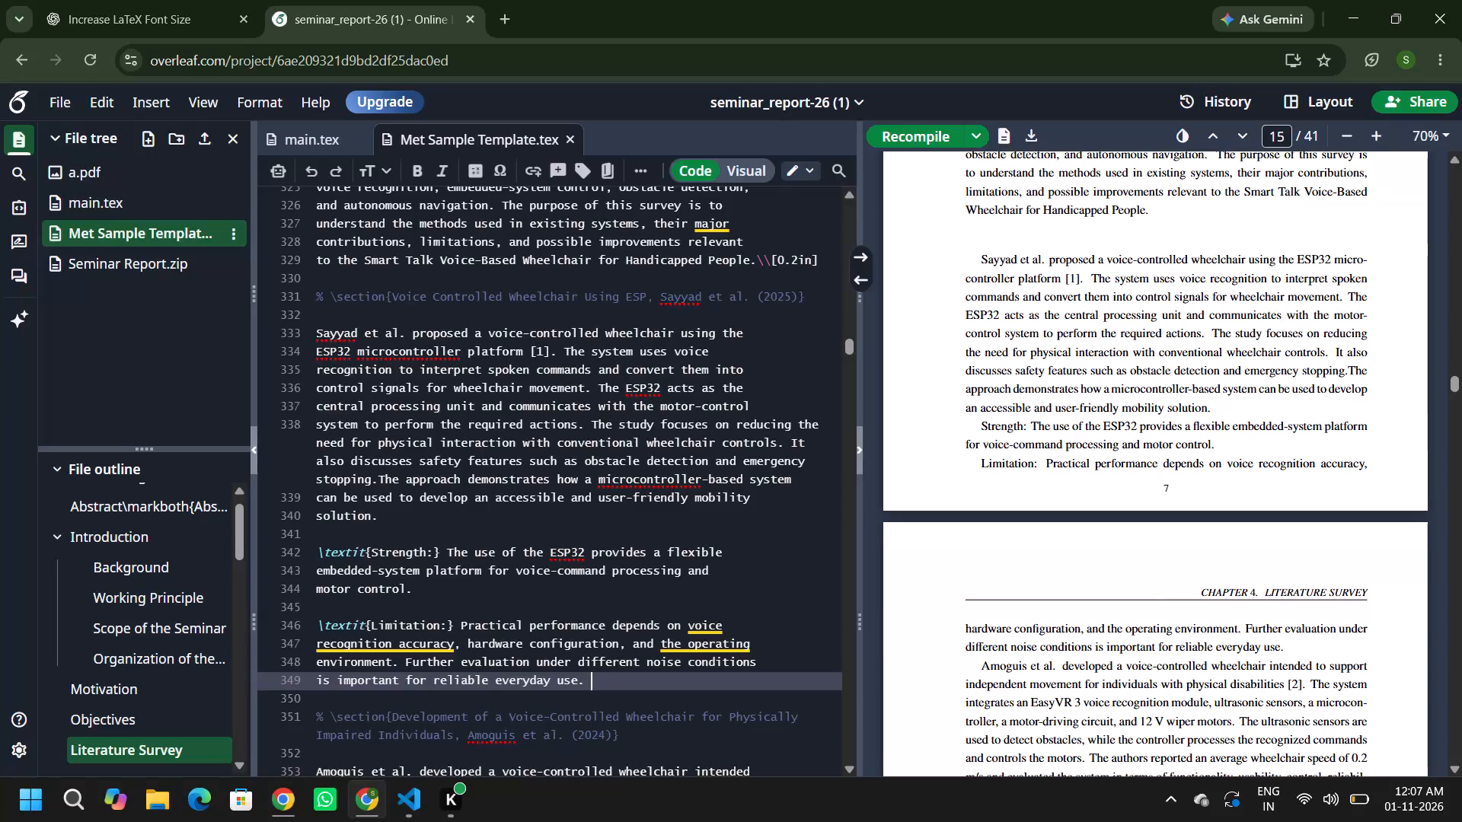
pyautogui.hotkey('ctrl', 'v')
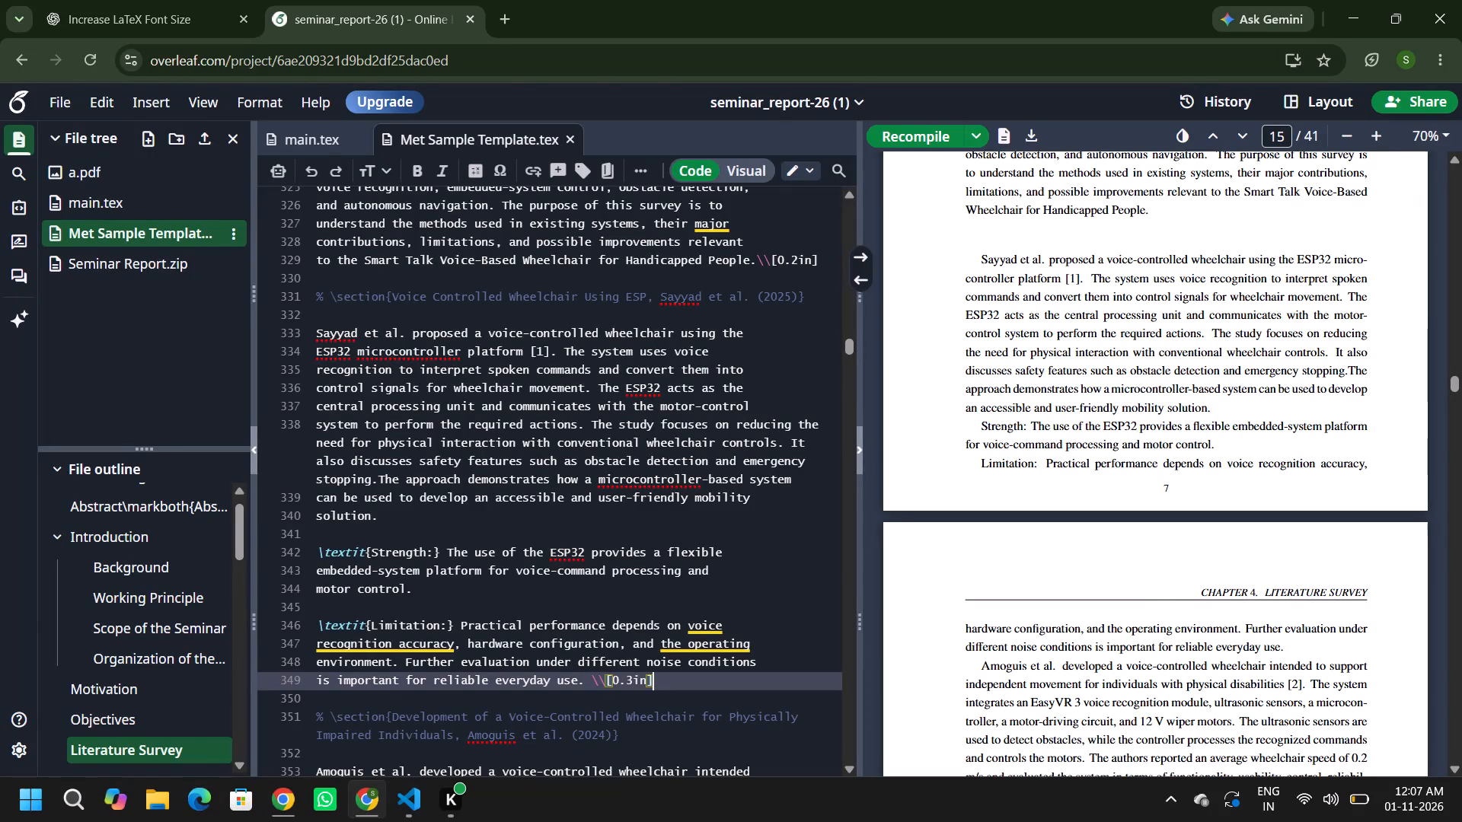
pyautogui.press('Left')
pyautogui.press('Left')
pyautogui.press('Left')
pyautogui.press('BackSpace')
pyautogui.press('BackSpace')
pyautogui.press('2')
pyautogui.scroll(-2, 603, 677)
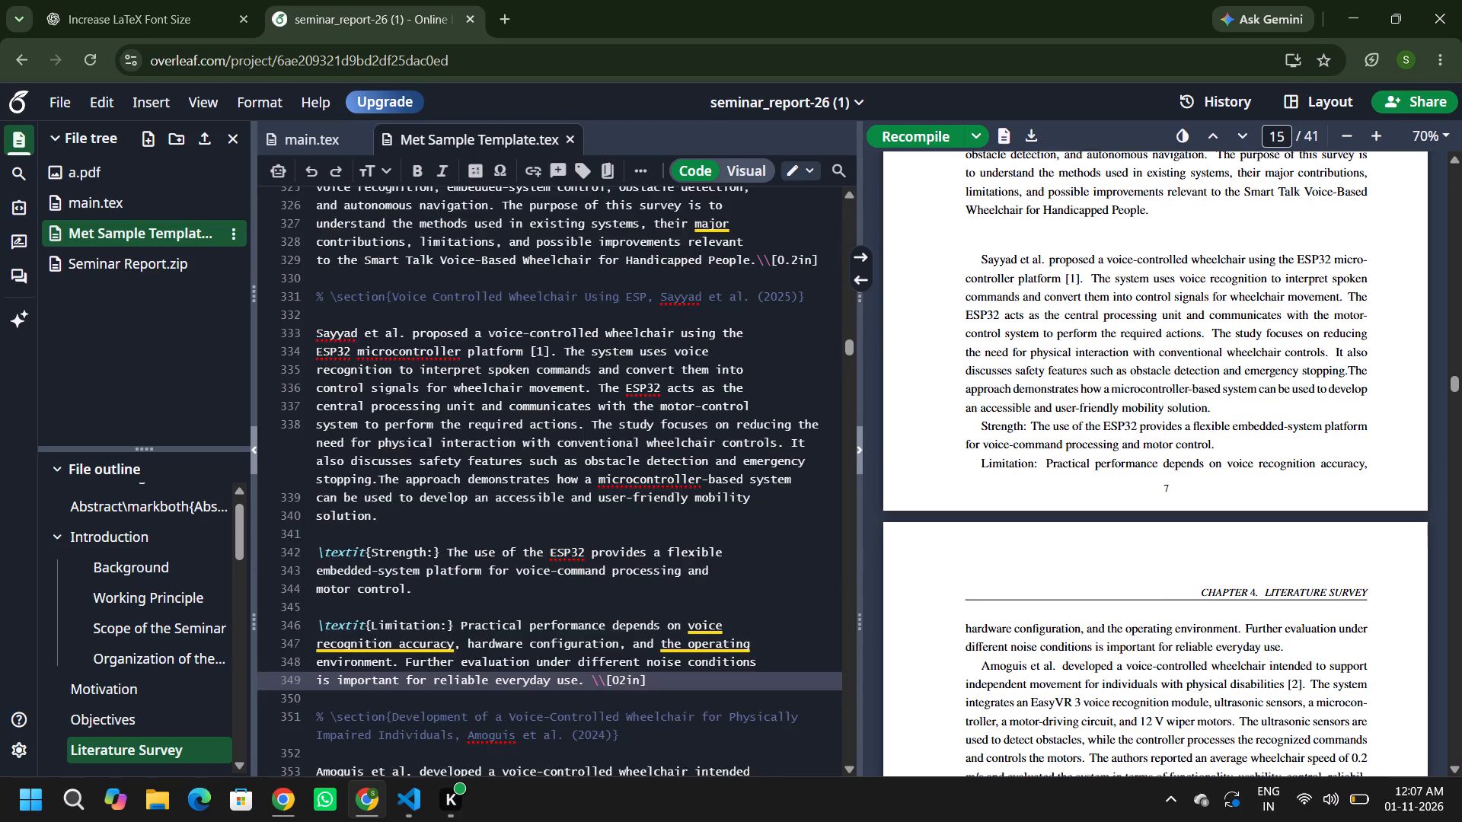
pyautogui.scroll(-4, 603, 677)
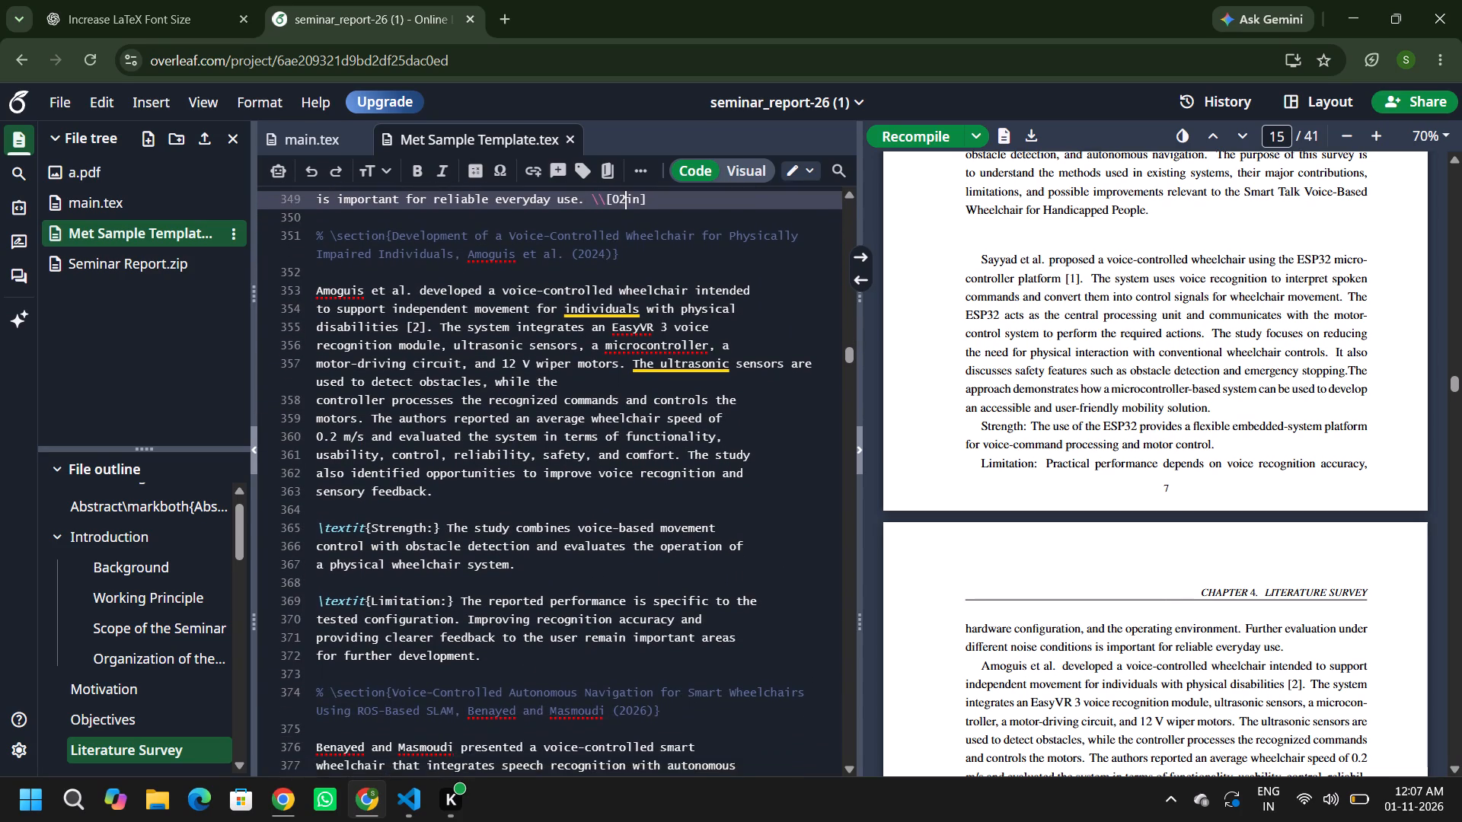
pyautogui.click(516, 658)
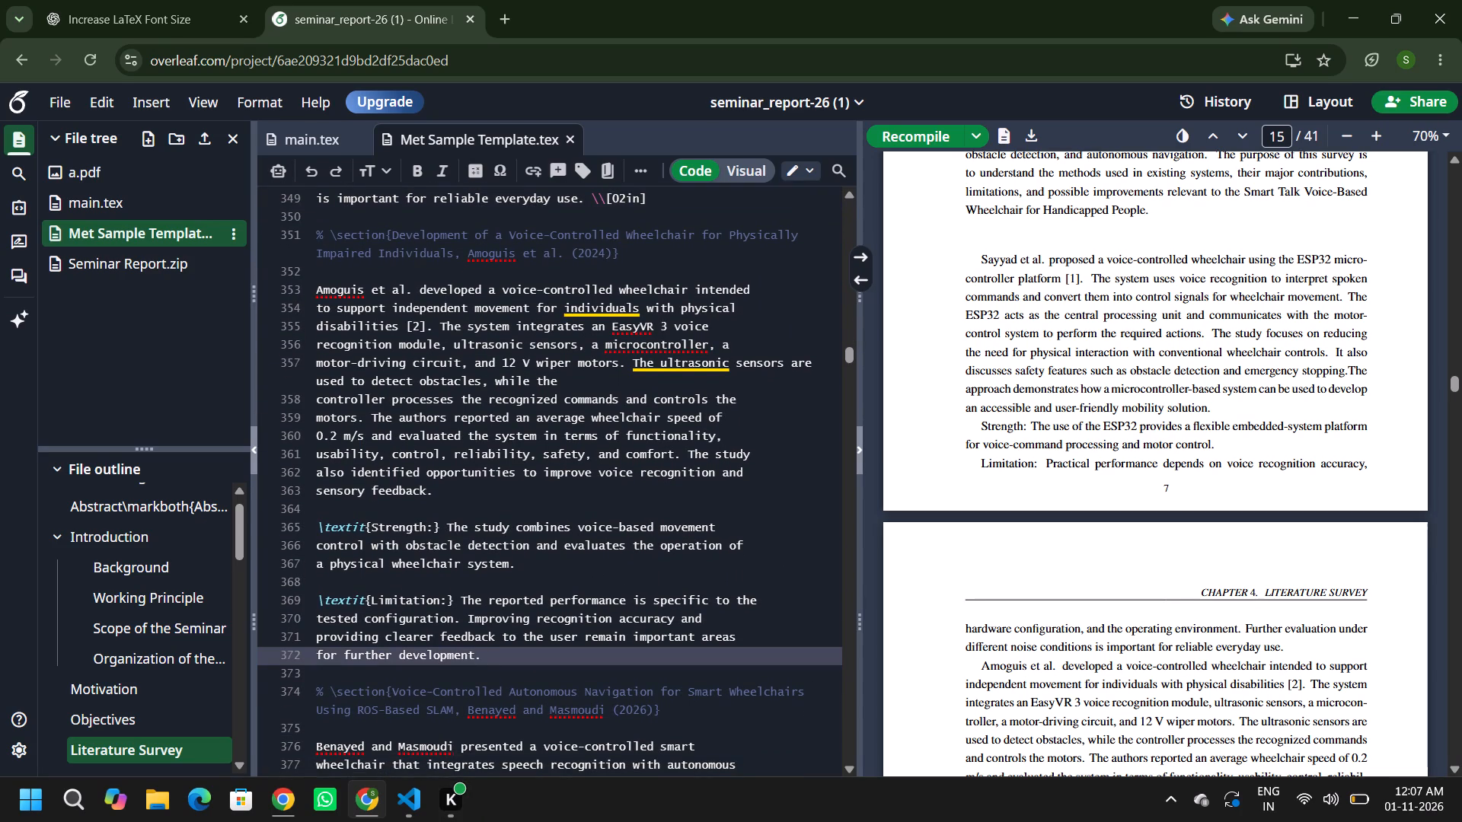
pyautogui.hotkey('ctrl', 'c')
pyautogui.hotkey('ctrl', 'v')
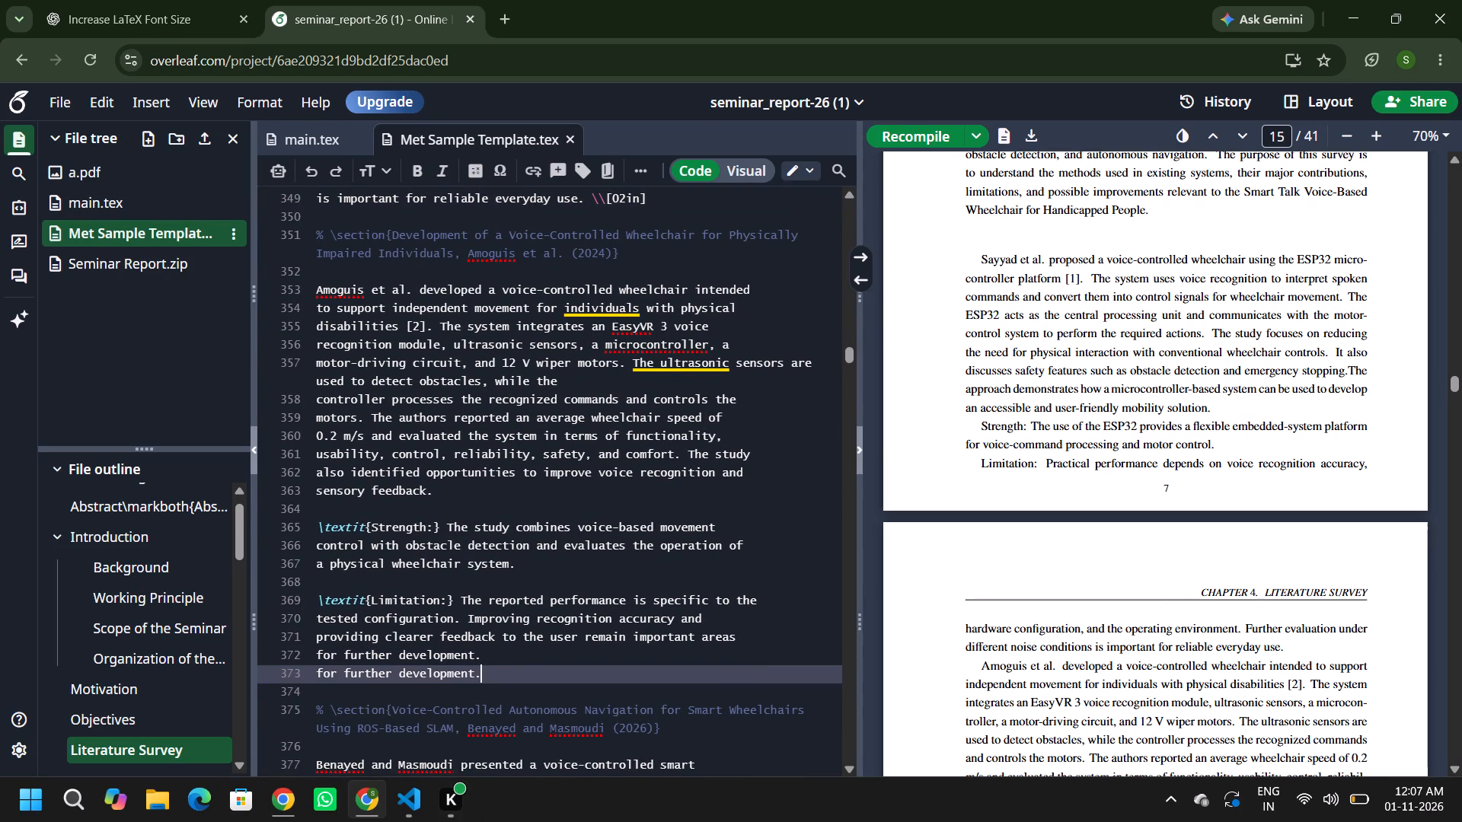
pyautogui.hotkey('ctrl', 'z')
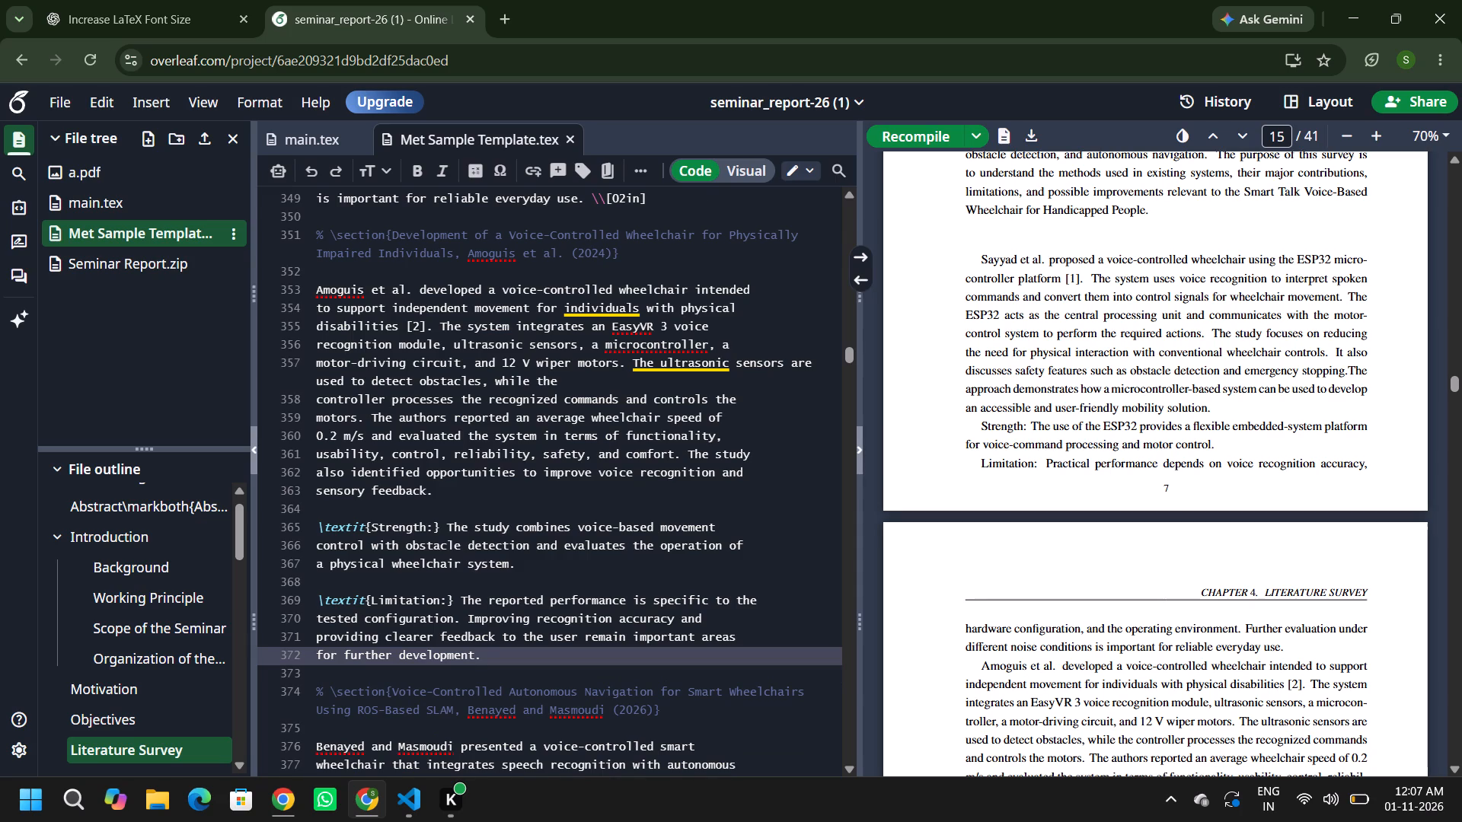
# Copy the \\[02in] spacing from the Sayyad Limitation to the end of the Amoguis et al. Limitation paragraph.
pyautogui.moveTo(653, 204); pyautogui.dragTo(593, 203)
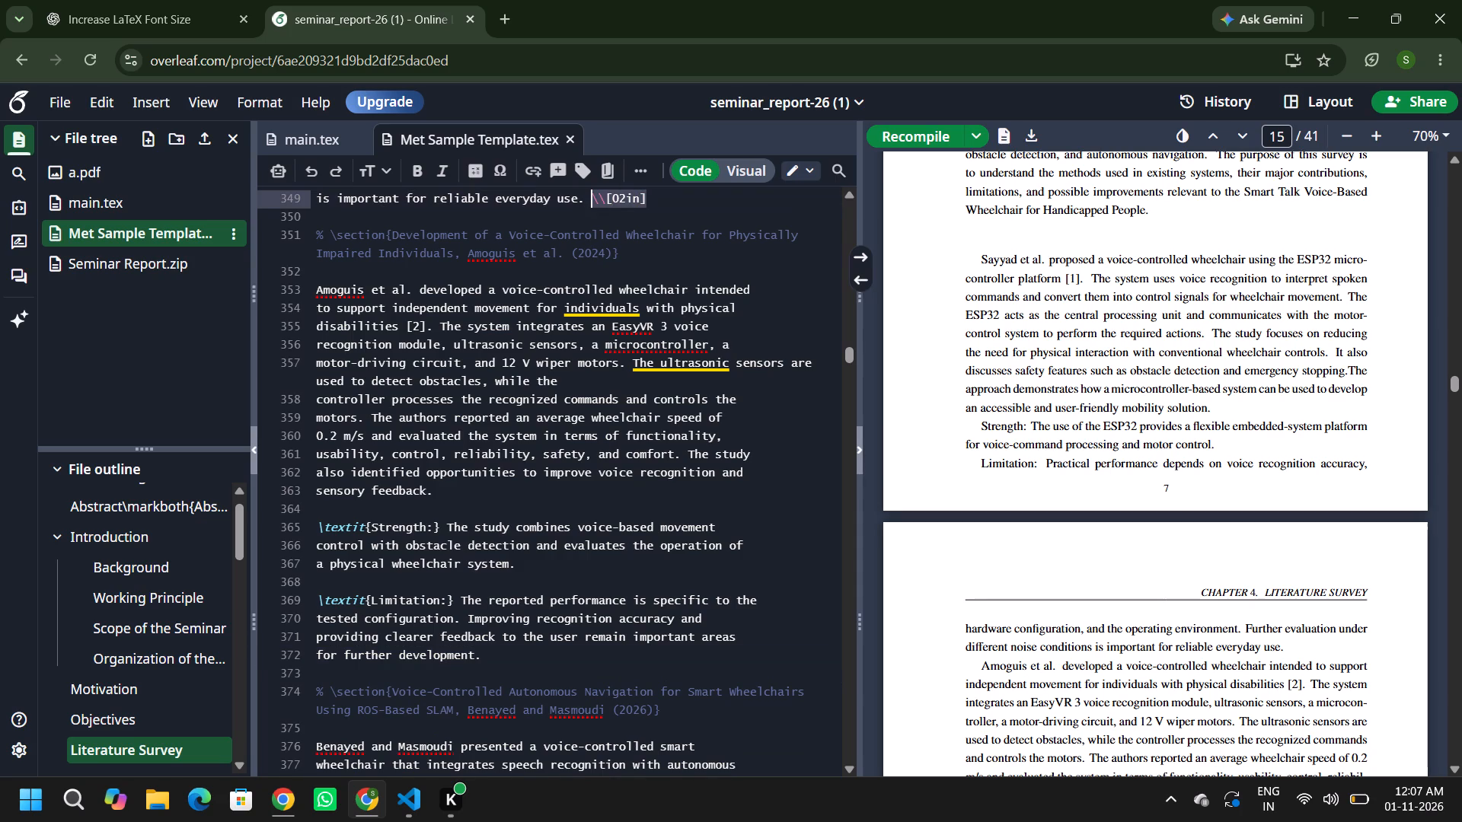
pyautogui.moveTo(593, 203); pyautogui.dragTo(594, 203)
pyautogui.hotkey('ctrl', 'c')
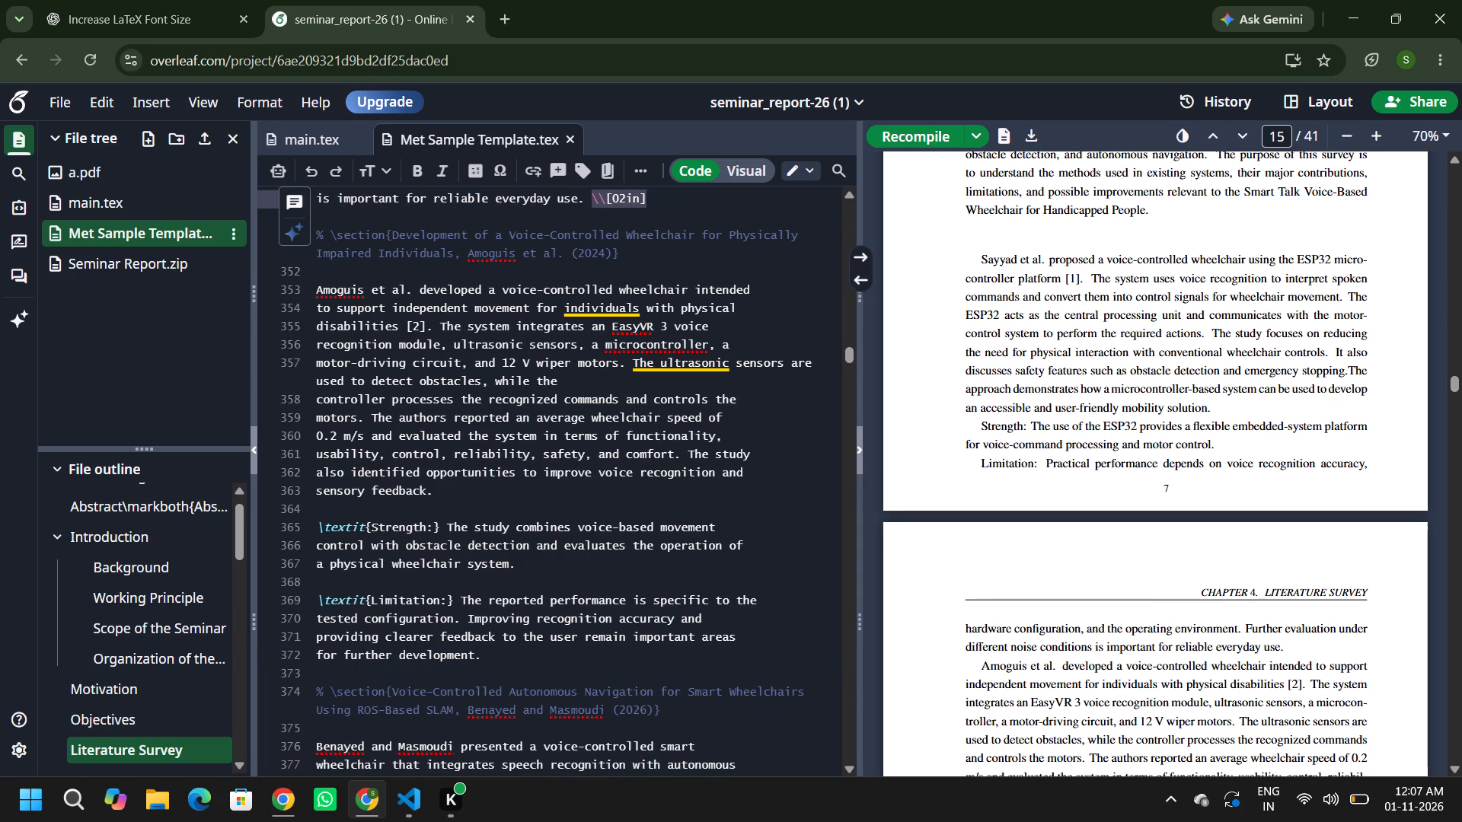
pyautogui.click(493, 655)
pyautogui.hotkey('ctrl', 'v')
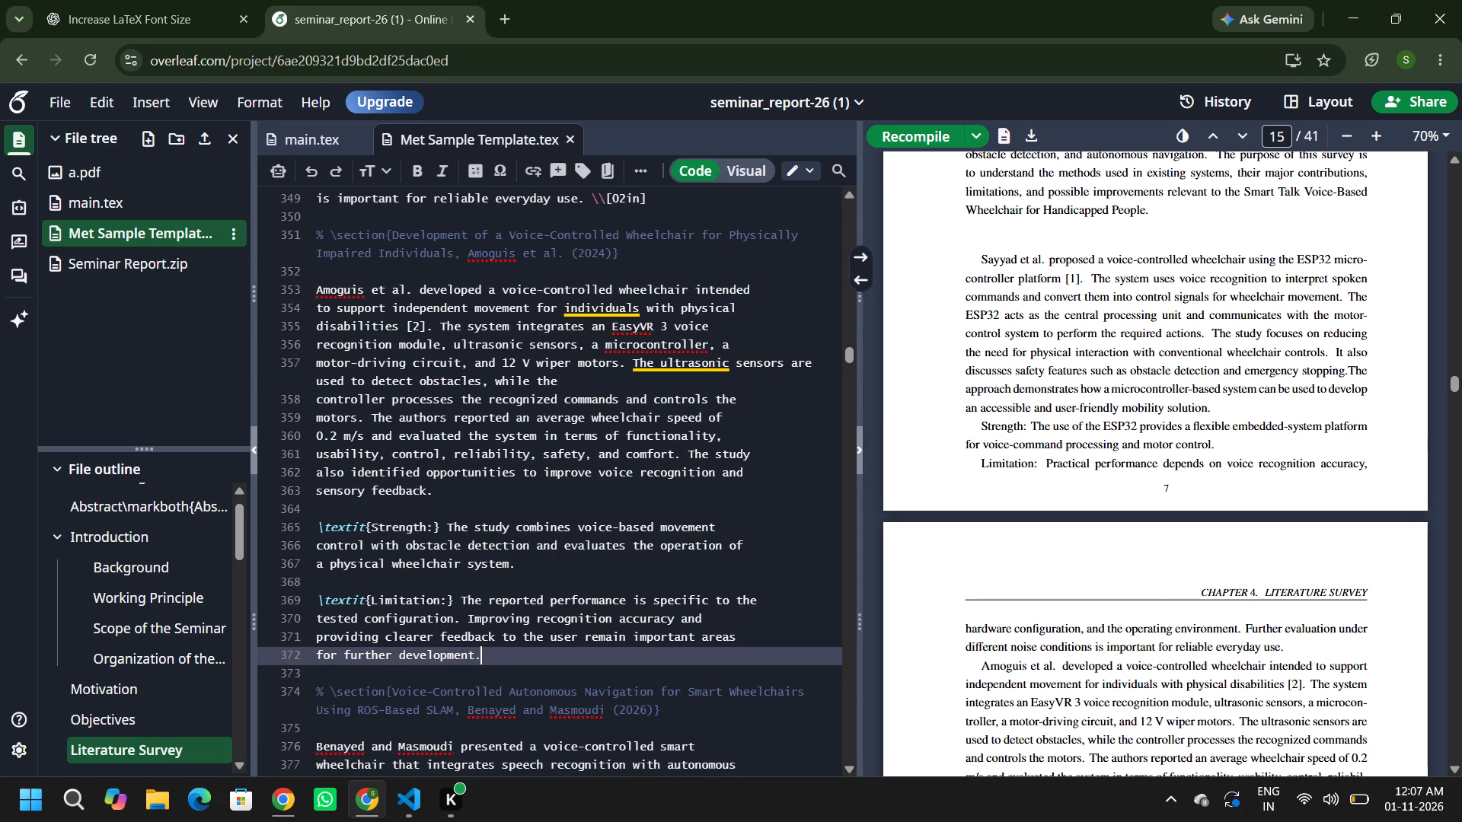
# Insert the copied \\[02in] spacing at the end of the Benayed and Masmoudi study's Limitation paragraph.
pyautogui.scroll(-4, 493, 655)
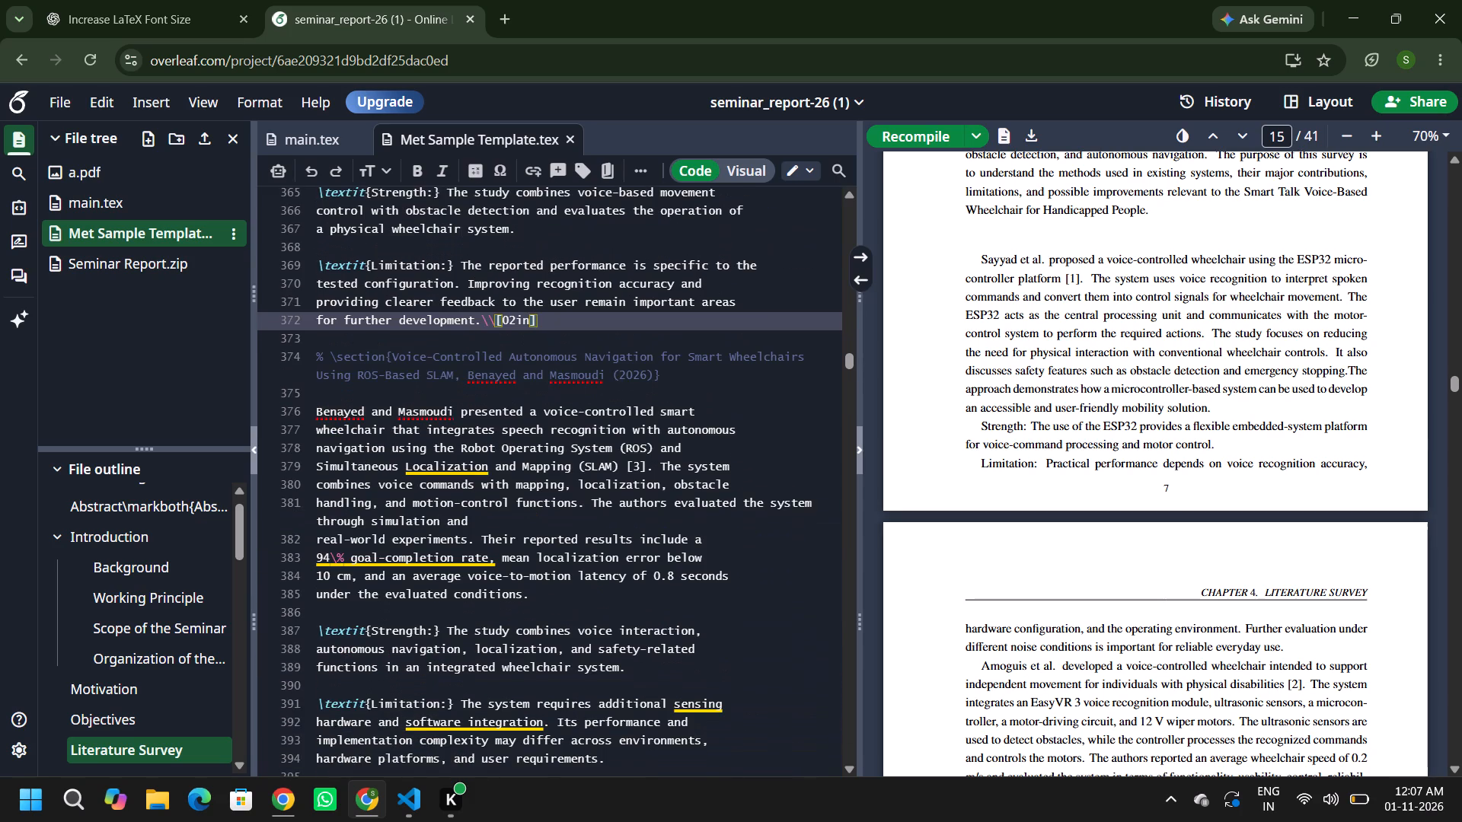
pyautogui.scroll(-1, 493, 655)
pyautogui.click(634, 685)
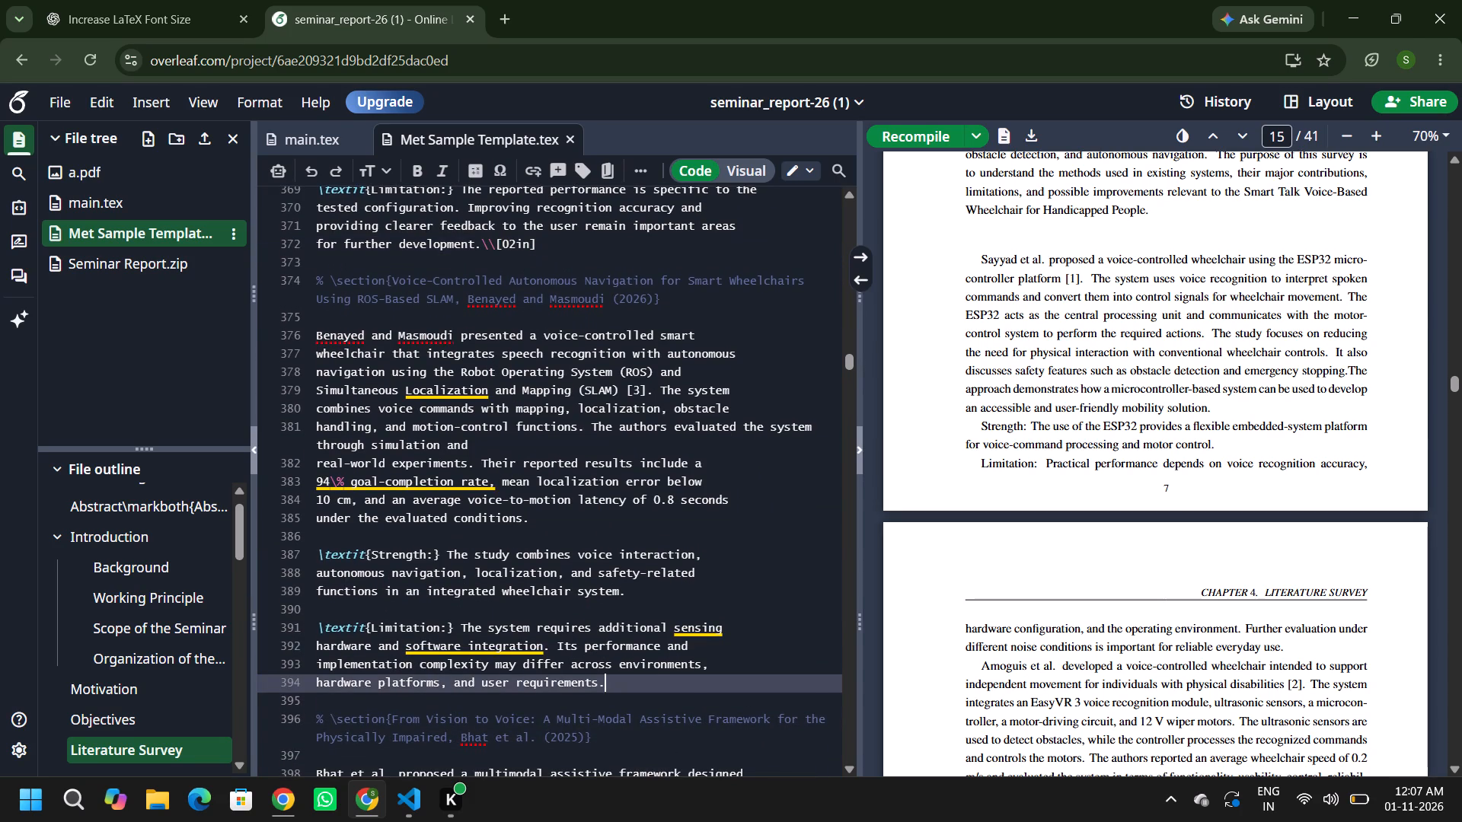
pyautogui.hotkey('ctrl', 'v')
# Insert the copied \\[02in] spacing at the end of the Bhat et al. Limitation paragraph, then save and recompile the report.
pyautogui.scroll(-5, 634, 685)
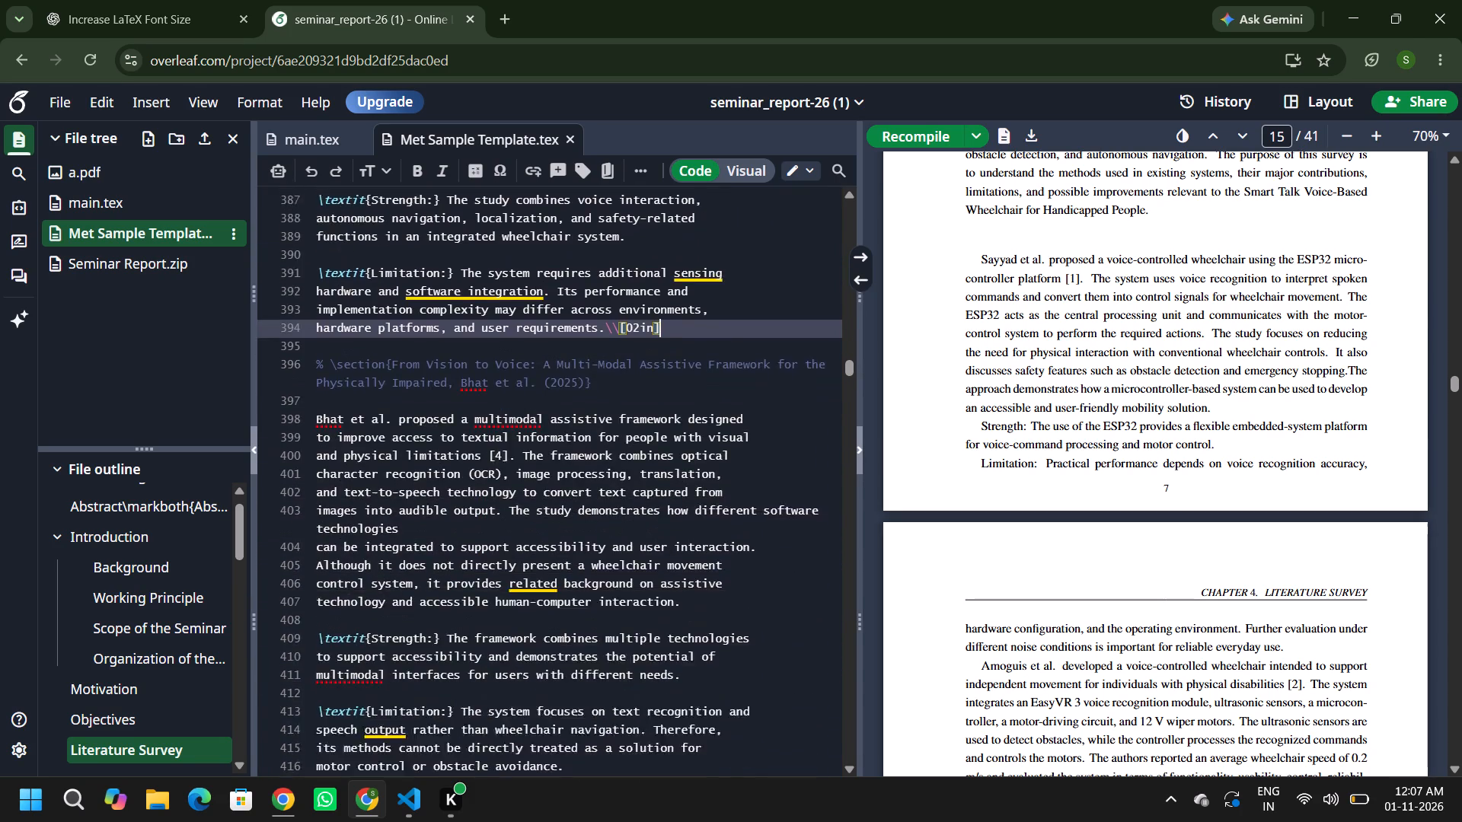
pyautogui.scroll(-1, 634, 685)
pyautogui.click(620, 662)
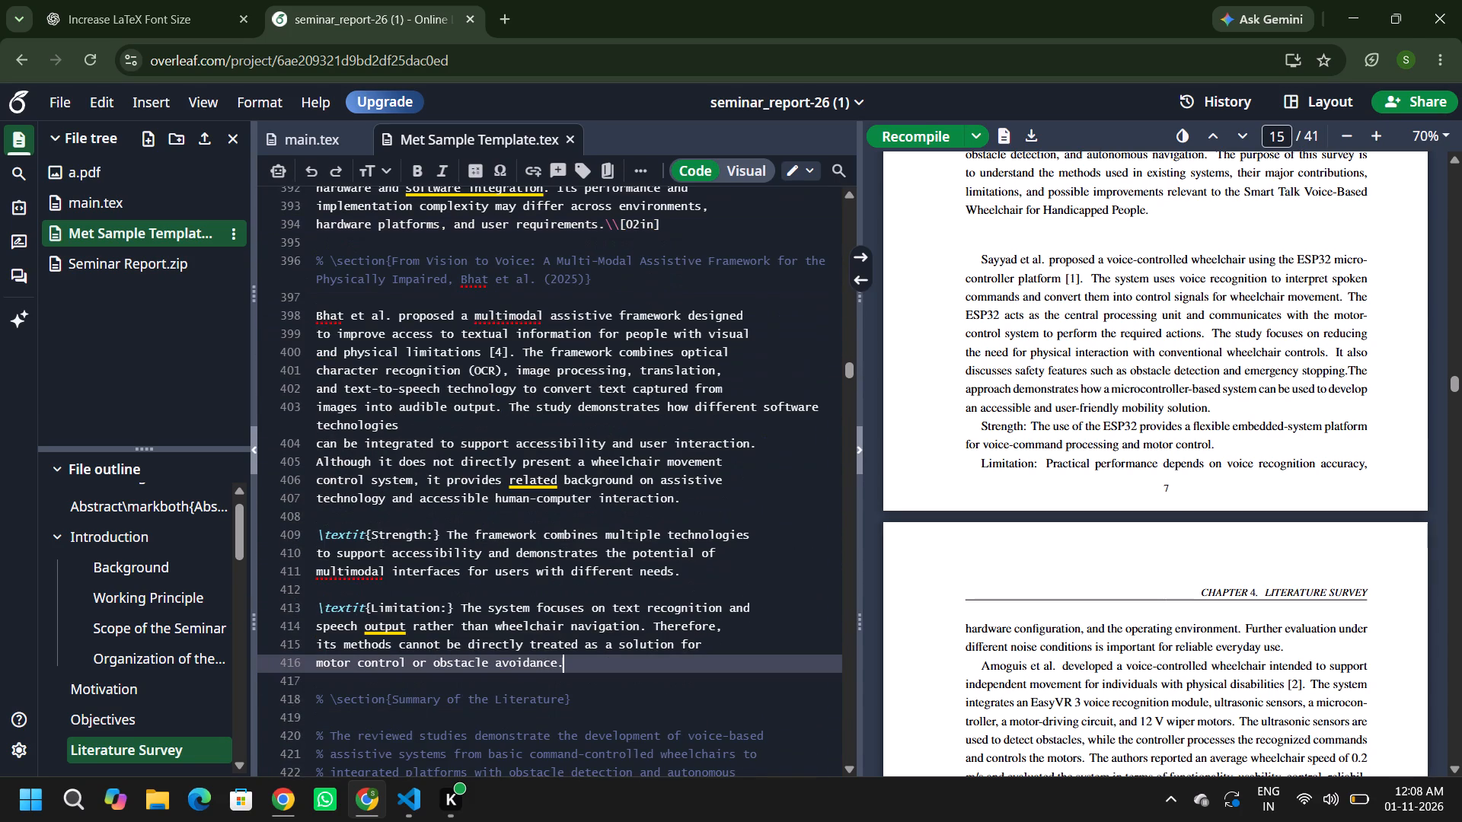
pyautogui.hotkey('ctrl', 'v')
pyautogui.scroll(-5, 620, 662)
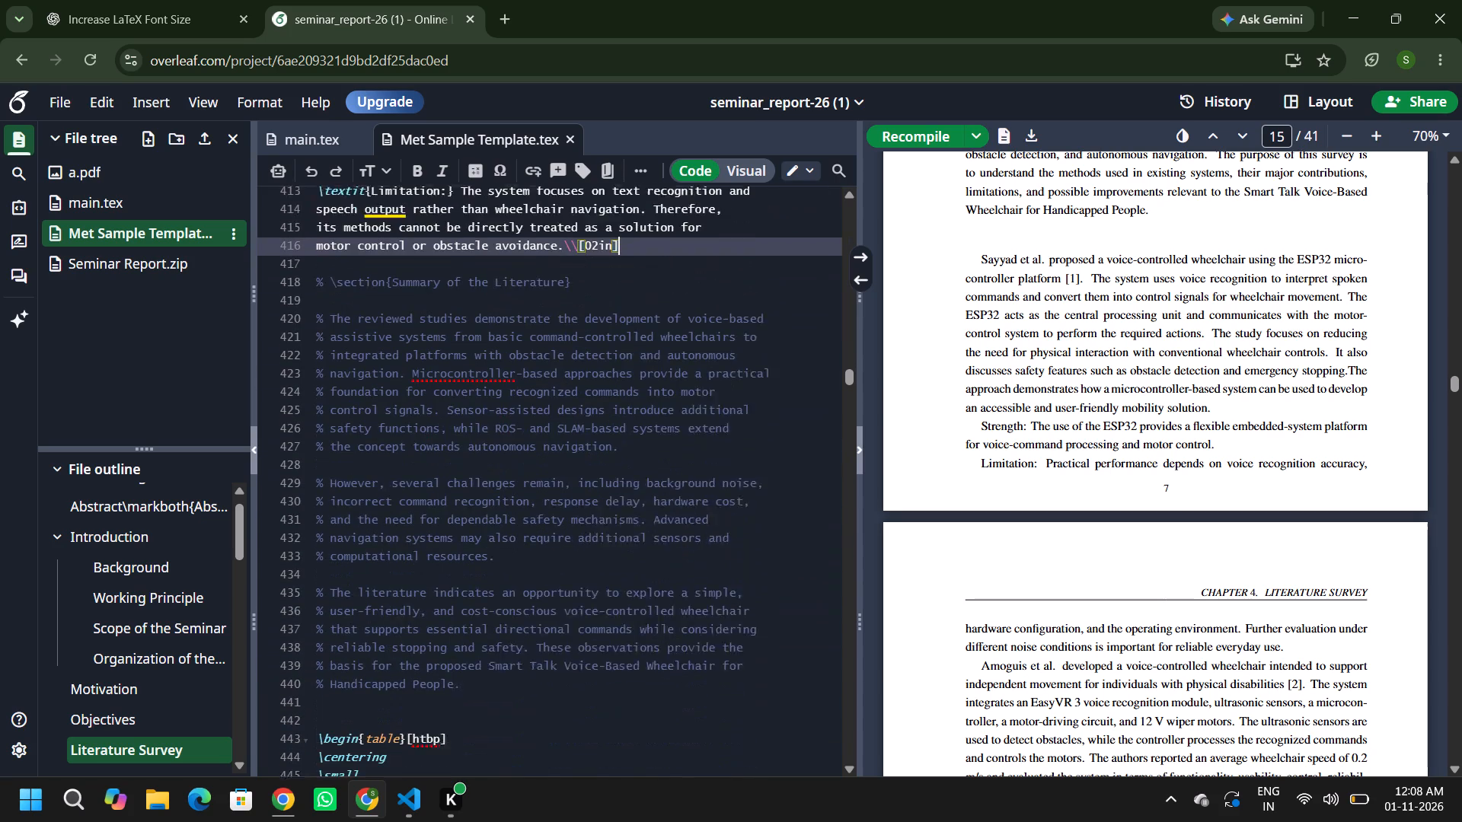
pyautogui.hotkey('ctrl', 's')
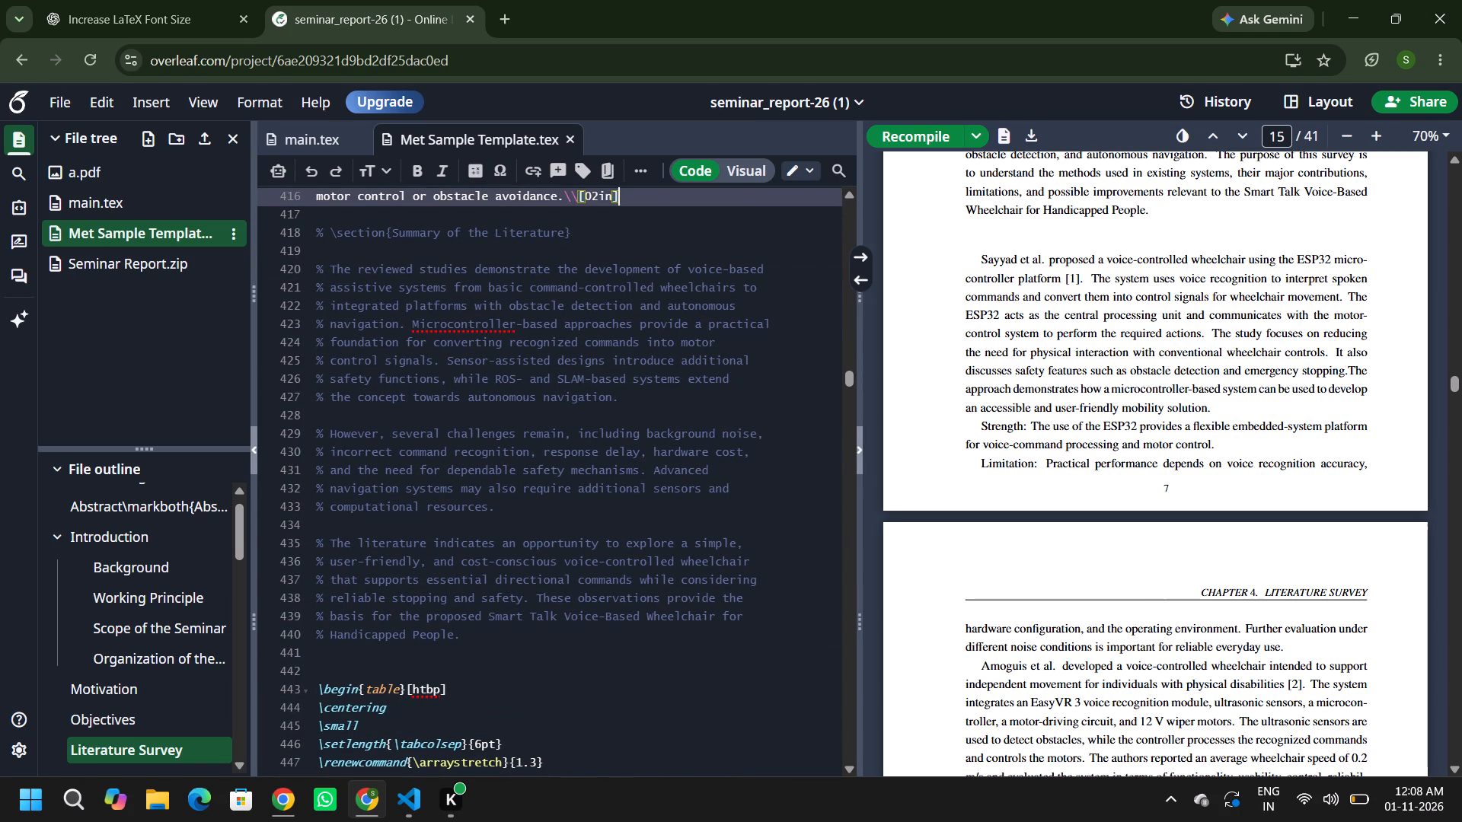
# Review the spacing between the studies across the Literature Survey pages of the recompiled PDF.
pyautogui.scroll(1, 1015, 481)
pyautogui.scroll(-1, 1015, 481)
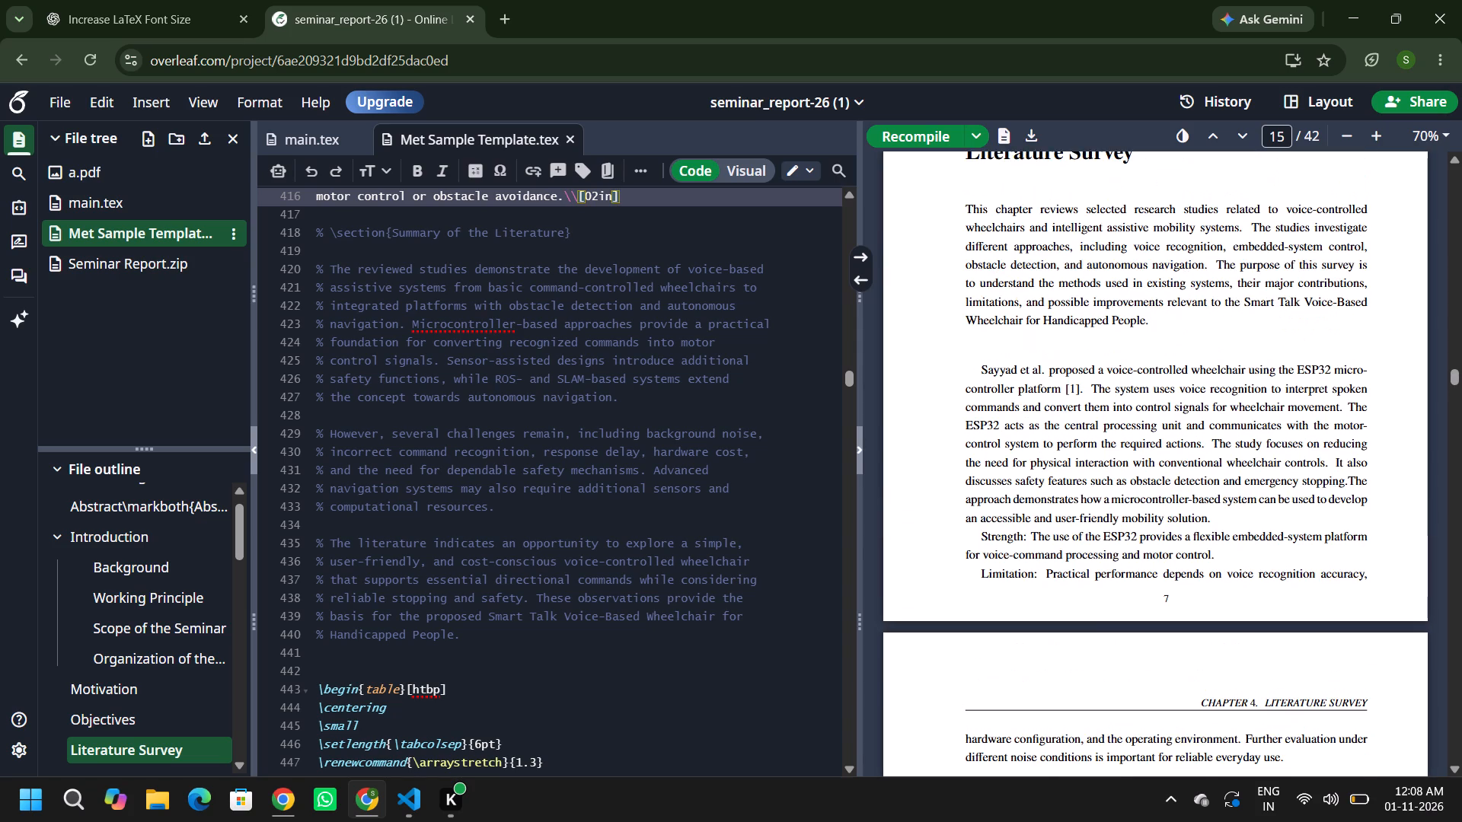
pyautogui.scroll(-7, 1015, 481)
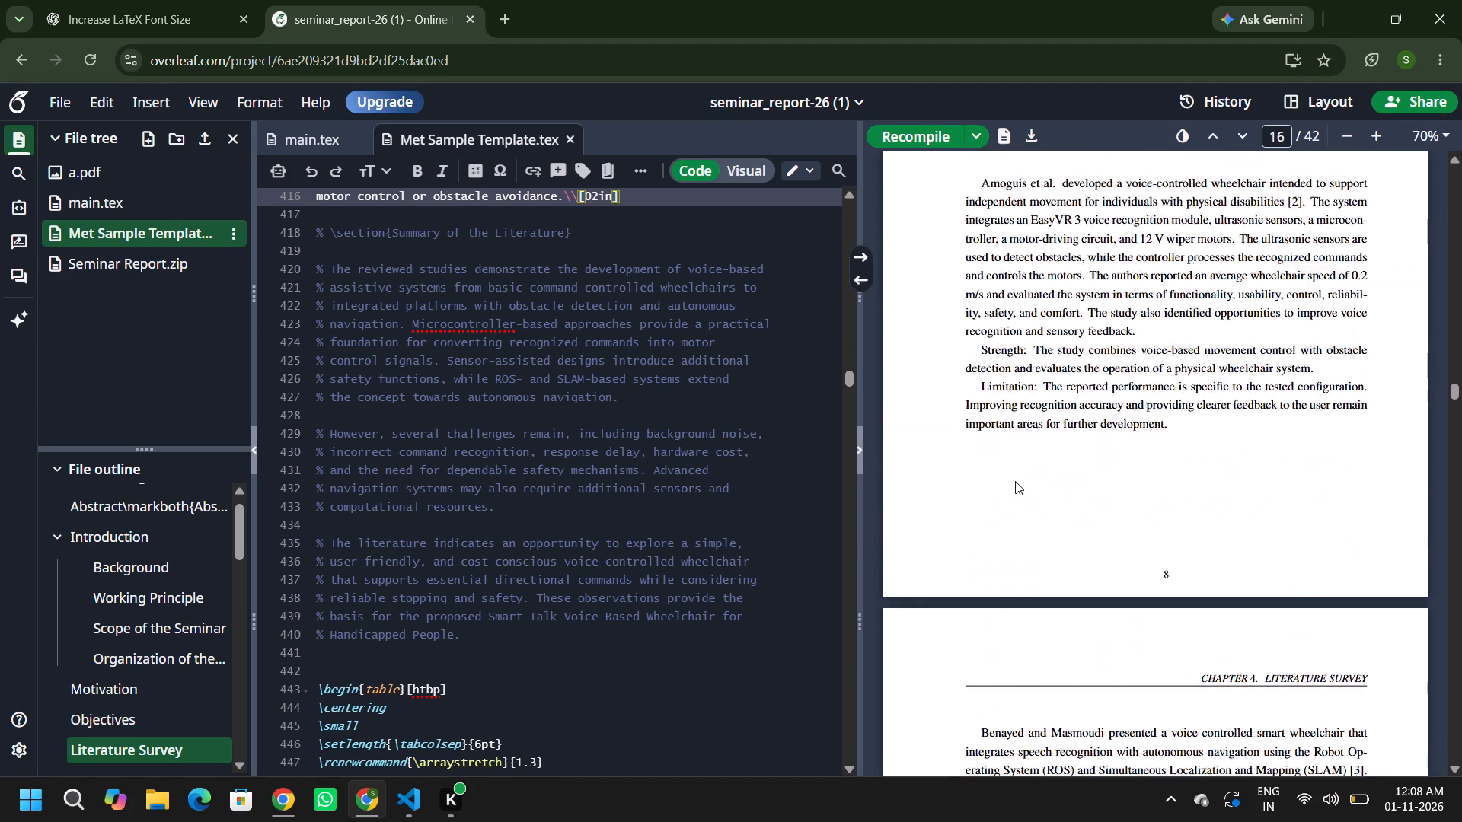
pyautogui.scroll(-8, 1015, 481)
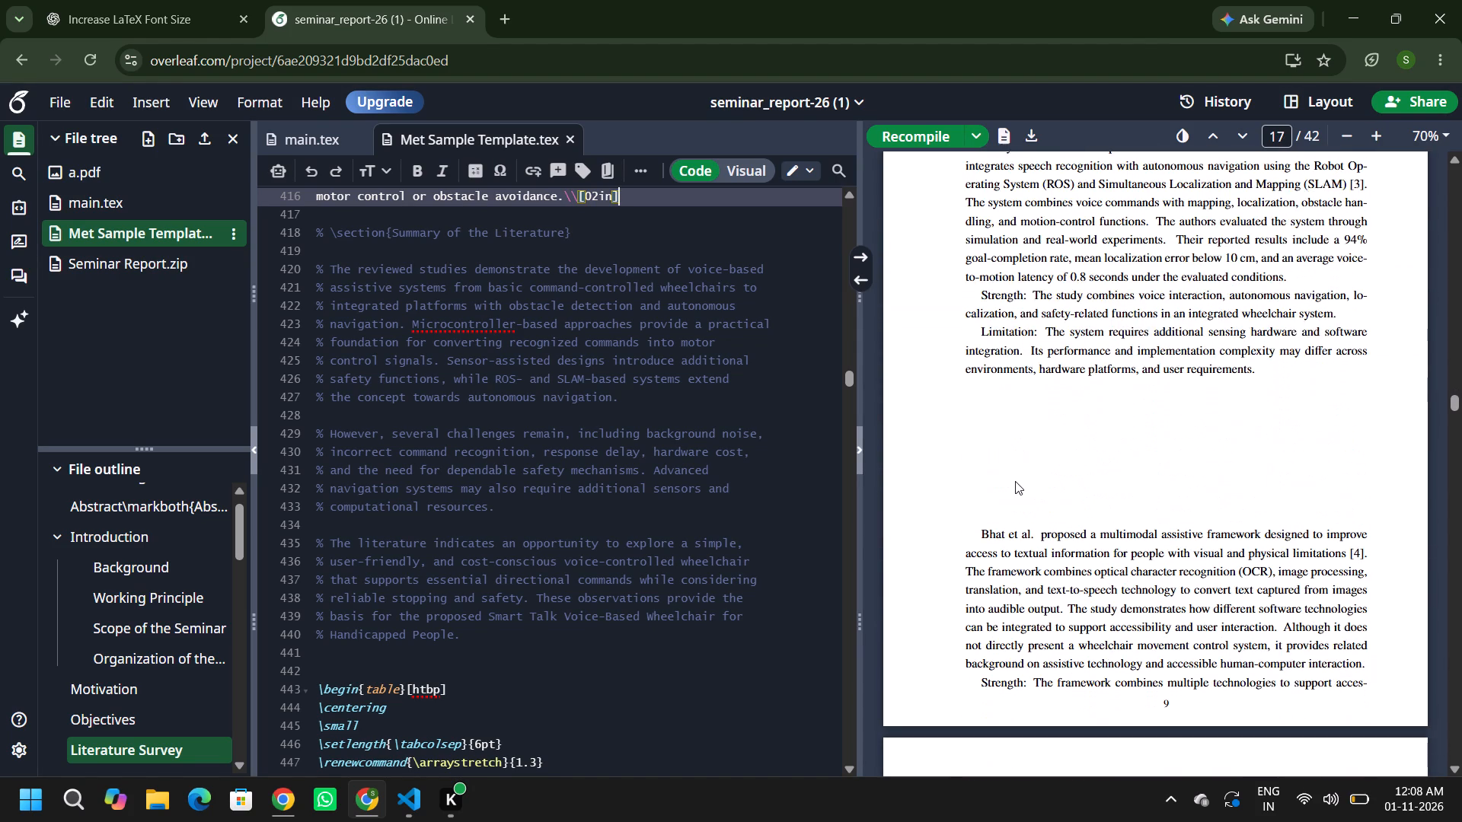
pyautogui.scroll(-6, 1015, 481)
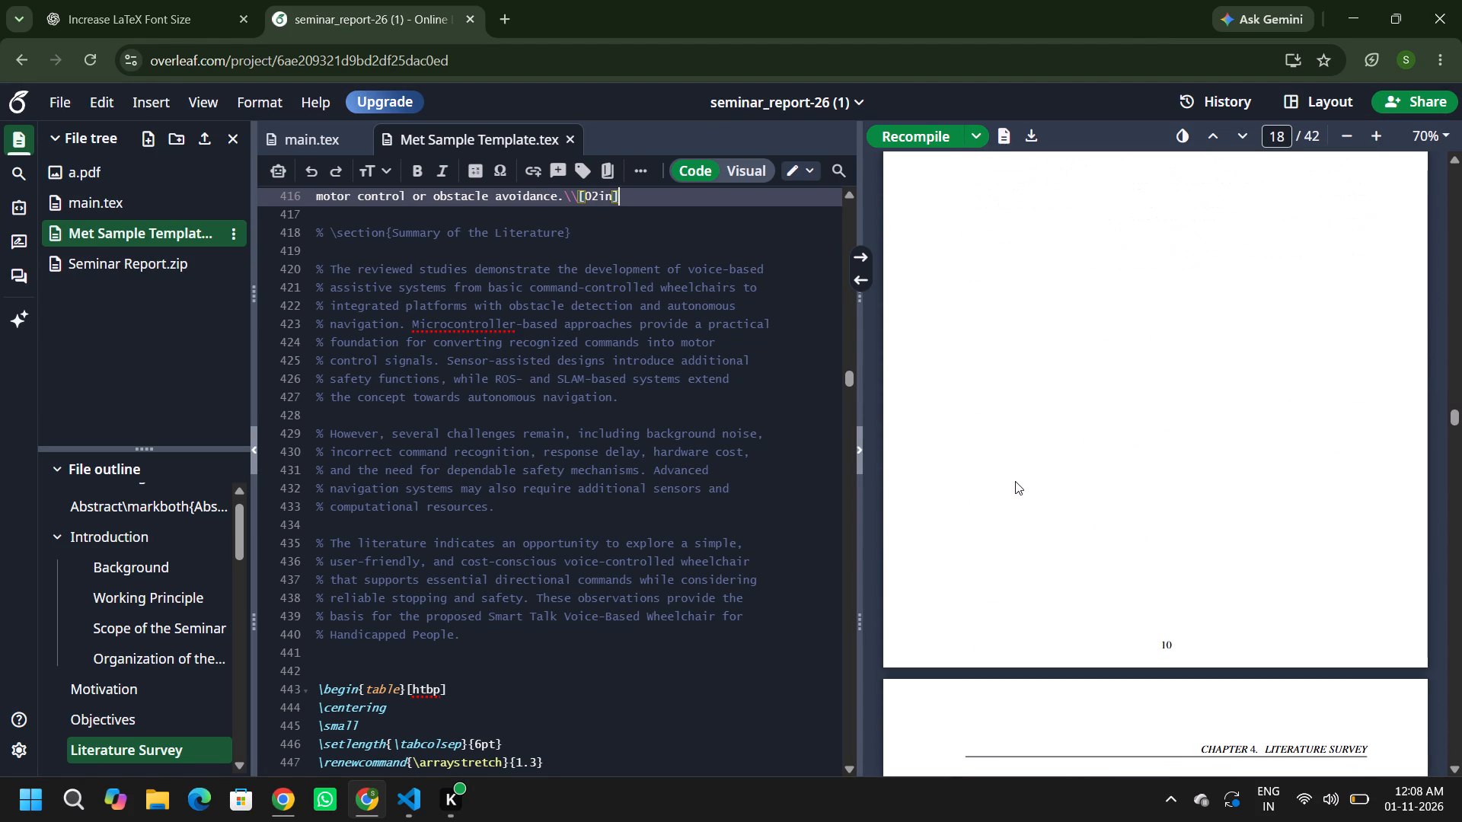
pyautogui.scroll(7, 1015, 481)
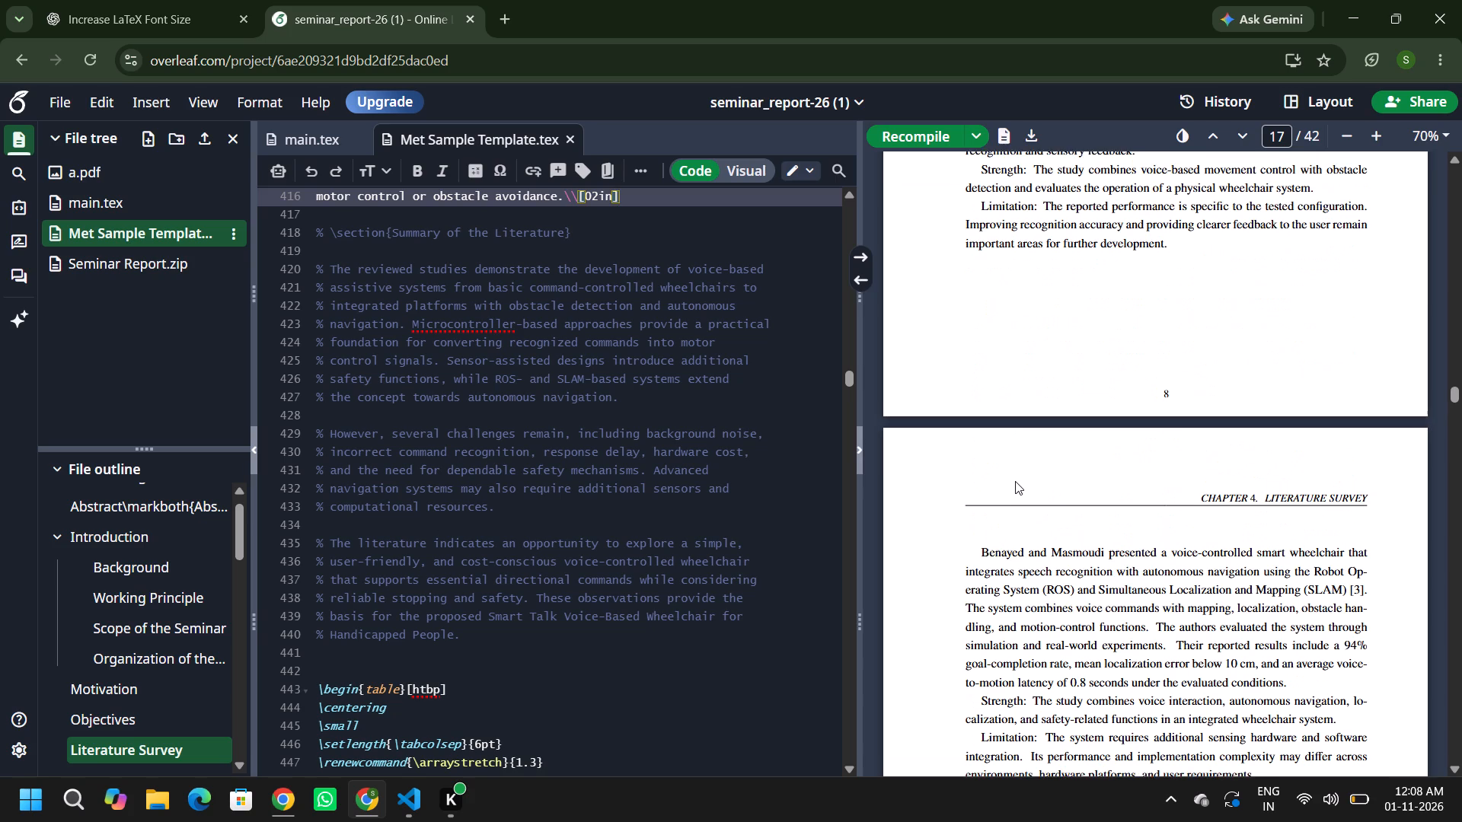
# Compare the spacing between the Literature Survey studies in the PDF with the spacing commands in their LaTeX source.
pyautogui.scroll(4, 1015, 481)
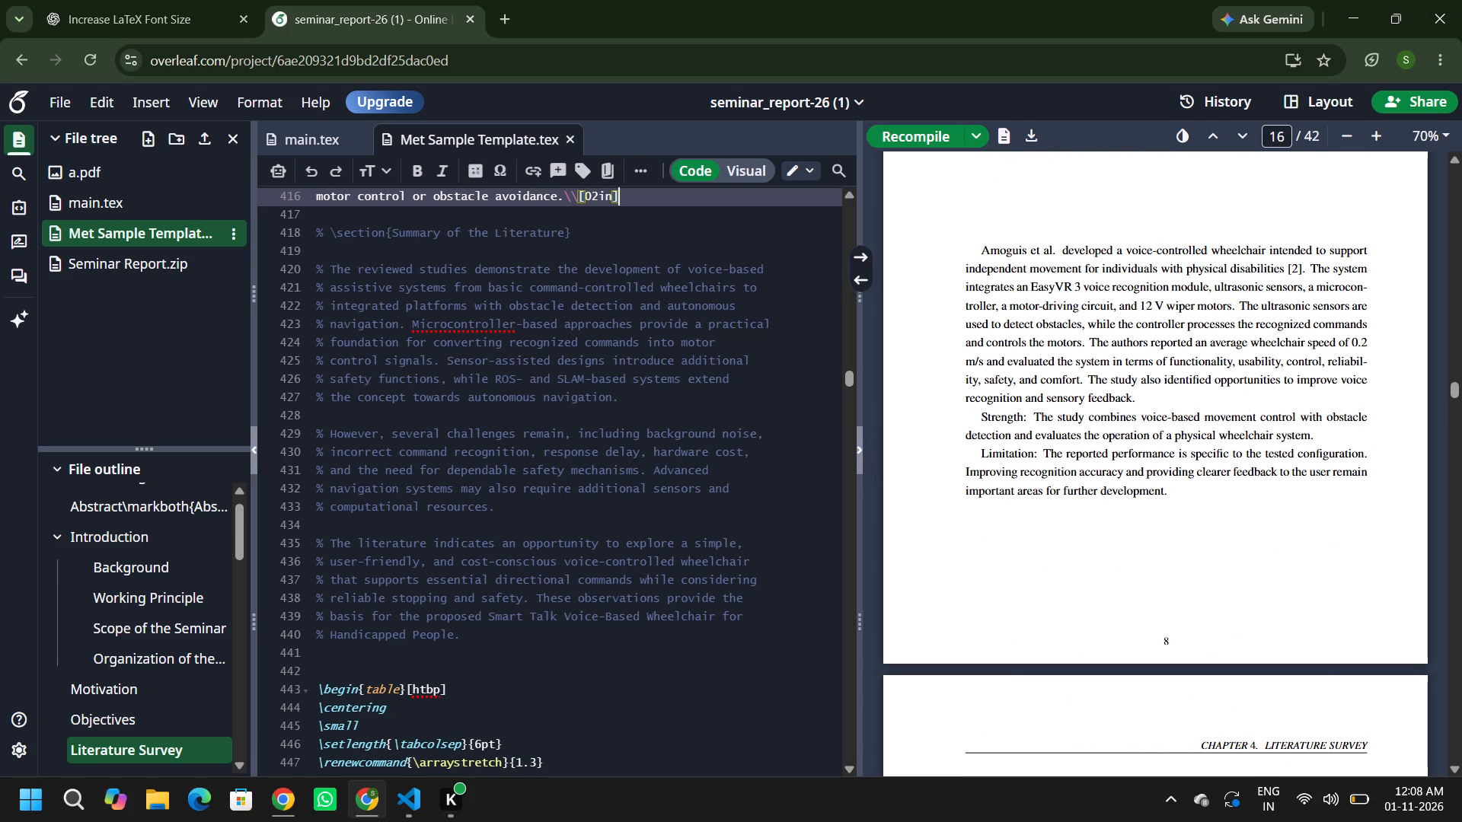
pyautogui.scroll(5, 648, 447)
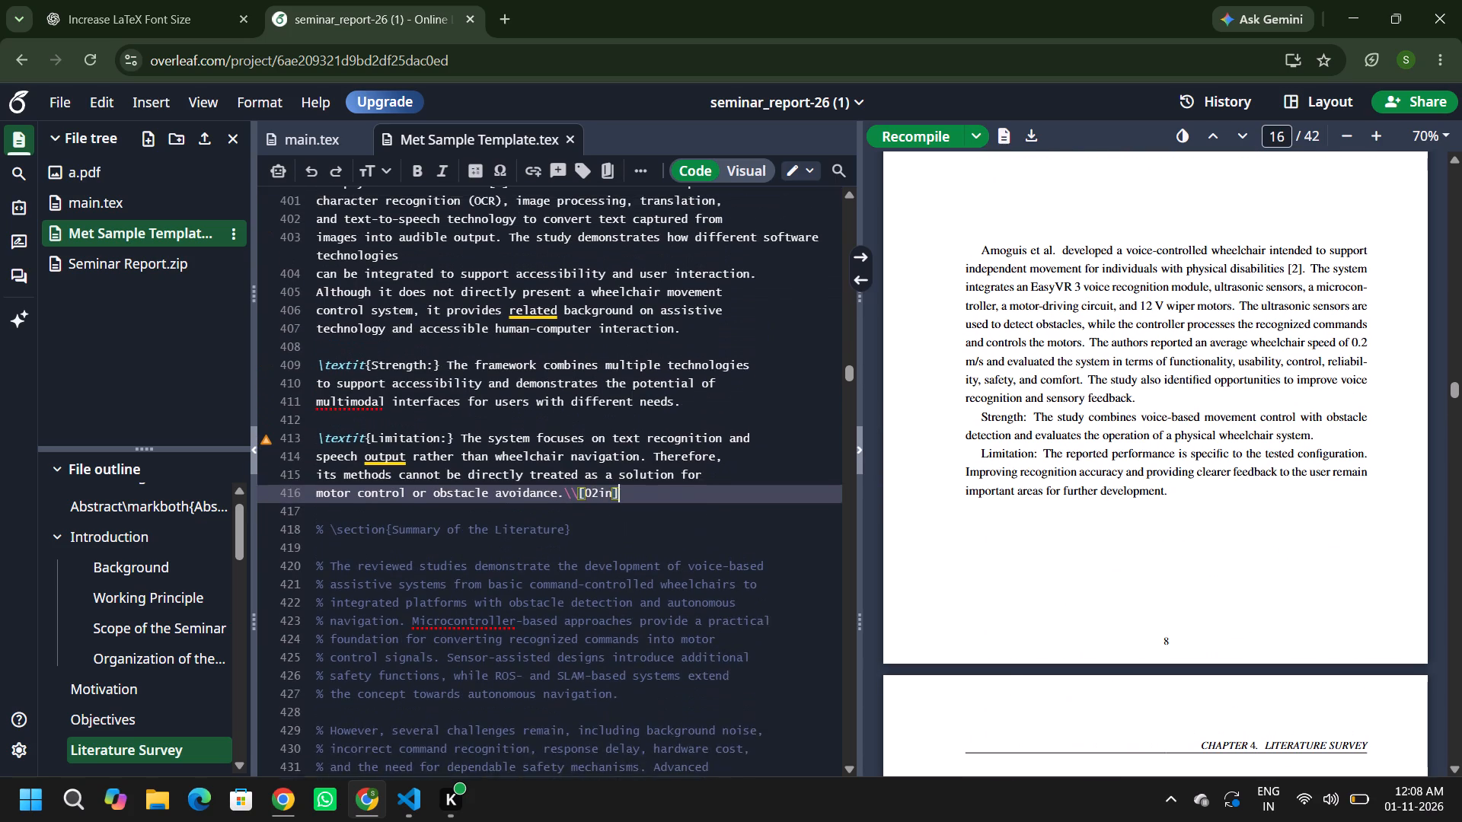
pyautogui.scroll(2, 648, 447)
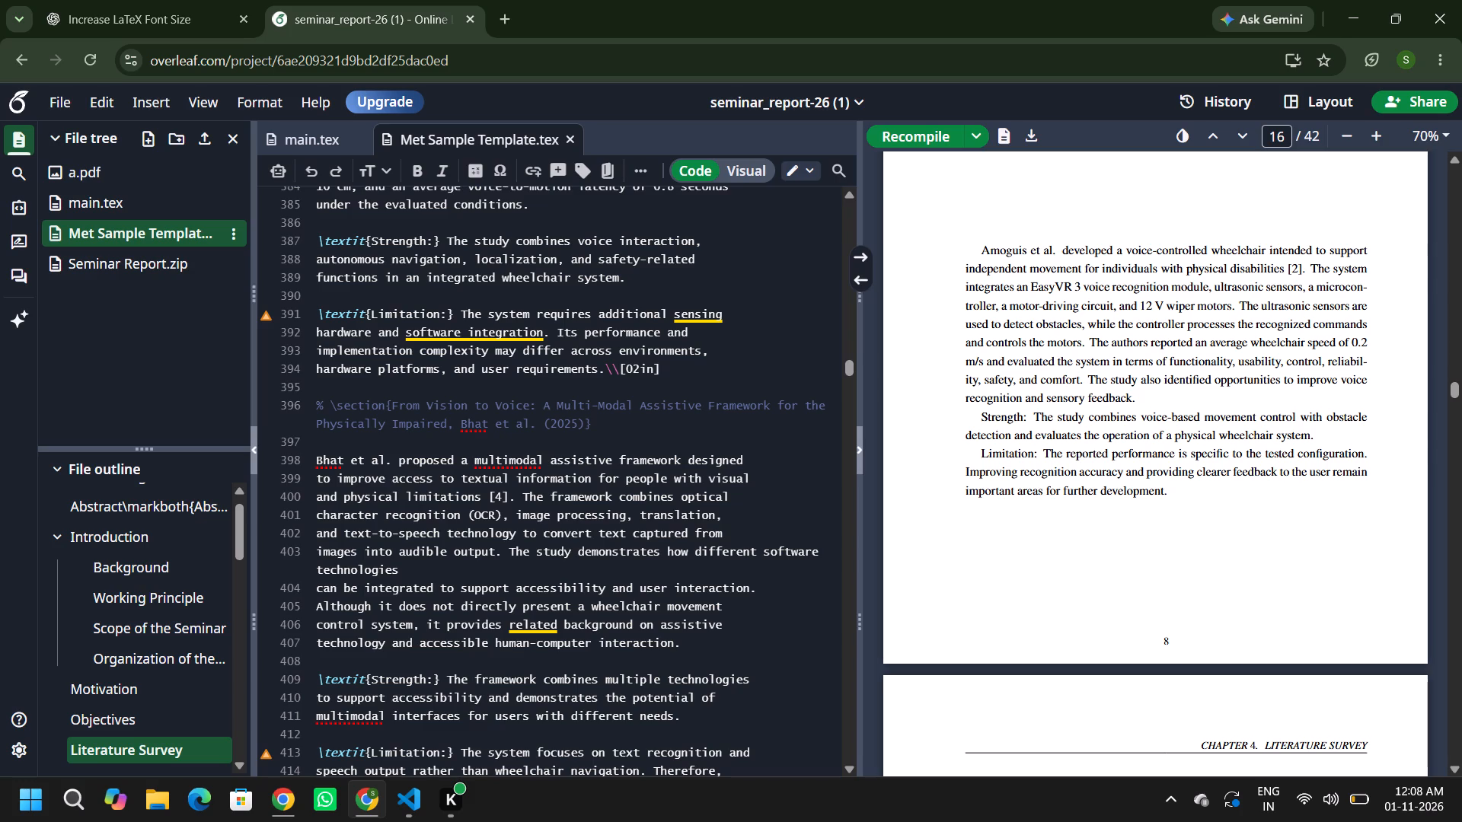
pyautogui.scroll(2, 656, 471)
pyautogui.scroll(3, 1121, 325)
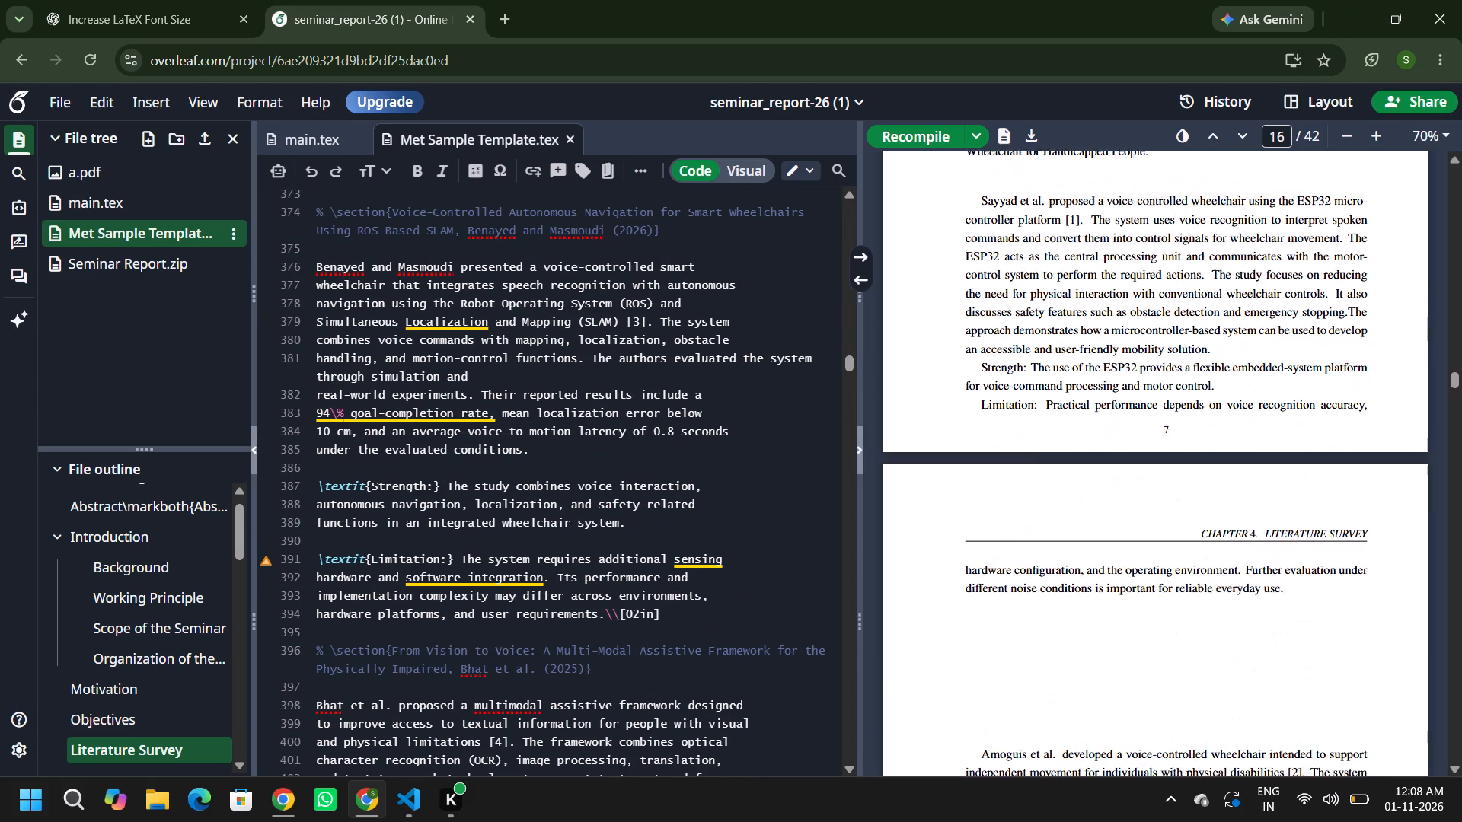
pyautogui.scroll(2, 1121, 325)
pyautogui.scroll(-2, 1121, 325)
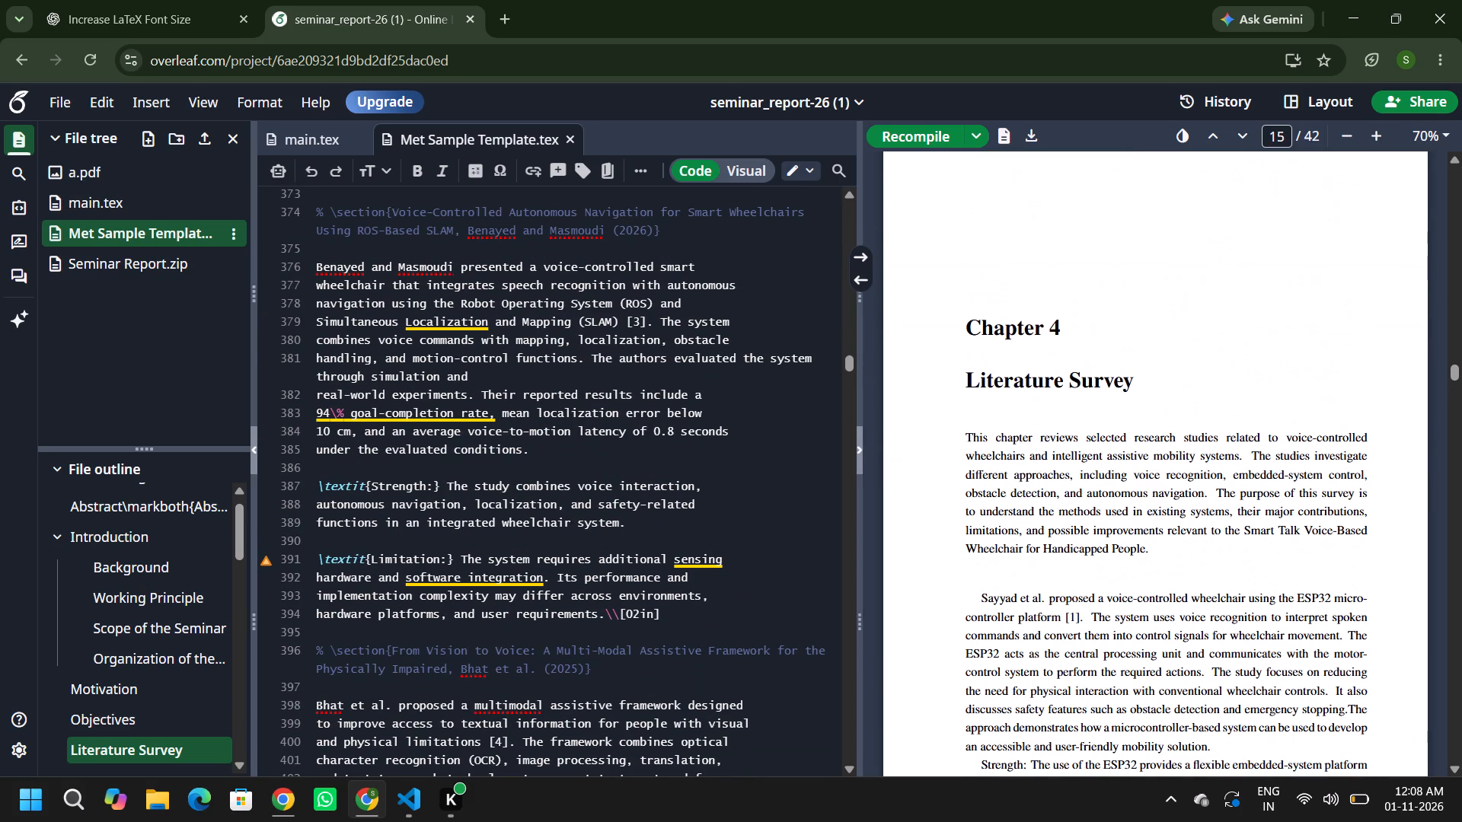
pyautogui.scroll(7, 803, 369)
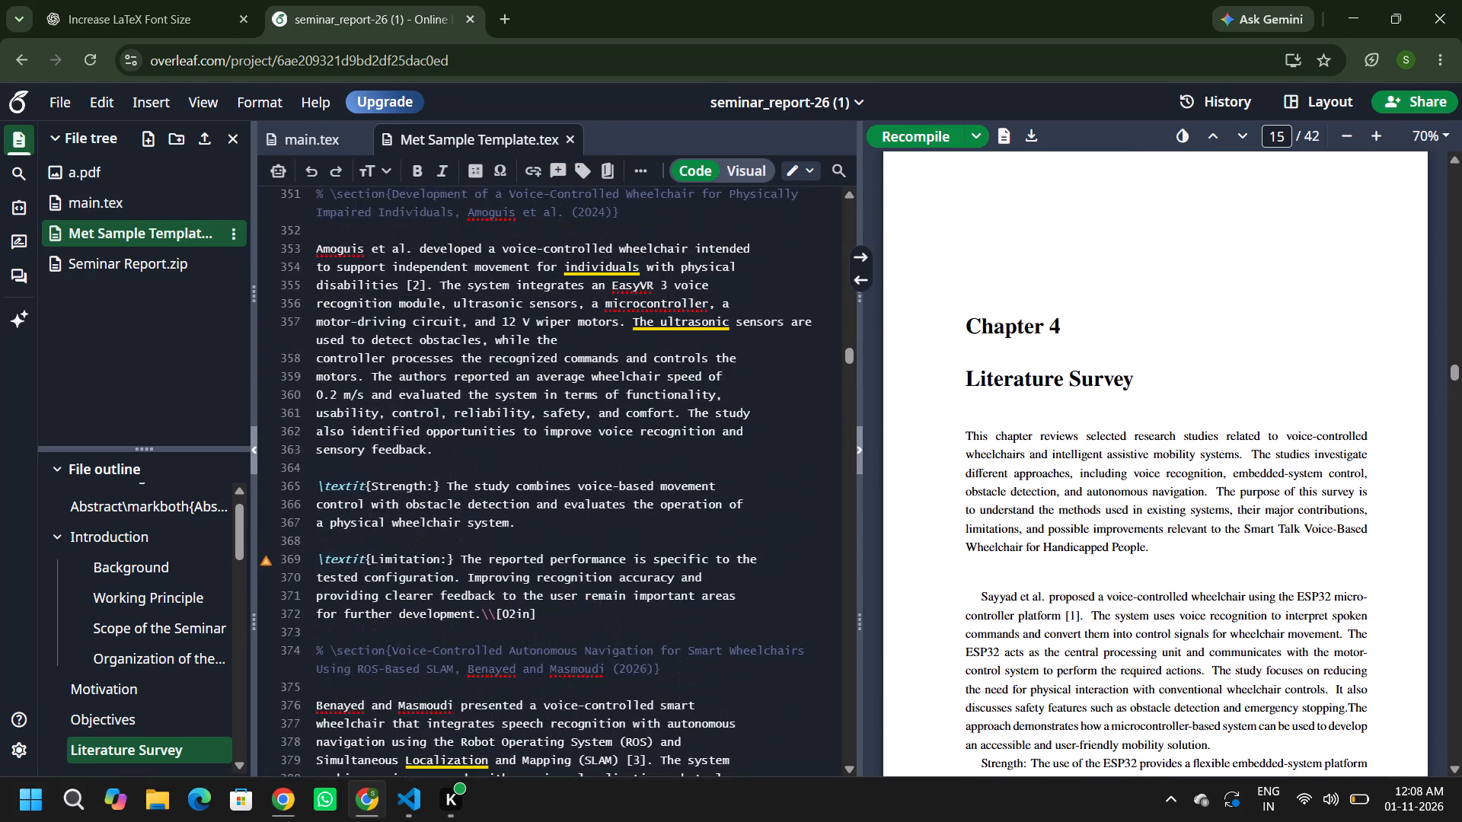
pyautogui.scroll(6, 803, 369)
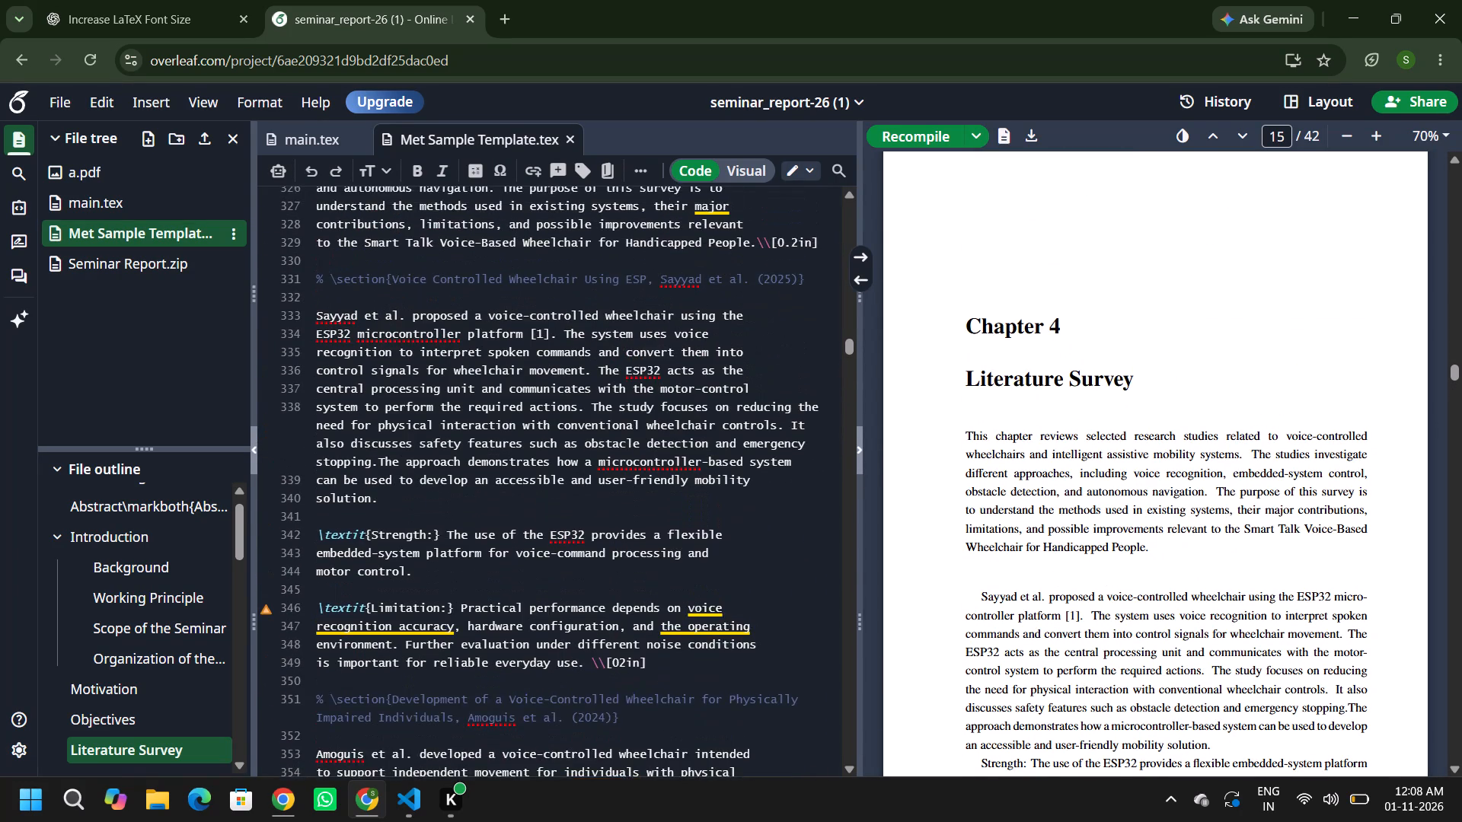
pyautogui.scroll(1, 803, 369)
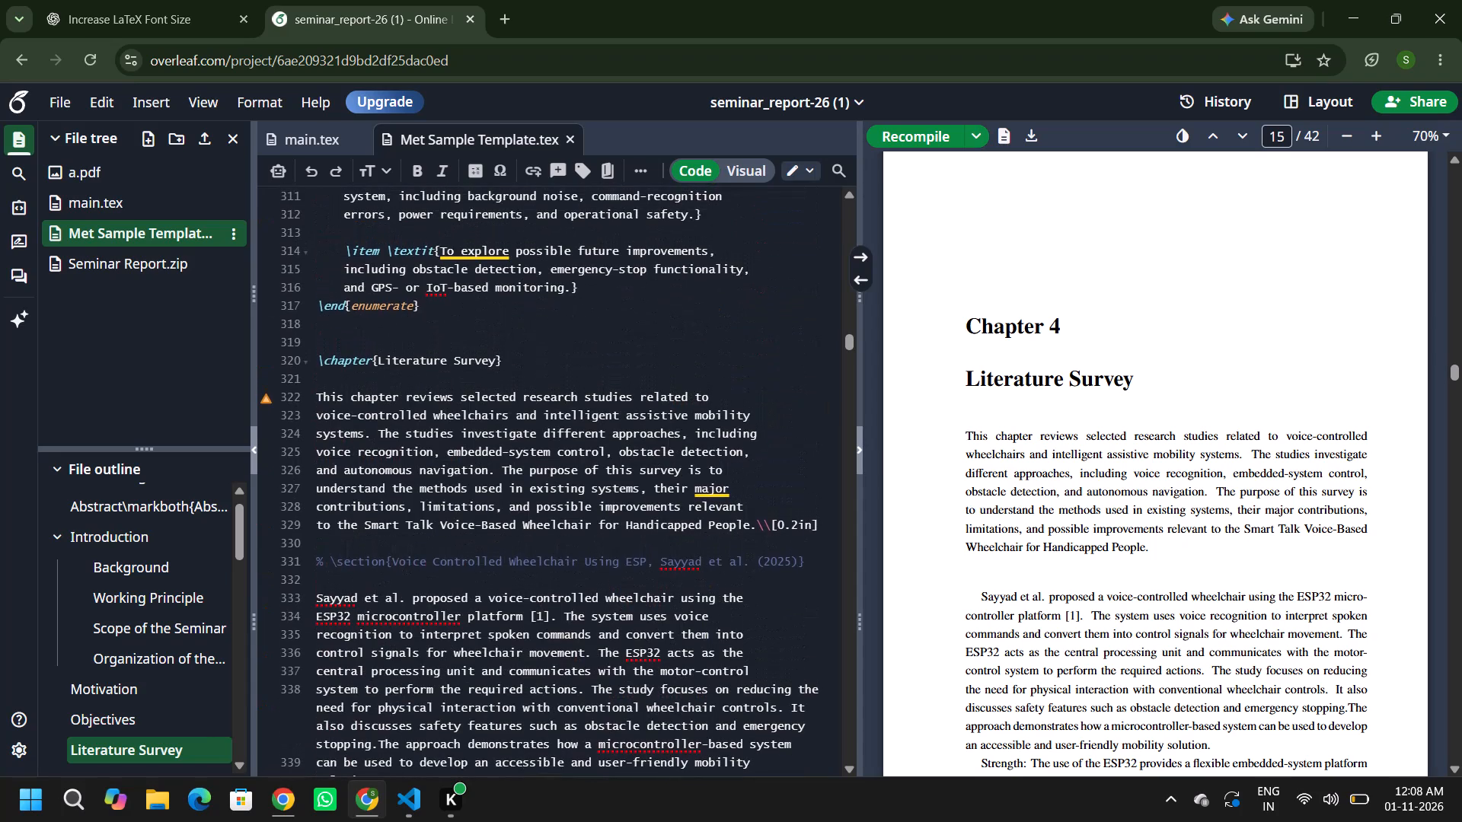
pyautogui.moveTo(312, 349); pyautogui.dragTo(419, 811)
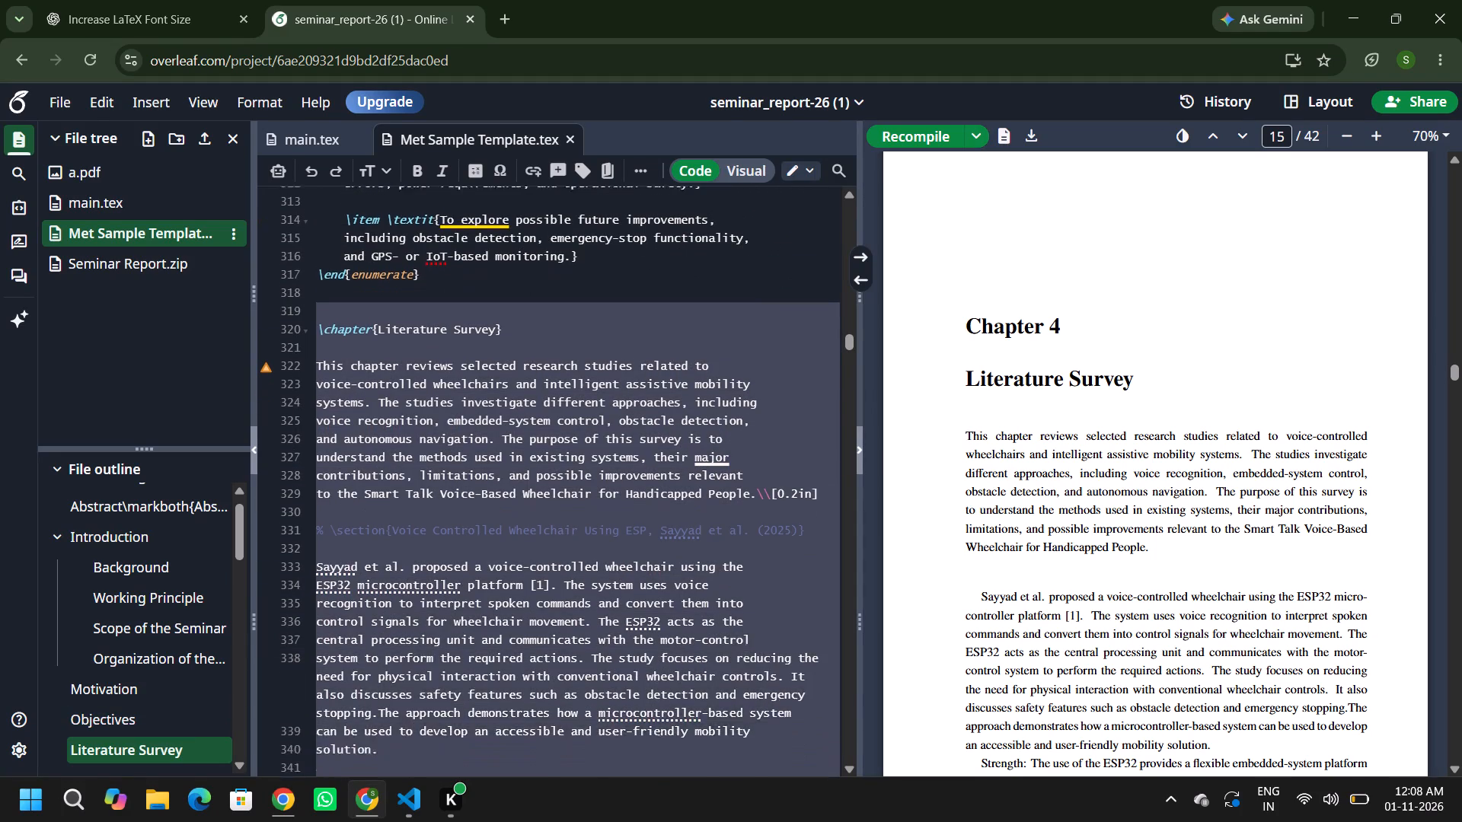
pyautogui.moveTo(419, 811); pyautogui.dragTo(439, 787)
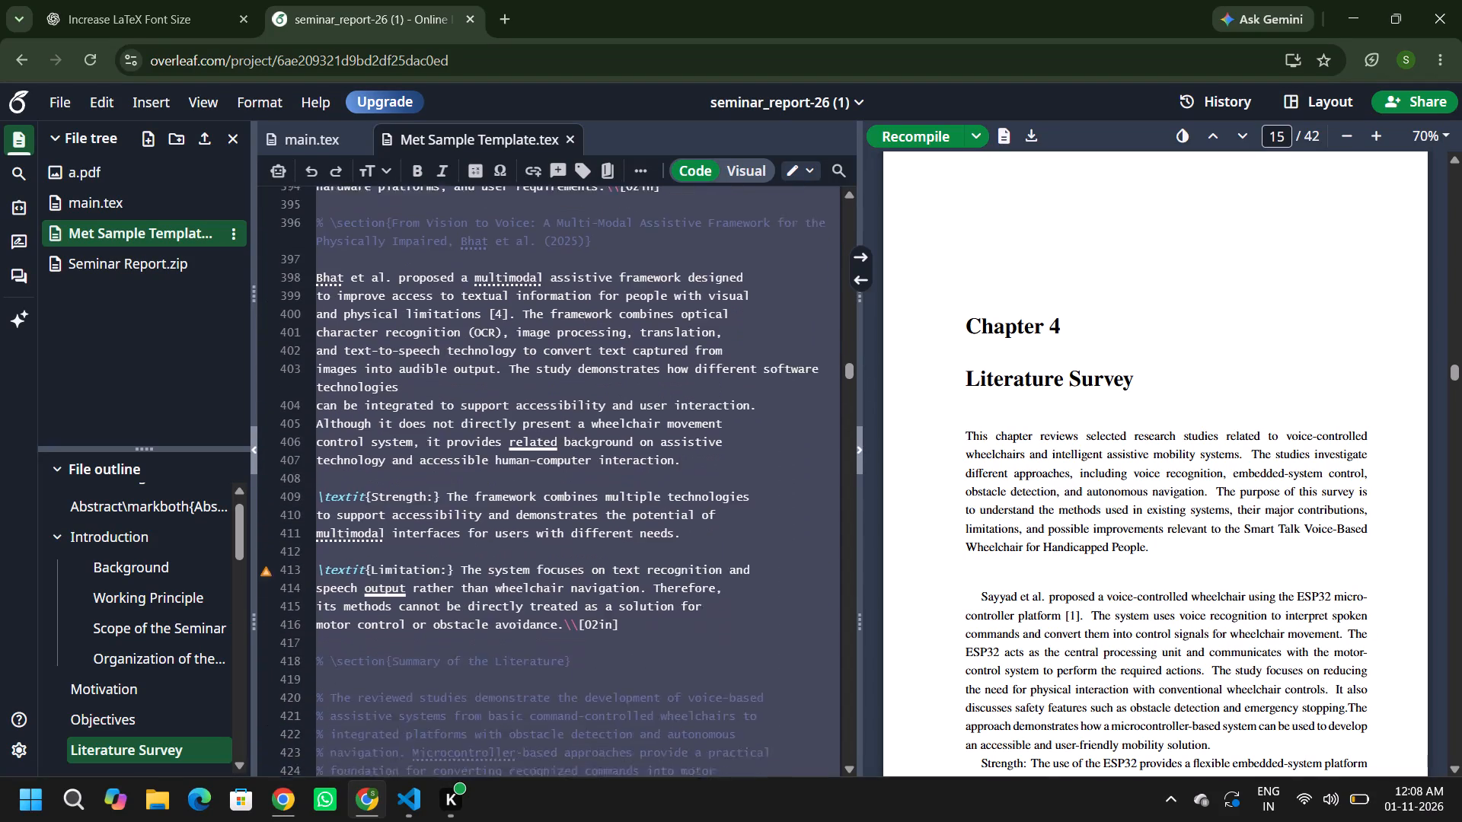
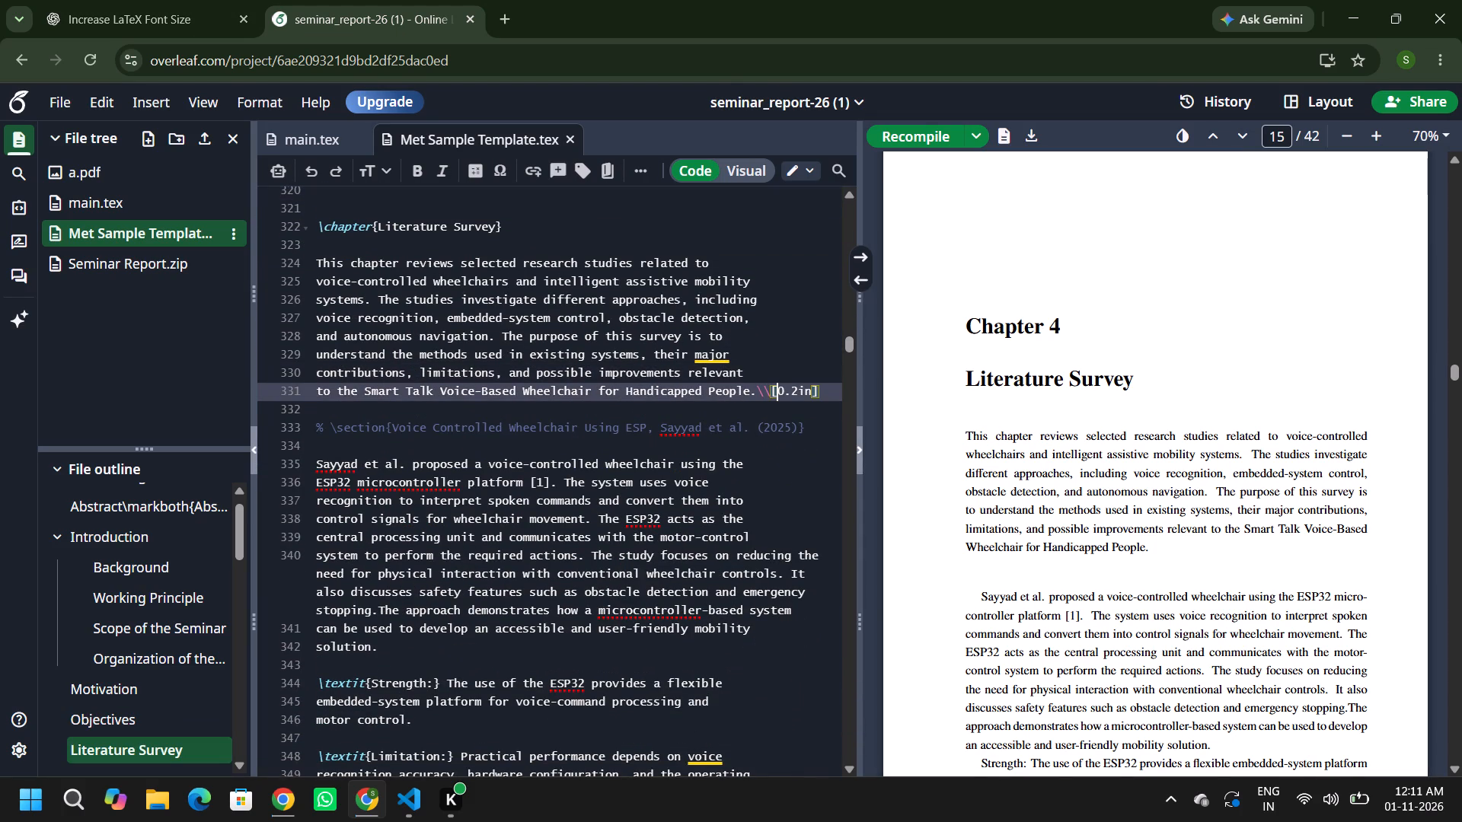
pyautogui.click(830, 391)
pyautogui.press('BackSpace')
pyautogui.press('BackSpace')
pyautogui.press('BackSpace')
pyautogui.press('BackSpace')
pyautogui.press('BackSpace')
pyautogui.press('BackSpace')
pyautogui.press('BackSpace')
pyautogui.press('BackSpace')
pyautogui.press('BackSpace')
pyautogui.press('Return')
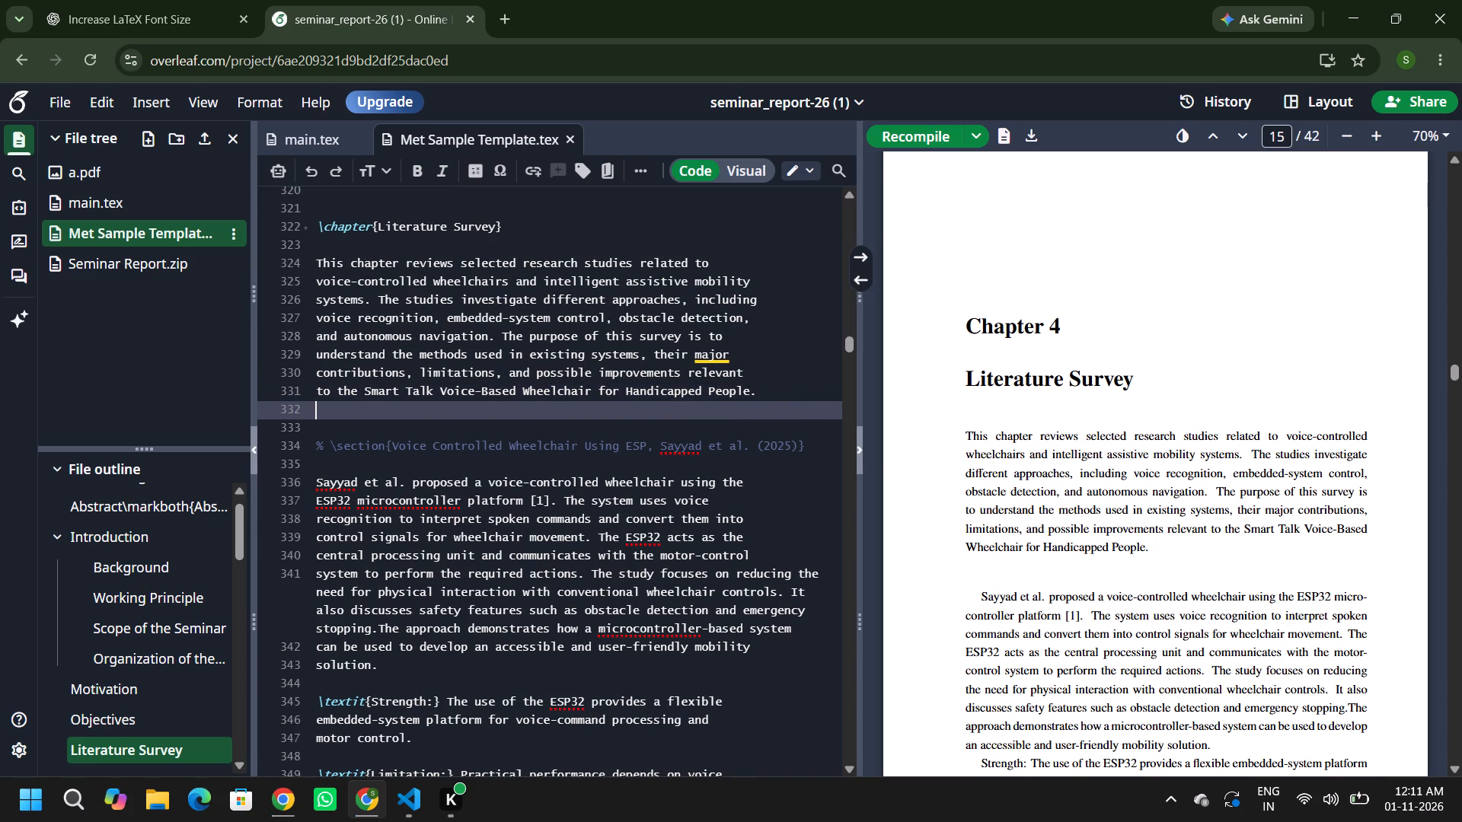
pyautogui.hotkey('ctrl', 'v')
# Replace the manual line-break spacing at the end of the Sayyad et al. Limitation paragraph with \papergap on a new line.
pyautogui.scroll(-5, 830, 391)
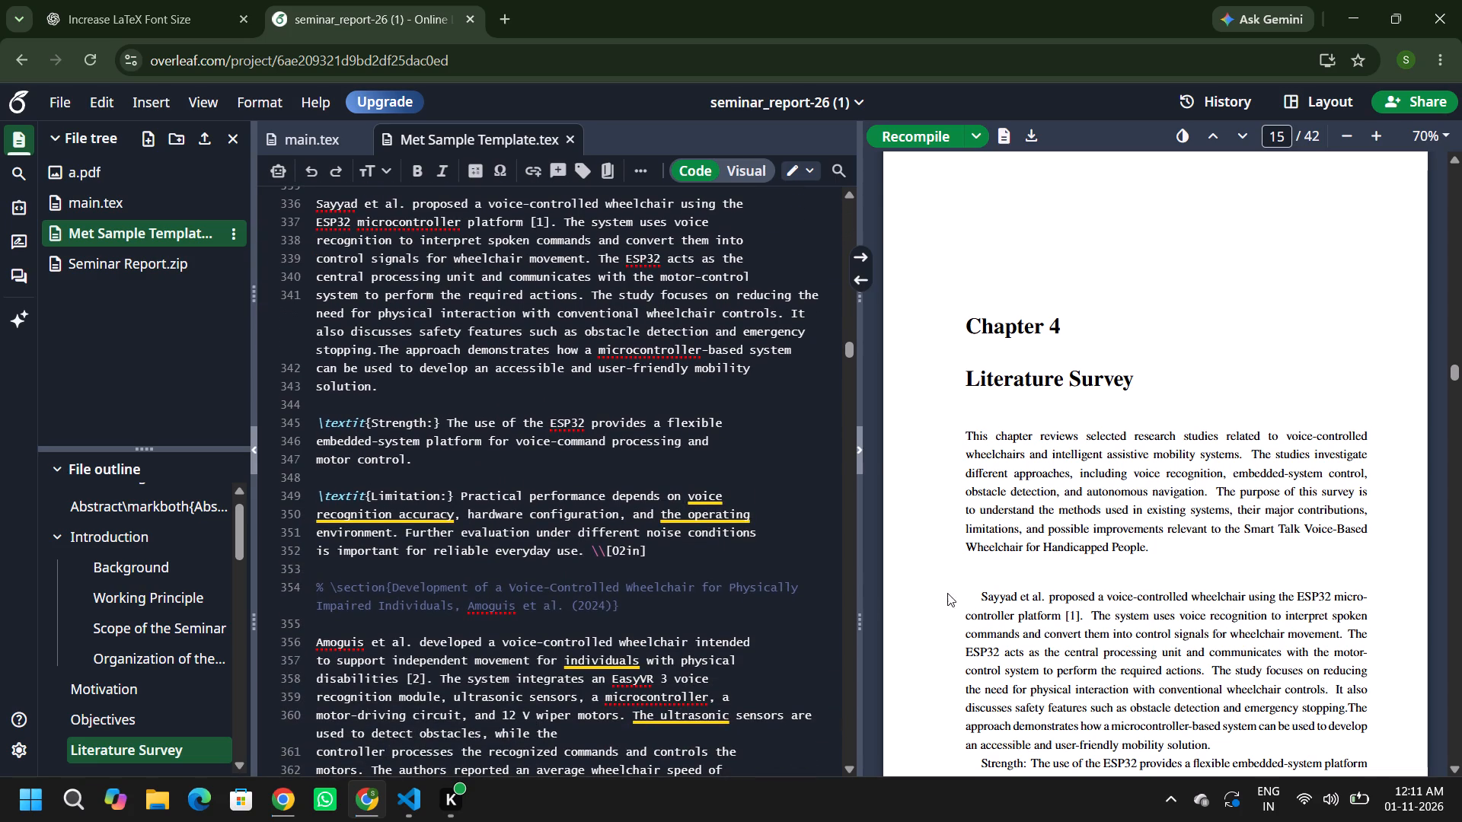
pyautogui.click(654, 559)
pyautogui.press('BackSpace')
pyautogui.press('BackSpace')
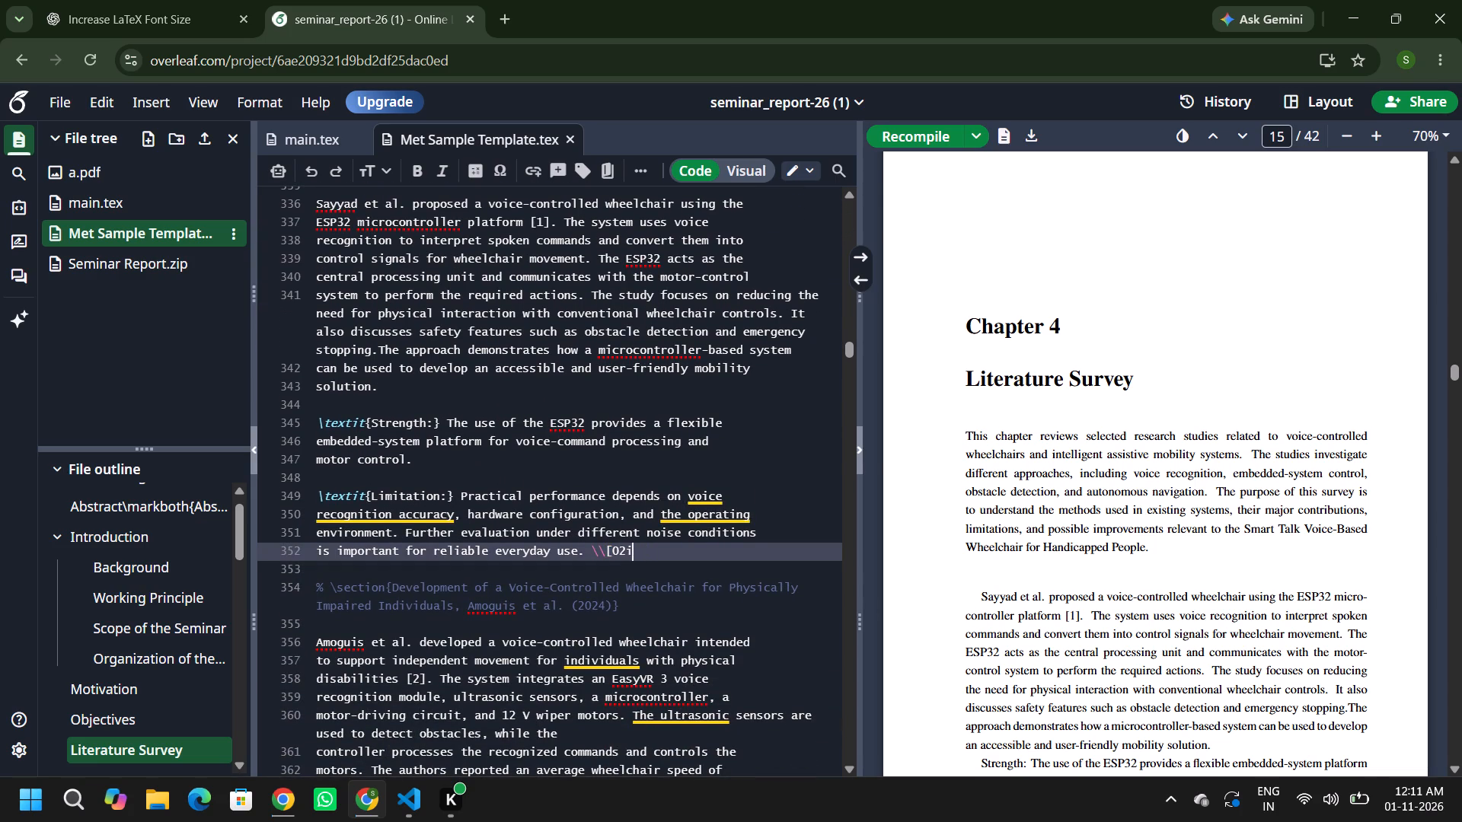
pyautogui.press('BackSpace')
pyautogui.press('BackSpace')
pyautogui.press('BackSpace')
pyautogui.press('BackSpace')
pyautogui.press('BackSpace')
pyautogui.press('BackSpace')
pyautogui.press('Return')
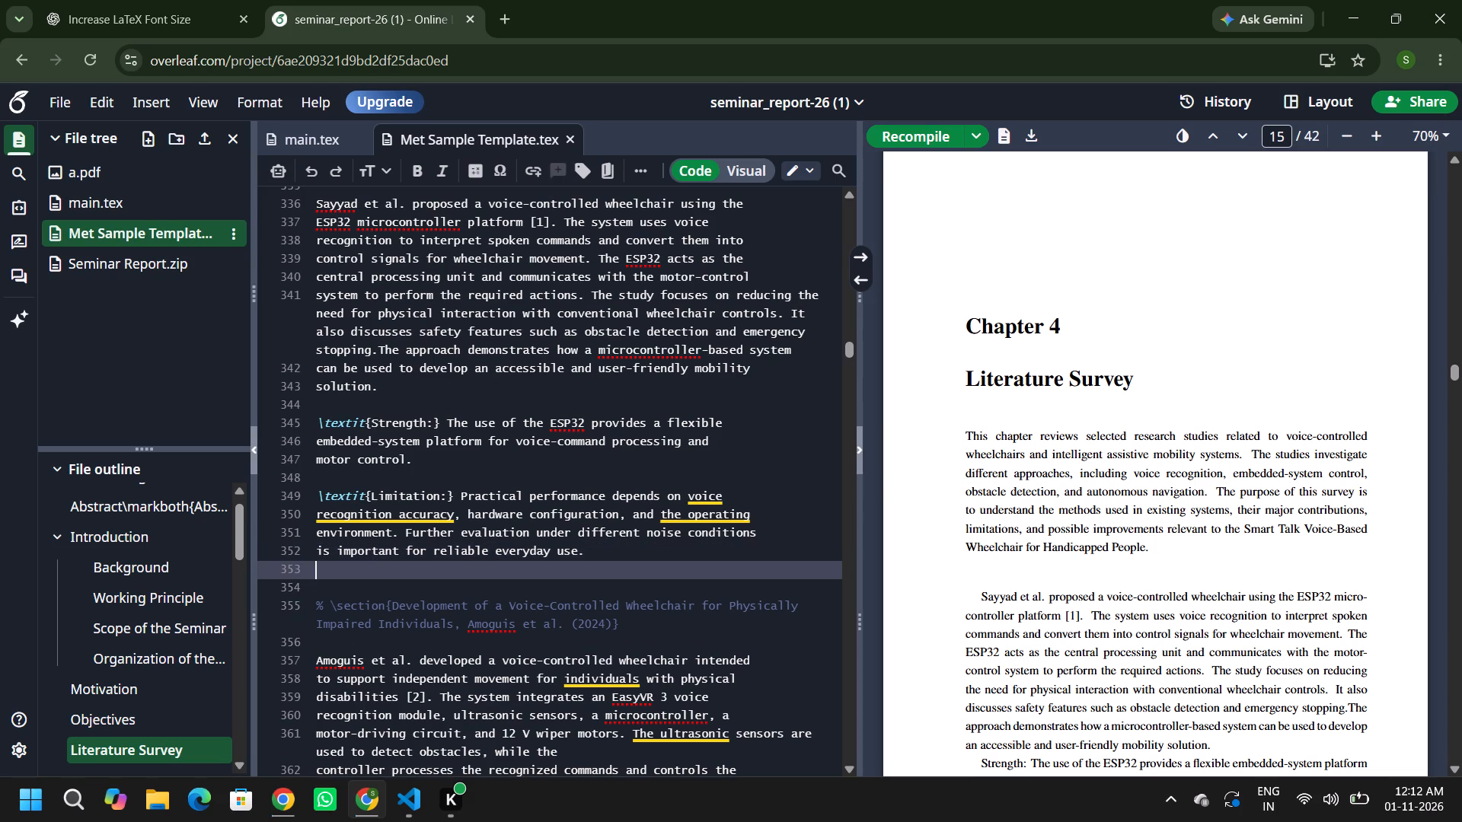
pyautogui.hotkey('ctrl', 'v')
# Replace the manual line-break spacing at the end of the Amoguis et al. Limitation paragraph with \papergap on a new line.
pyautogui.scroll(-2, 654, 559)
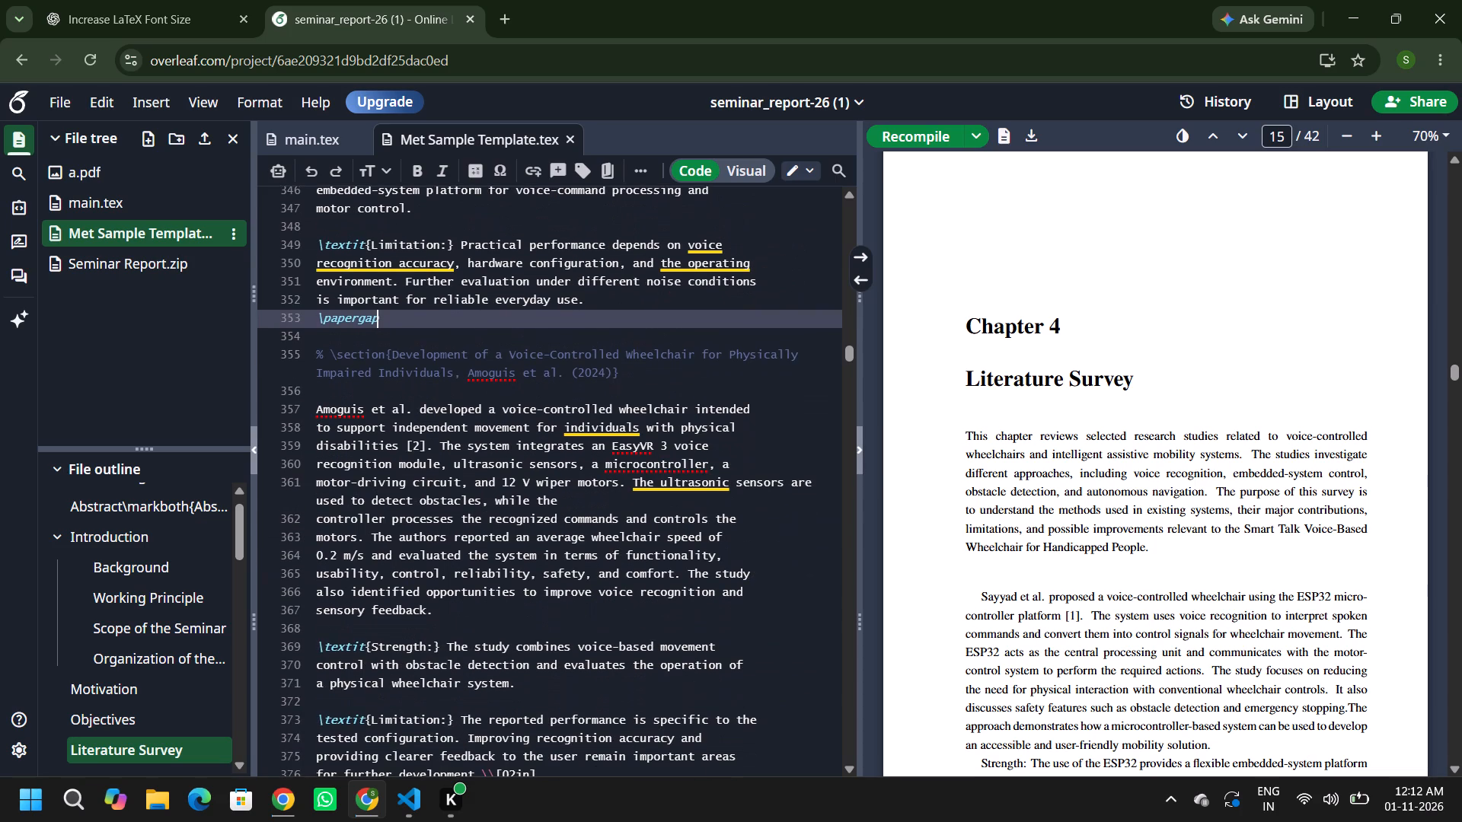
pyautogui.scroll(-2, 654, 559)
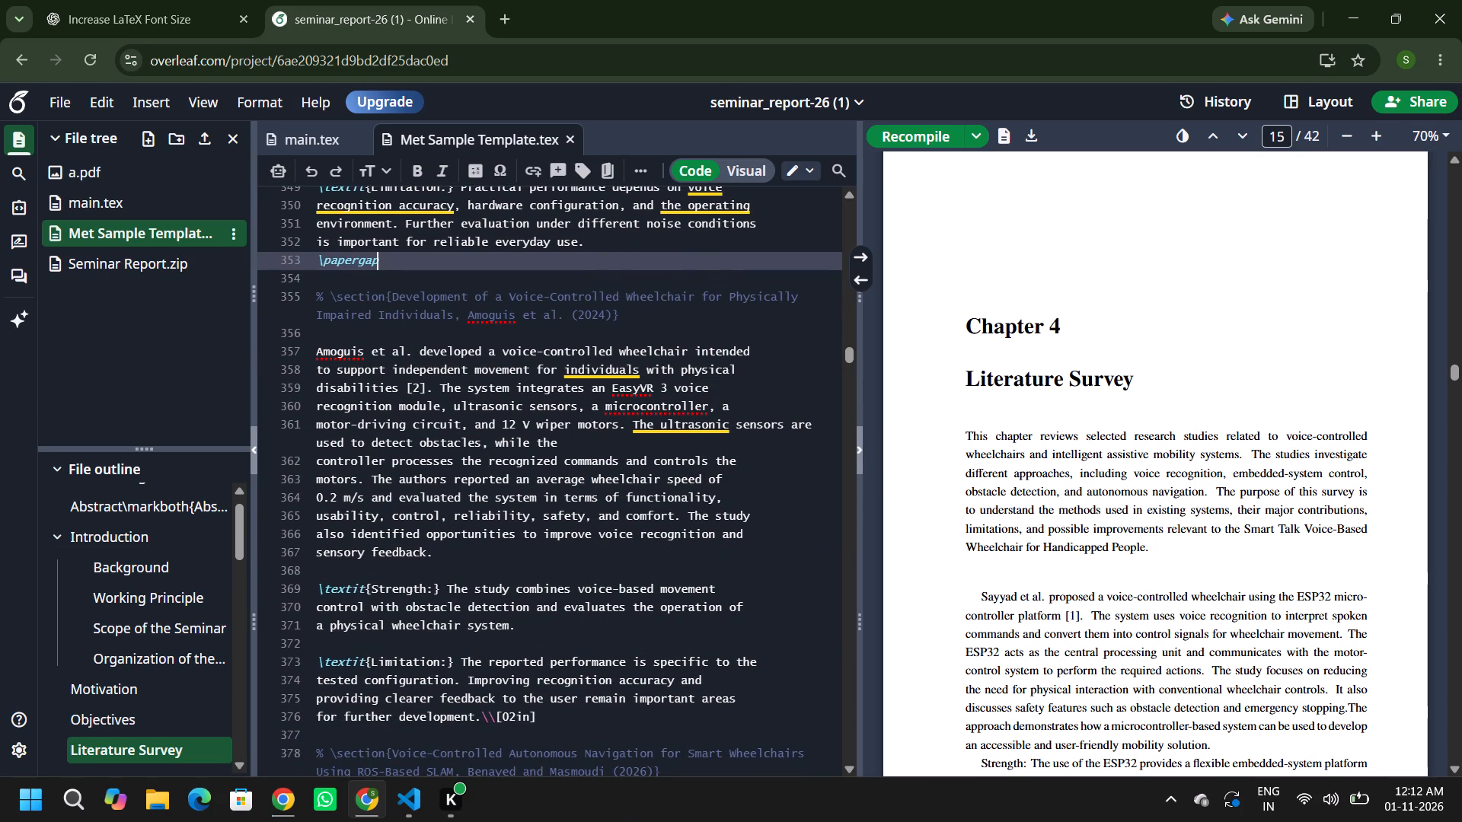
pyautogui.moveTo(541, 718); pyautogui.dragTo(480, 722)
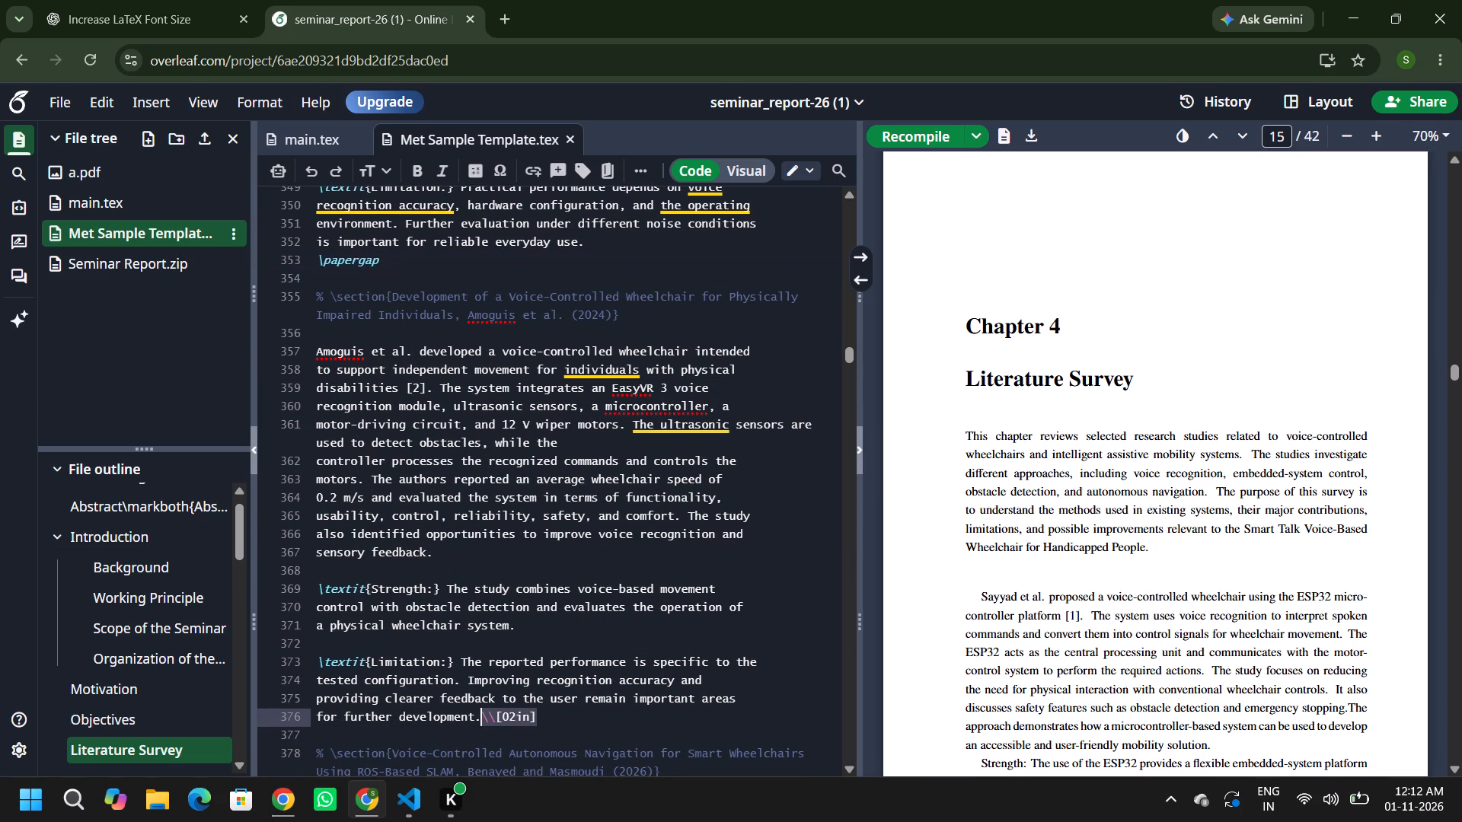
pyautogui.moveTo(480, 722); pyautogui.dragTo(480, 722)
pyautogui.press('BackSpace')
pyautogui.press('Return')
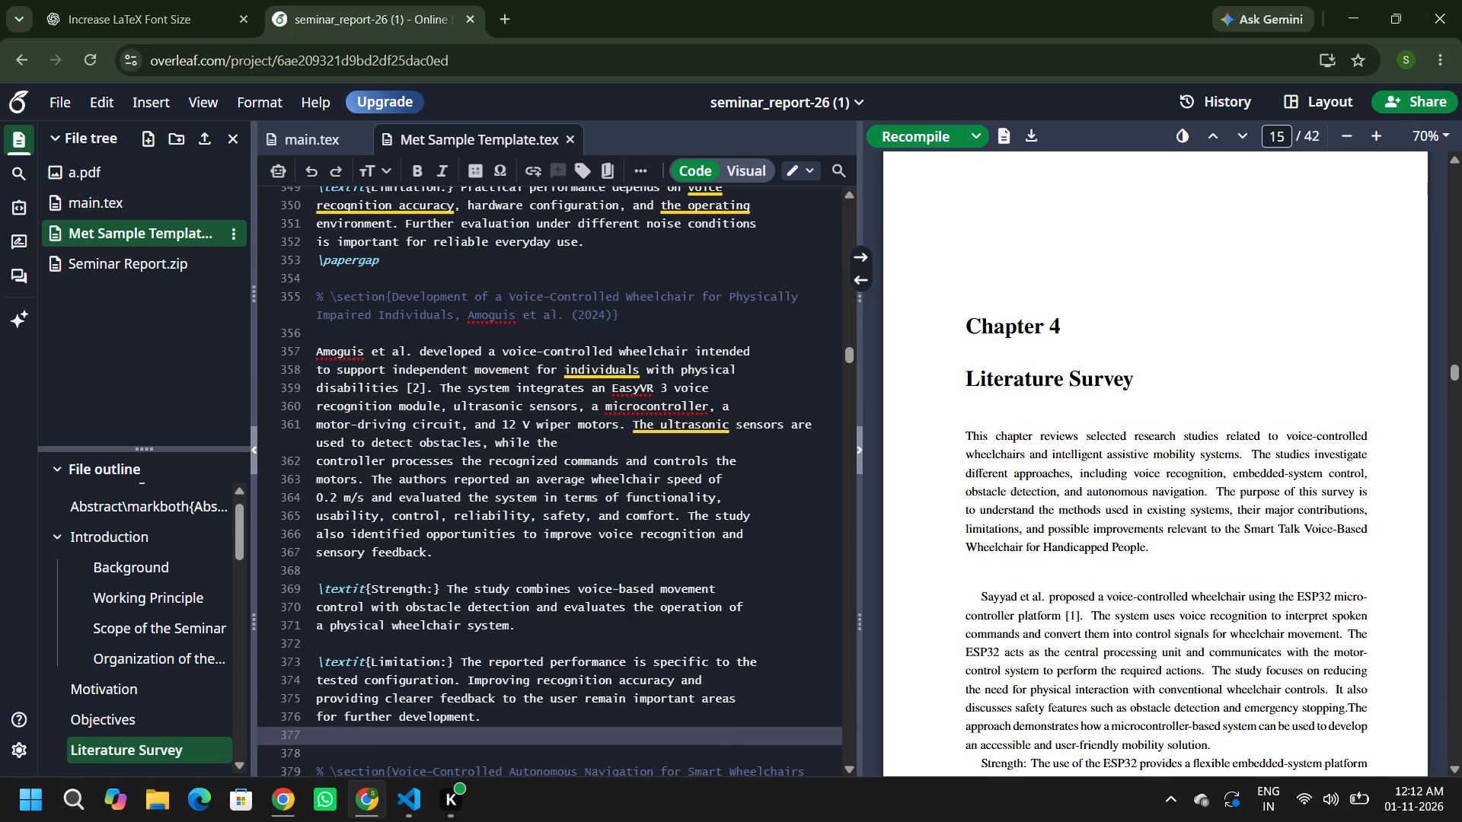
pyautogui.hotkey('ctrl', 'v')
# Replace the manual line-break spacing and blank line after the Benayed and Masmoudi Limitation paragraph with \papergap on its own line.
pyautogui.scroll(-4, 480, 722)
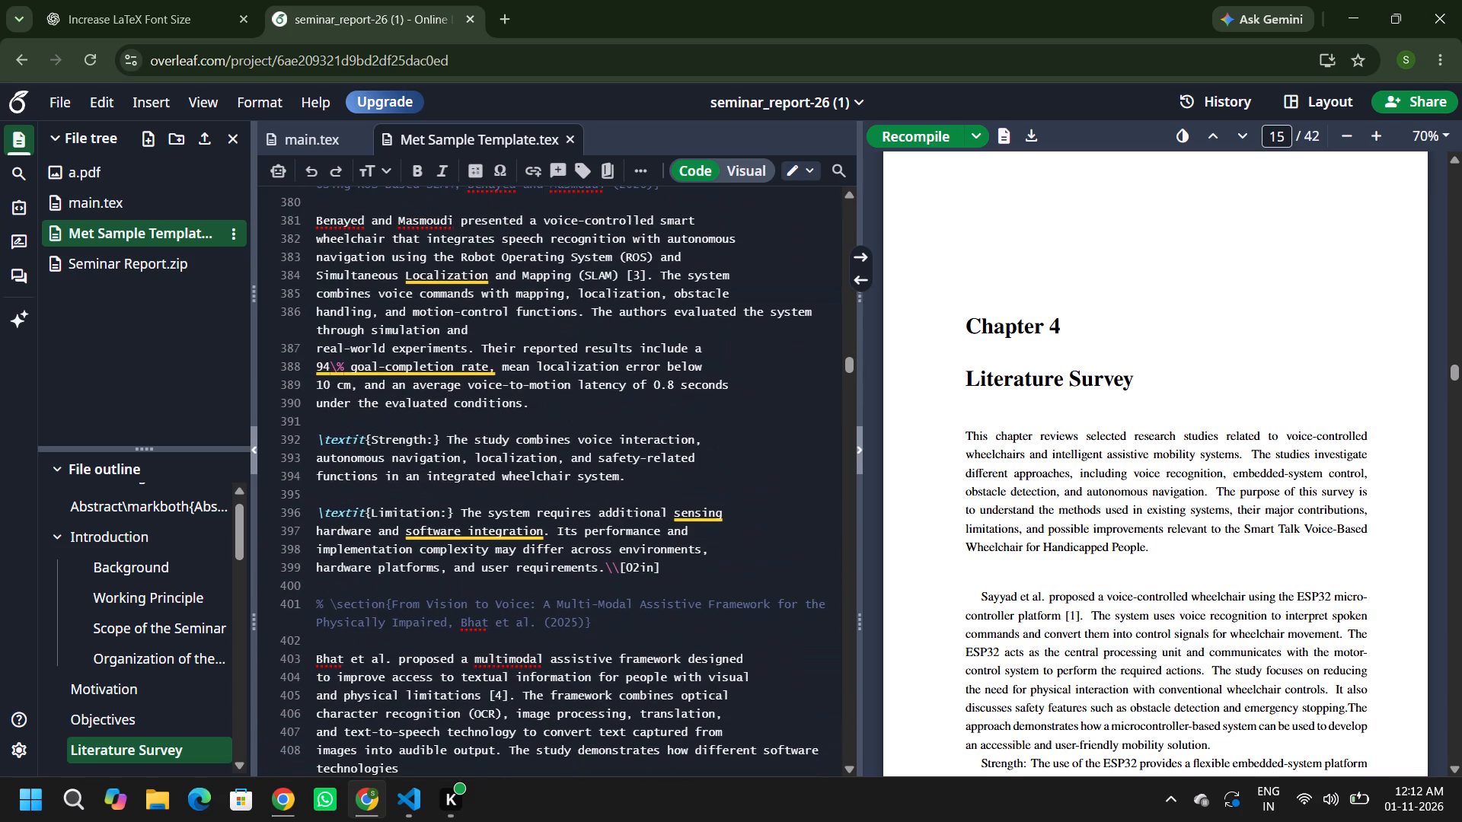
pyautogui.moveTo(669, 578); pyautogui.dragTo(651, 567)
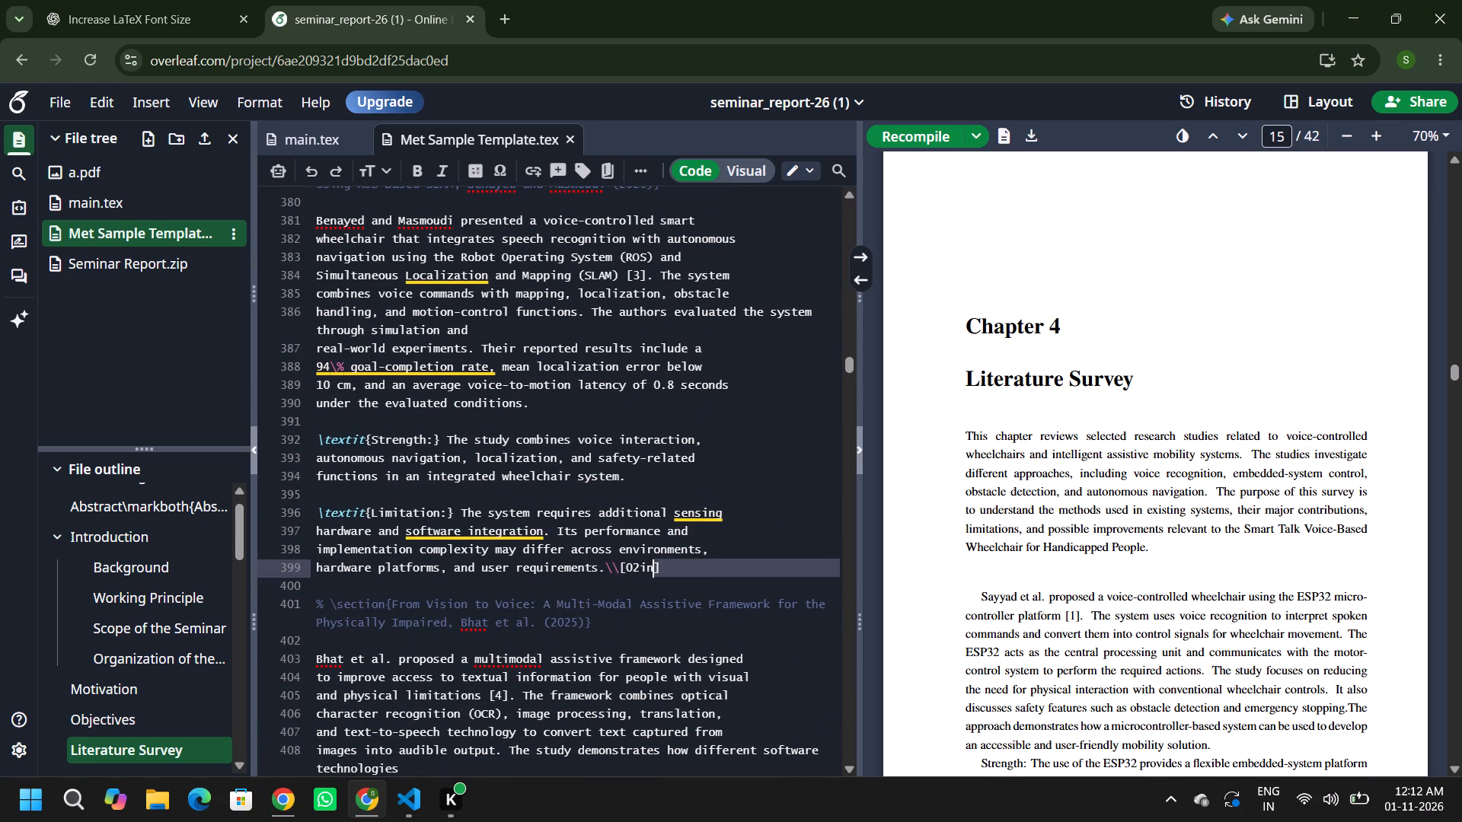
pyautogui.moveTo(651, 567); pyautogui.dragTo(609, 566)
pyautogui.moveTo(609, 566); pyautogui.dragTo(608, 566)
pyautogui.press('BackSpace')
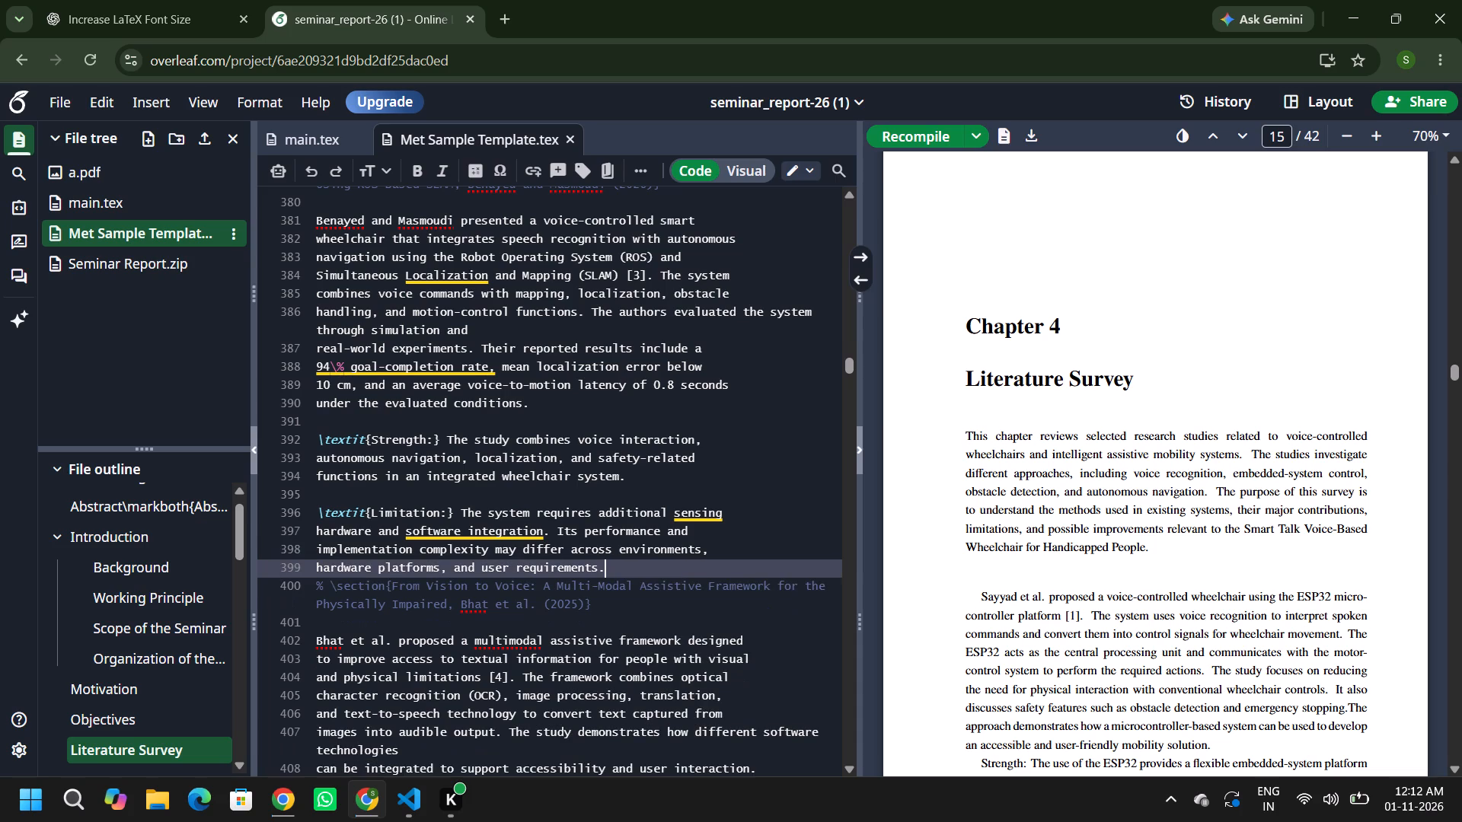
pyautogui.press('Return')
pyautogui.press('v')
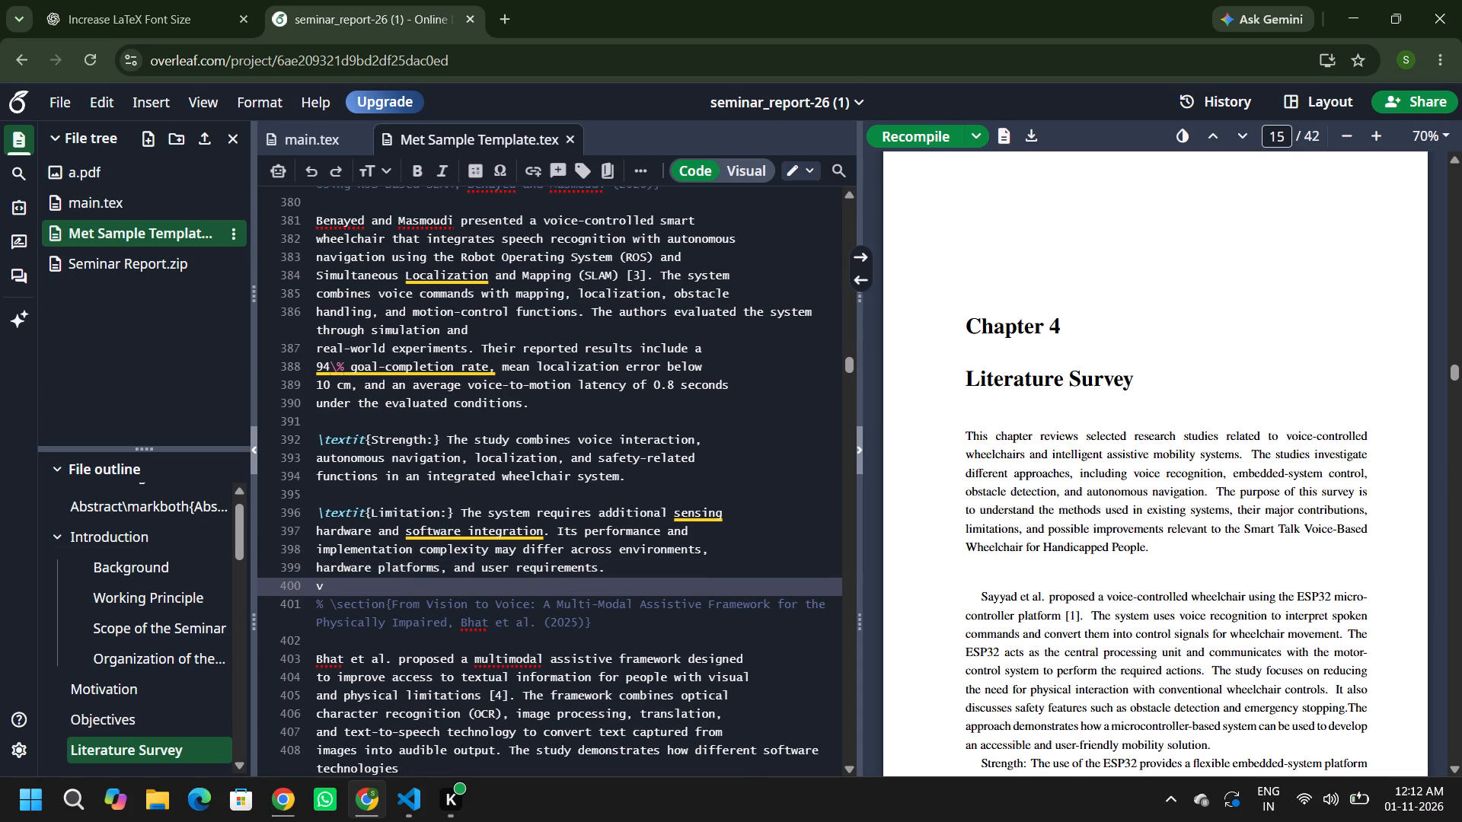
pyautogui.press('BackSpace')
pyautogui.hotkey('ctrl', 'v')
# Replace the manual line-break spacing at the end of the Bhat et al. Limitation paragraph with \papergap on a new line.
pyautogui.scroll(-2, 608, 566)
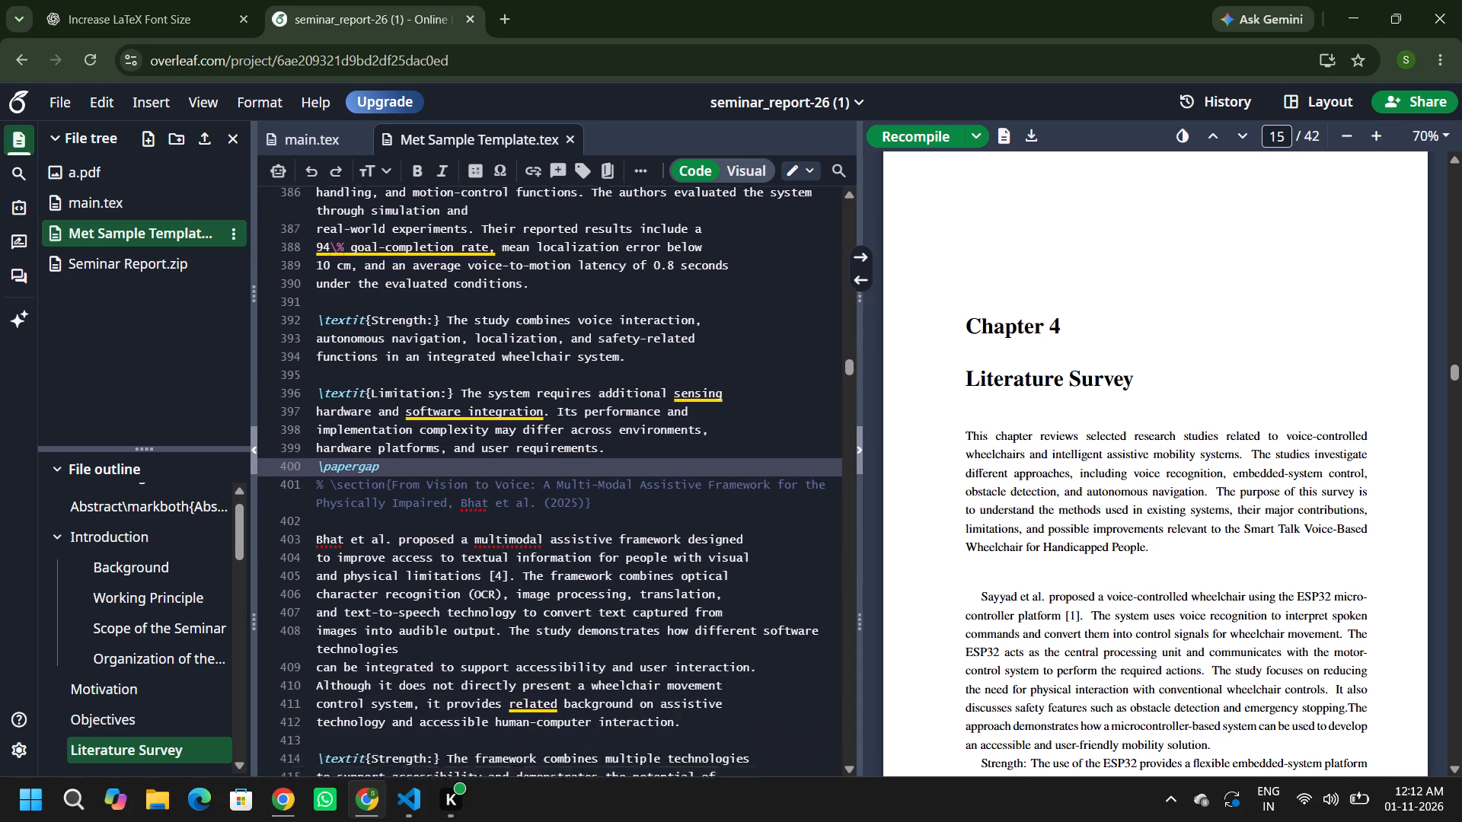
pyautogui.scroll(-4, 608, 566)
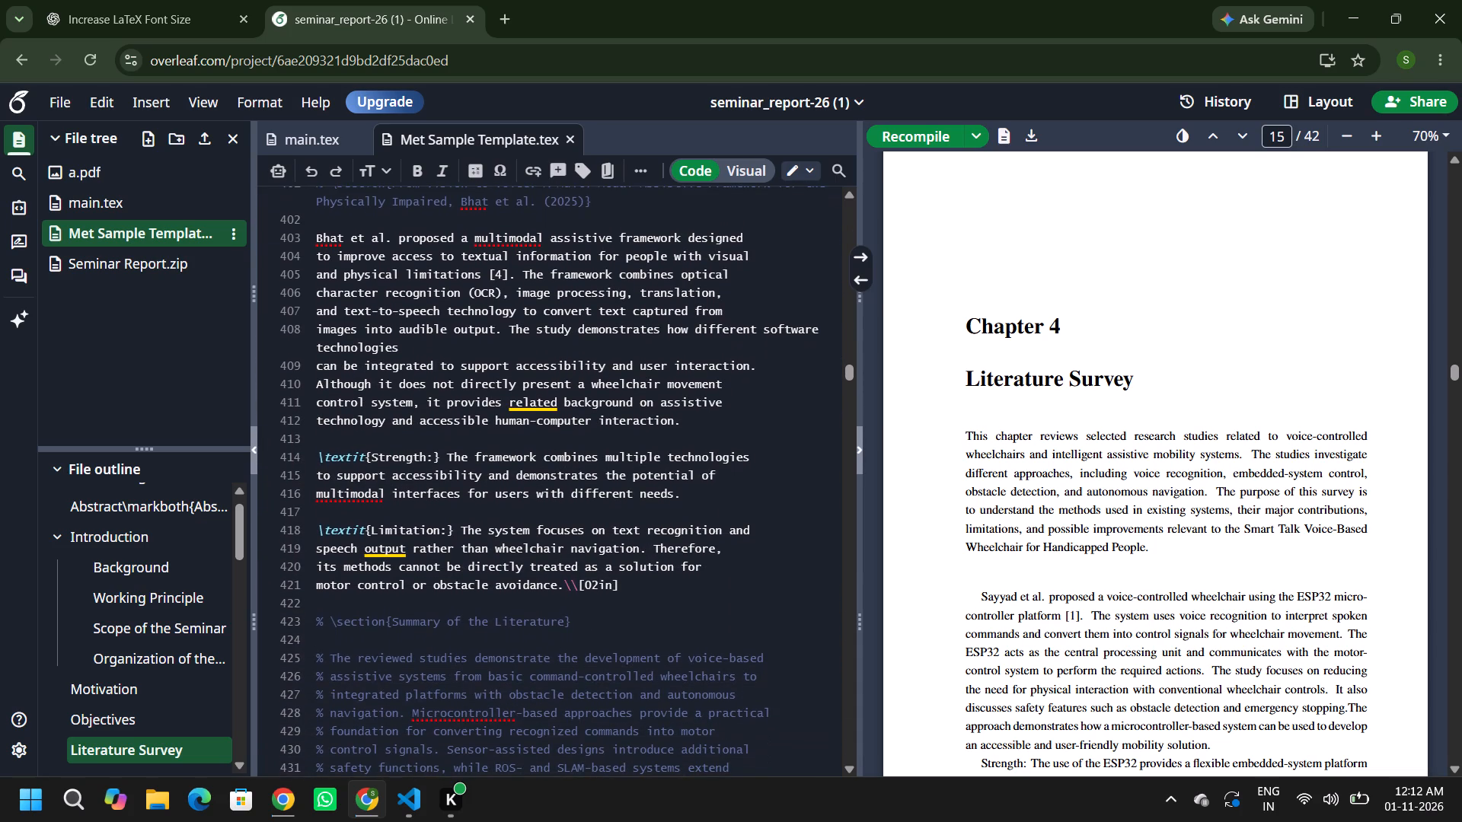
pyautogui.moveTo(660, 588); pyautogui.dragTo(577, 585)
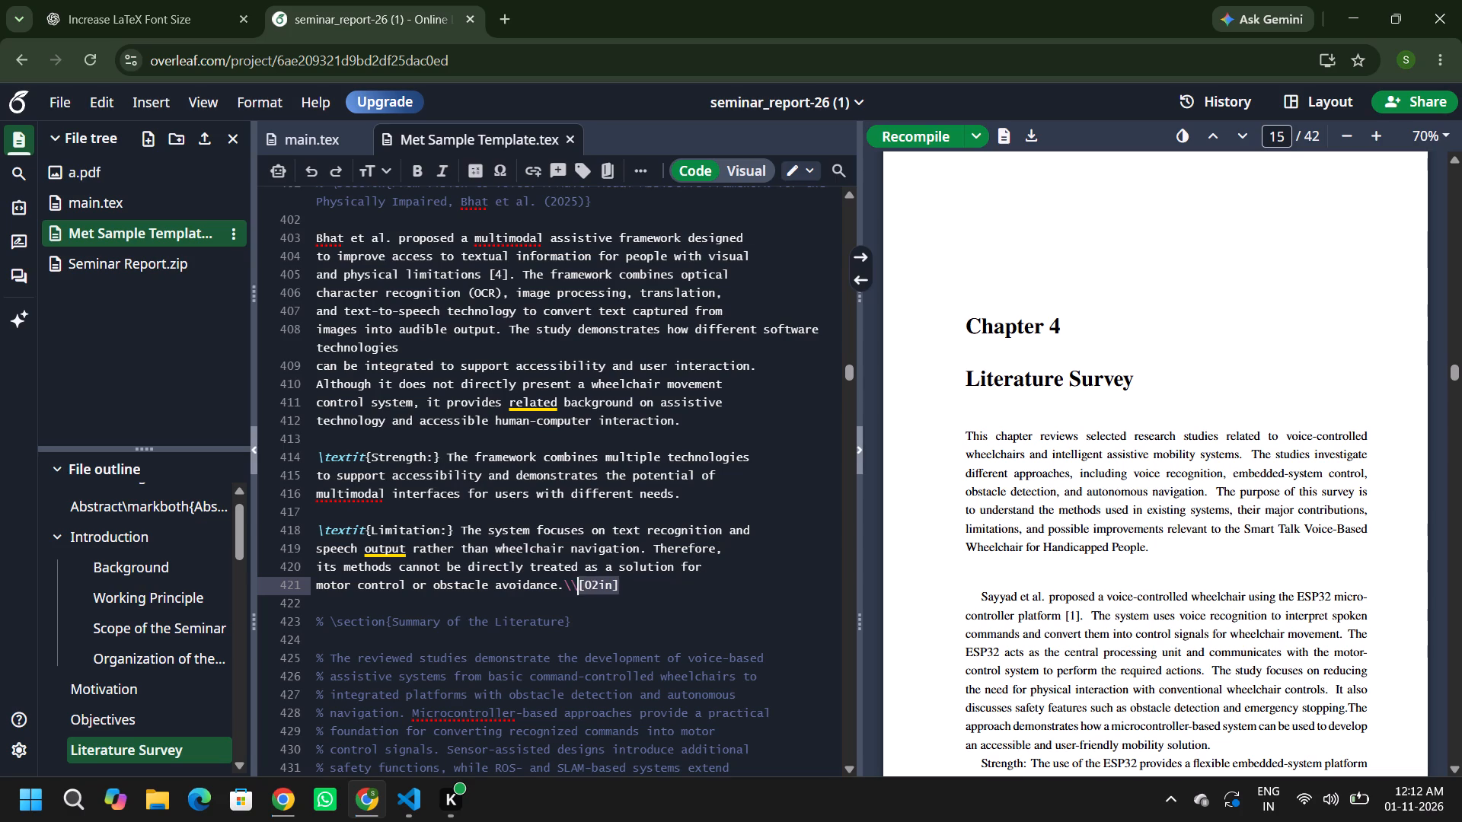
pyautogui.moveTo(577, 585); pyautogui.dragTo(566, 581)
pyautogui.press('BackSpace')
pyautogui.press('Return')
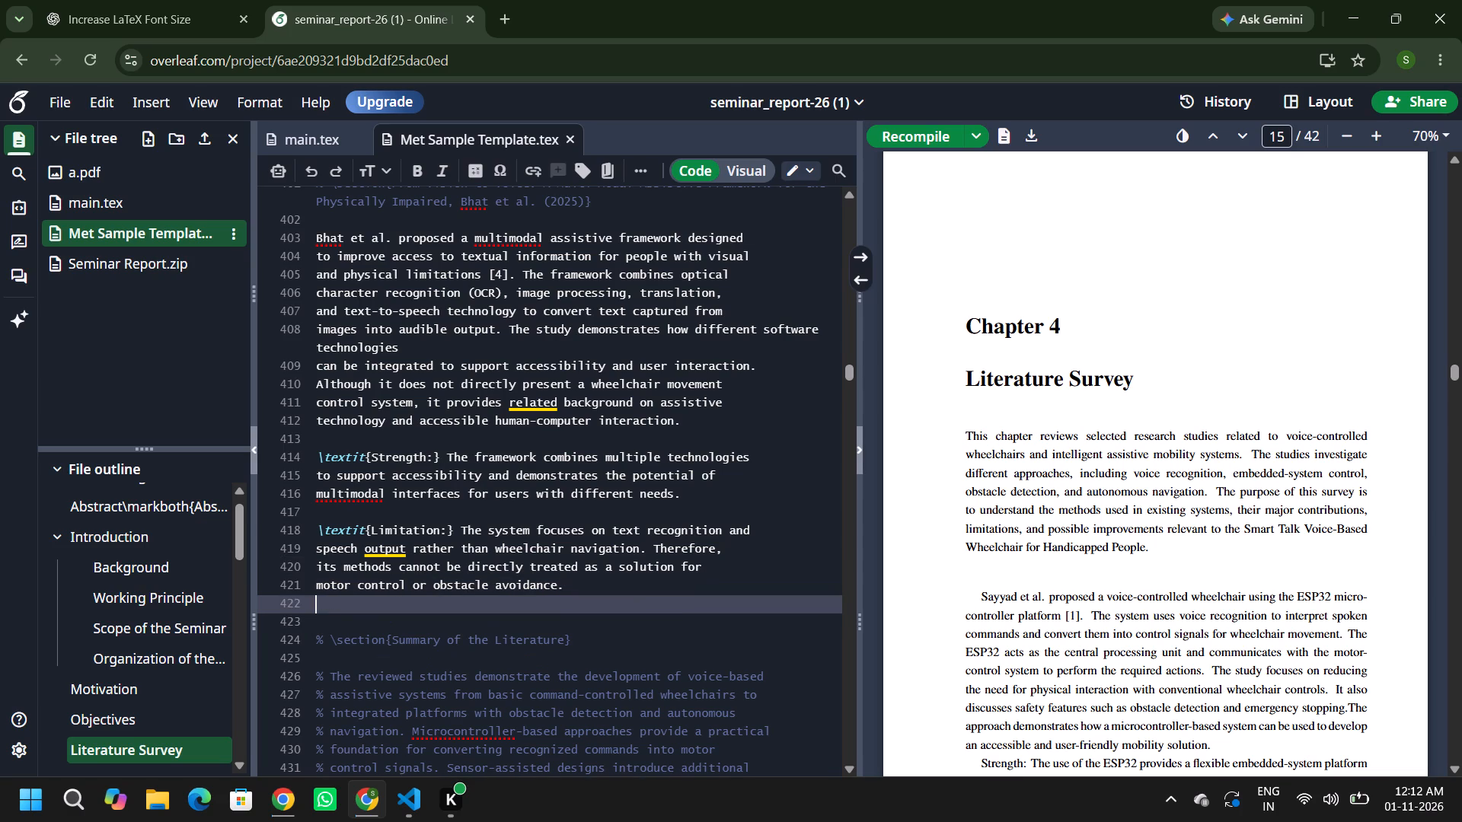
pyautogui.hotkey('ctrl', 'v')
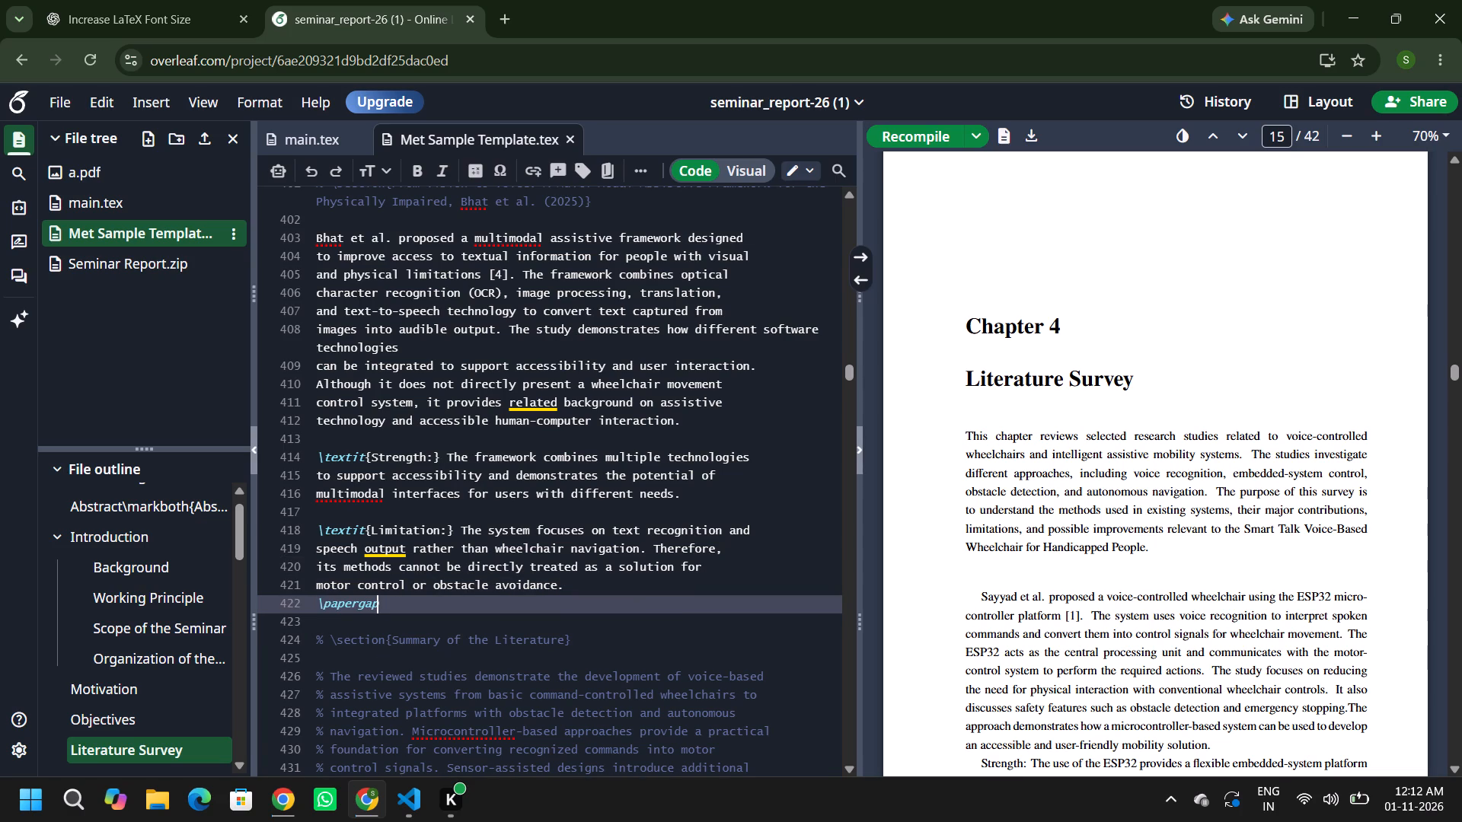
# Save and recompile the report, and check the spacing between studies in the PDF's Literature Survey chapter.
pyautogui.hotkey('ctrl', 's')
pyautogui.scroll(-1, 1068, 566)
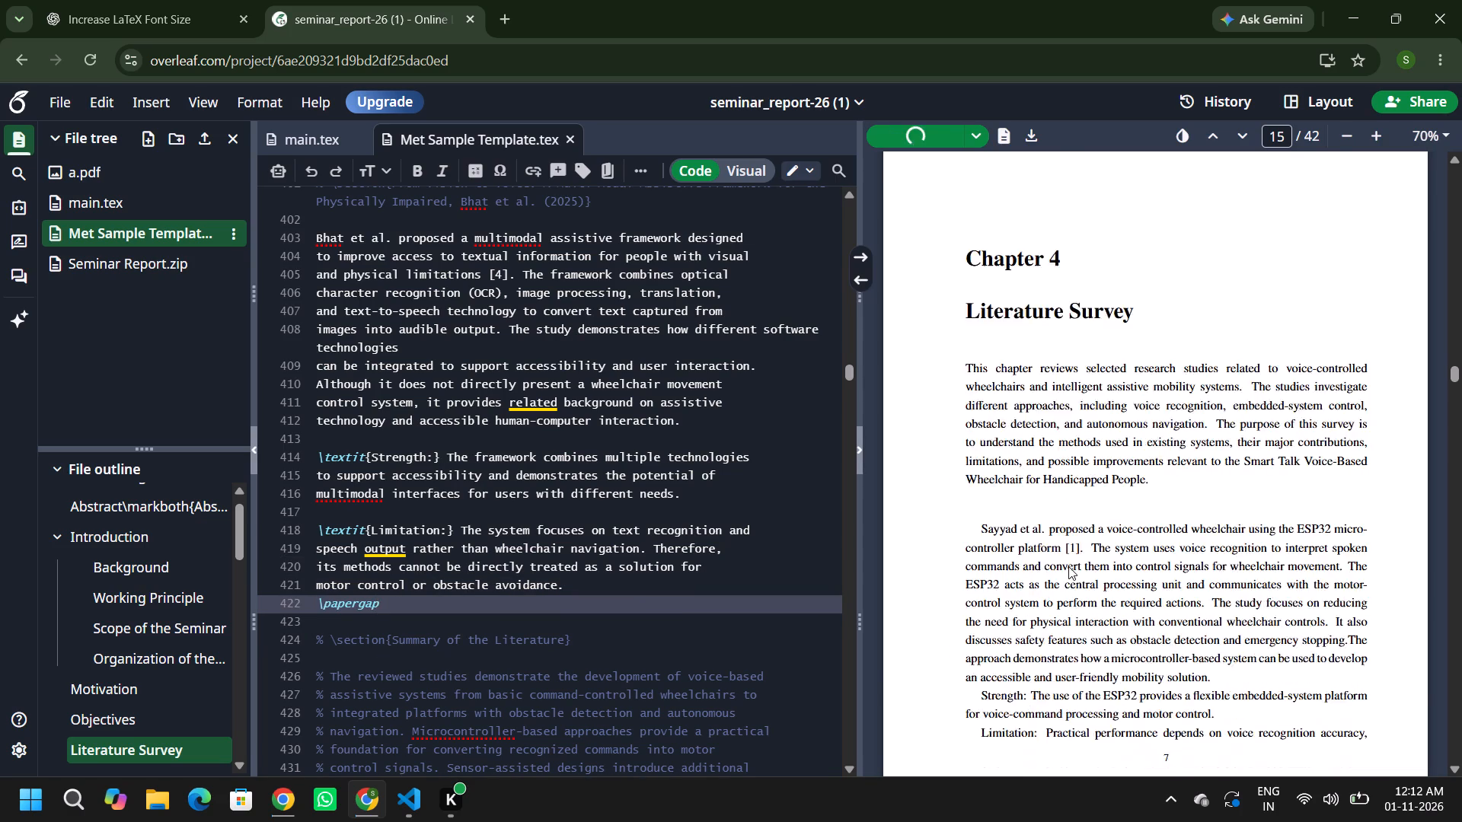
pyautogui.scroll(-1, 1068, 566)
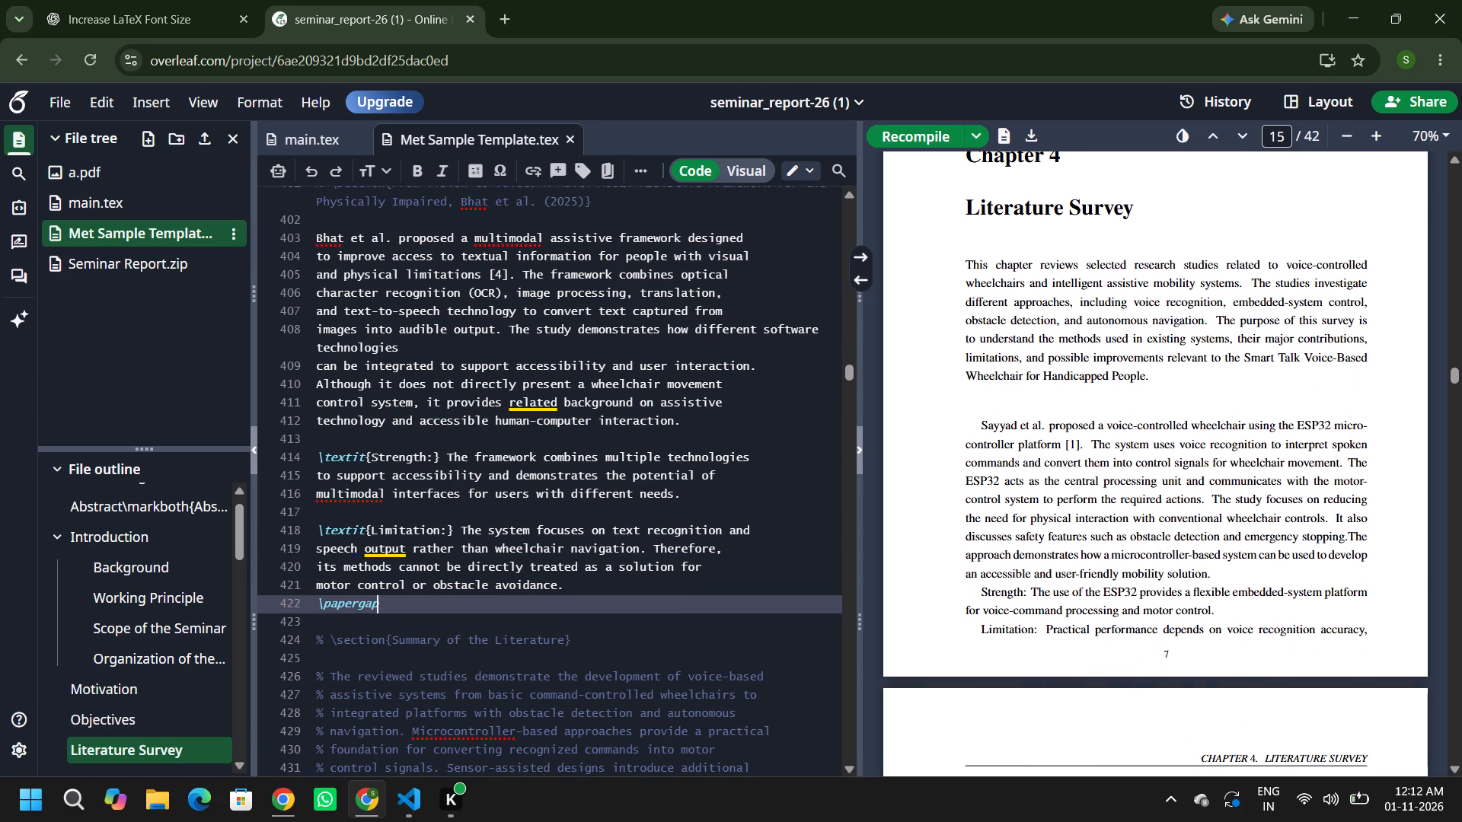
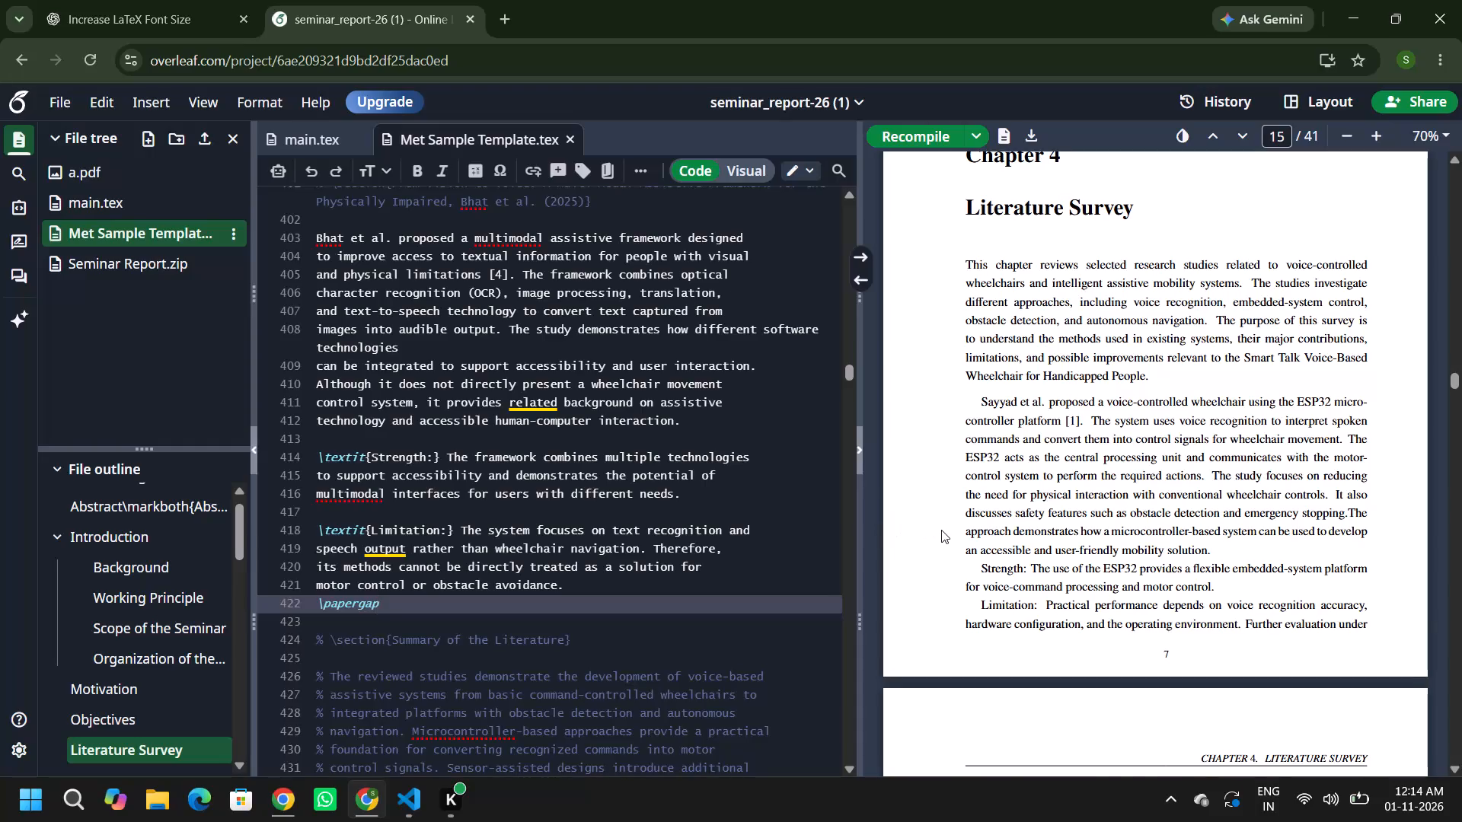
# Examine the gaps between studies and the summary table across the Literature Survey pages of the PDF.
pyautogui.scroll(-5, 941, 530)
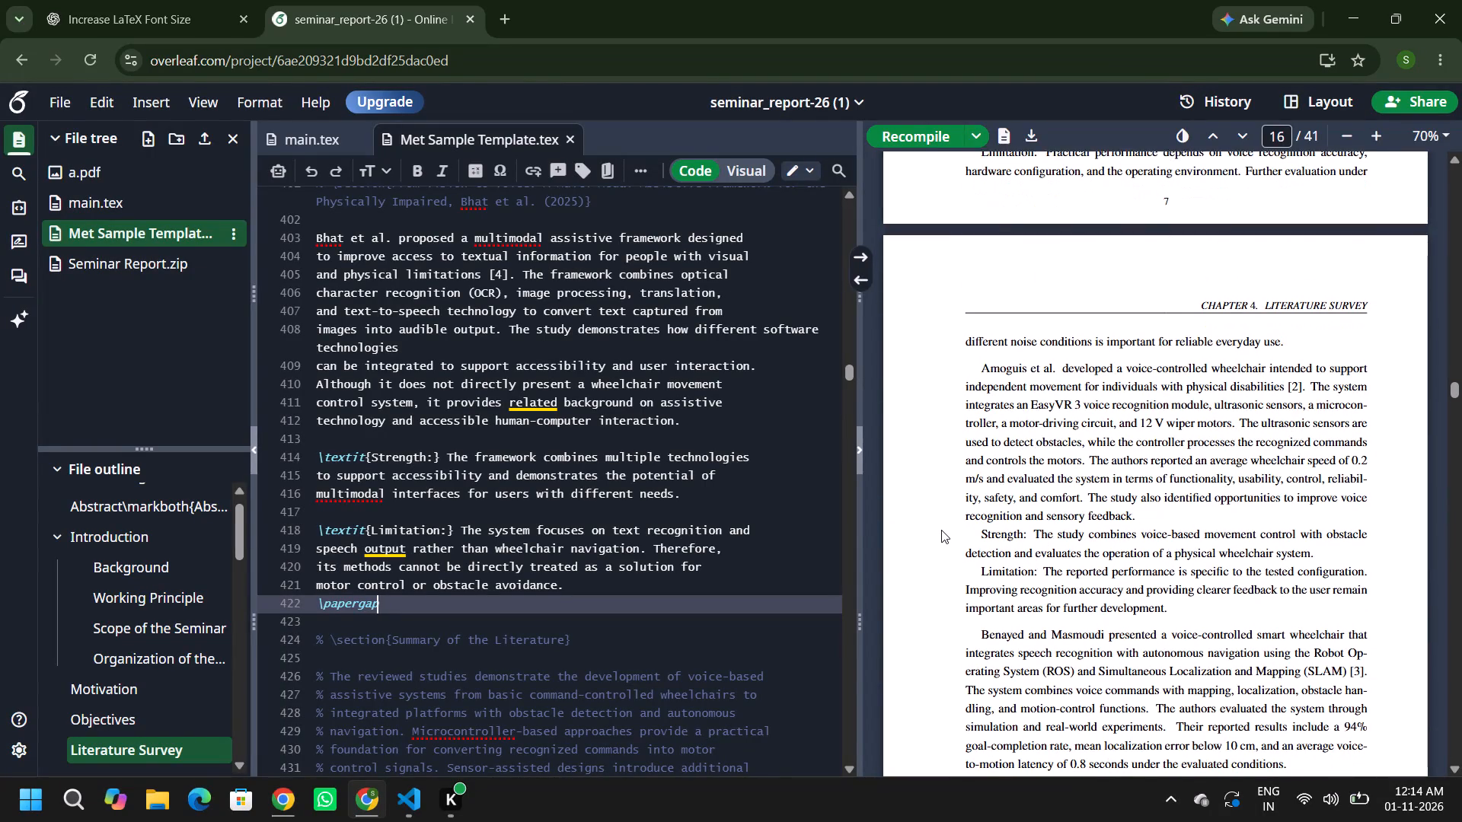
pyautogui.scroll(-4, 941, 530)
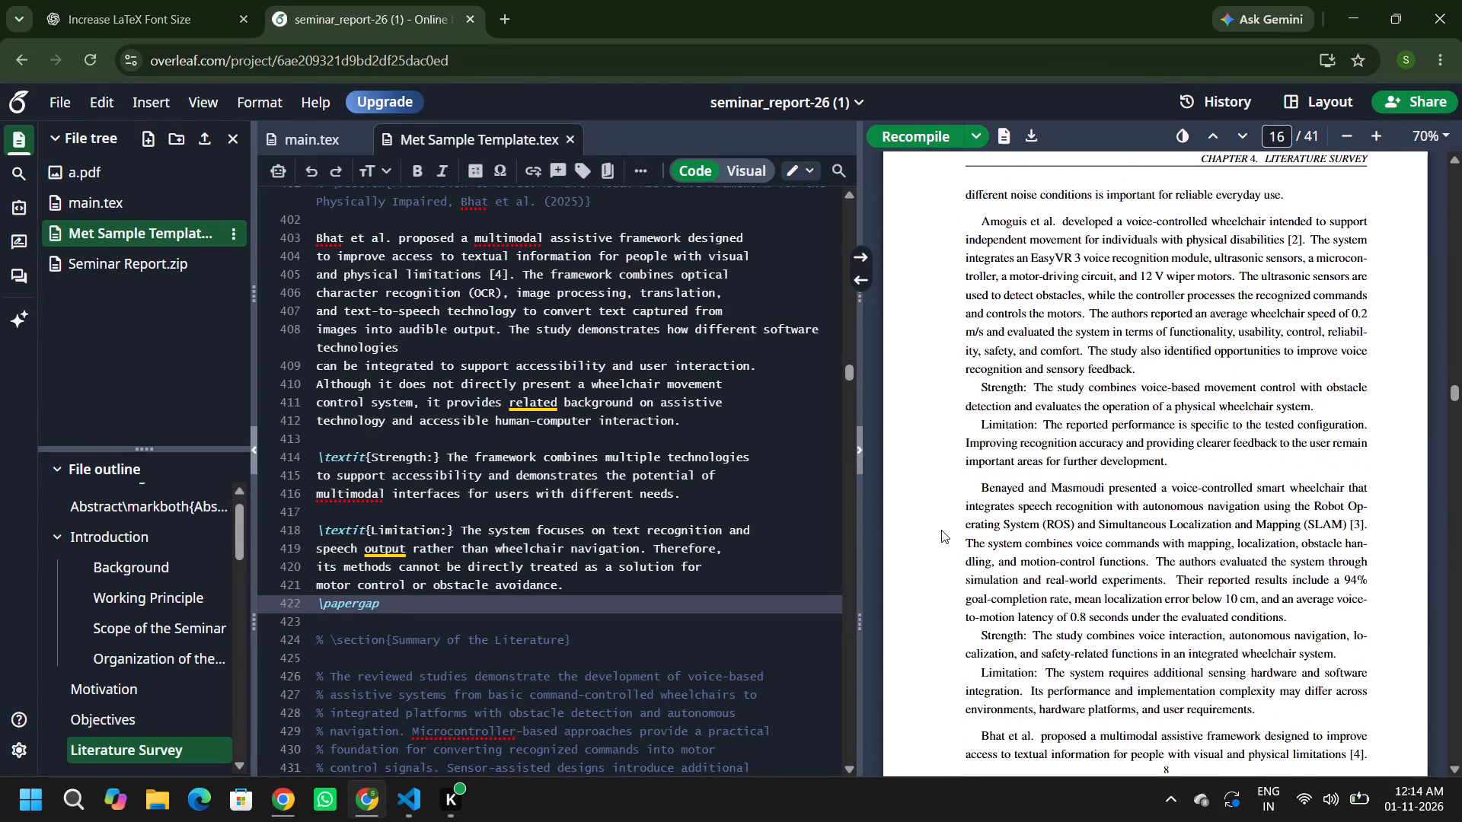
pyautogui.scroll(-7, 941, 530)
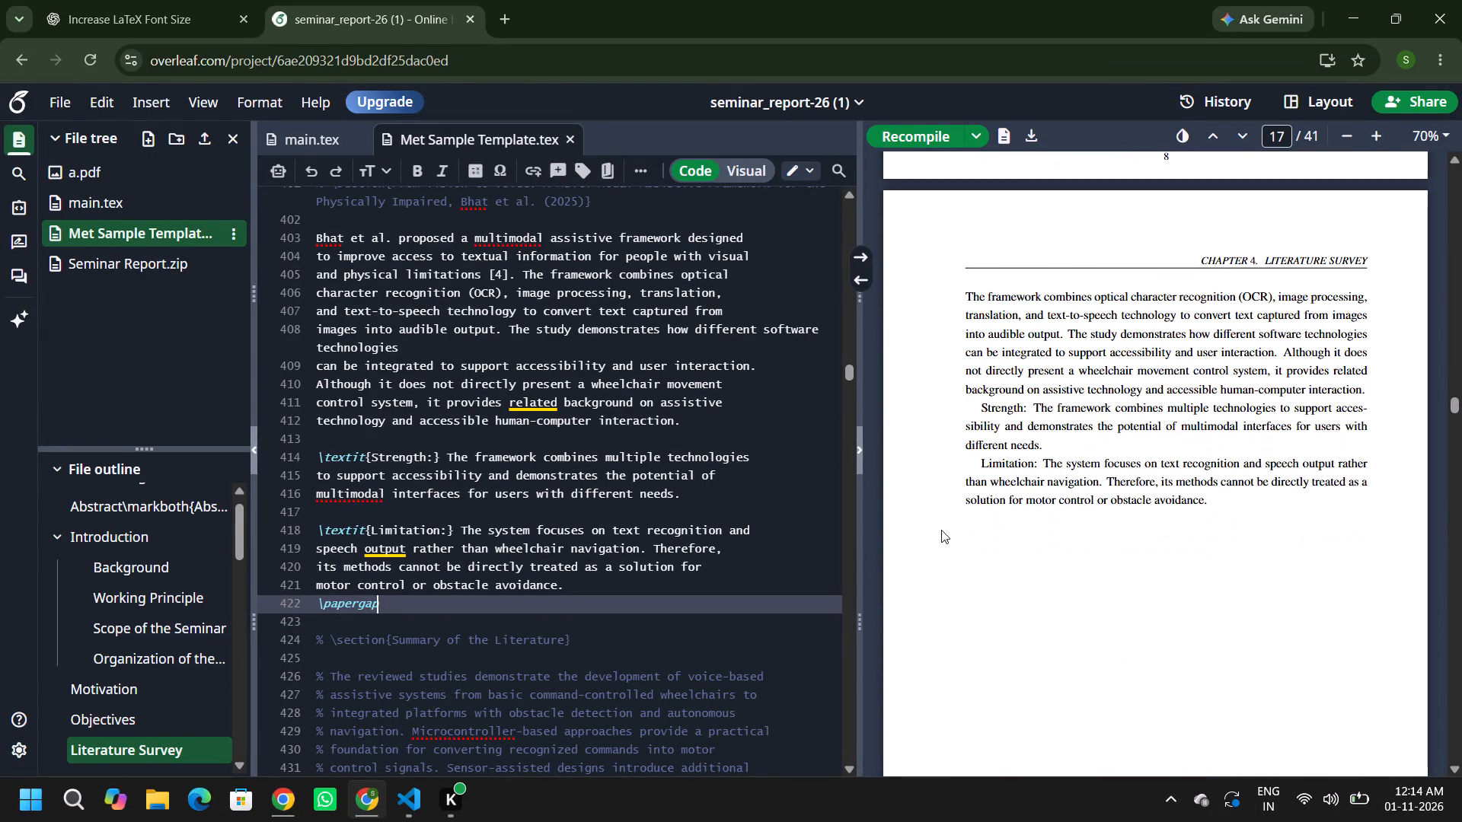
pyautogui.scroll(-7, 941, 530)
pyautogui.scroll(1, 941, 530)
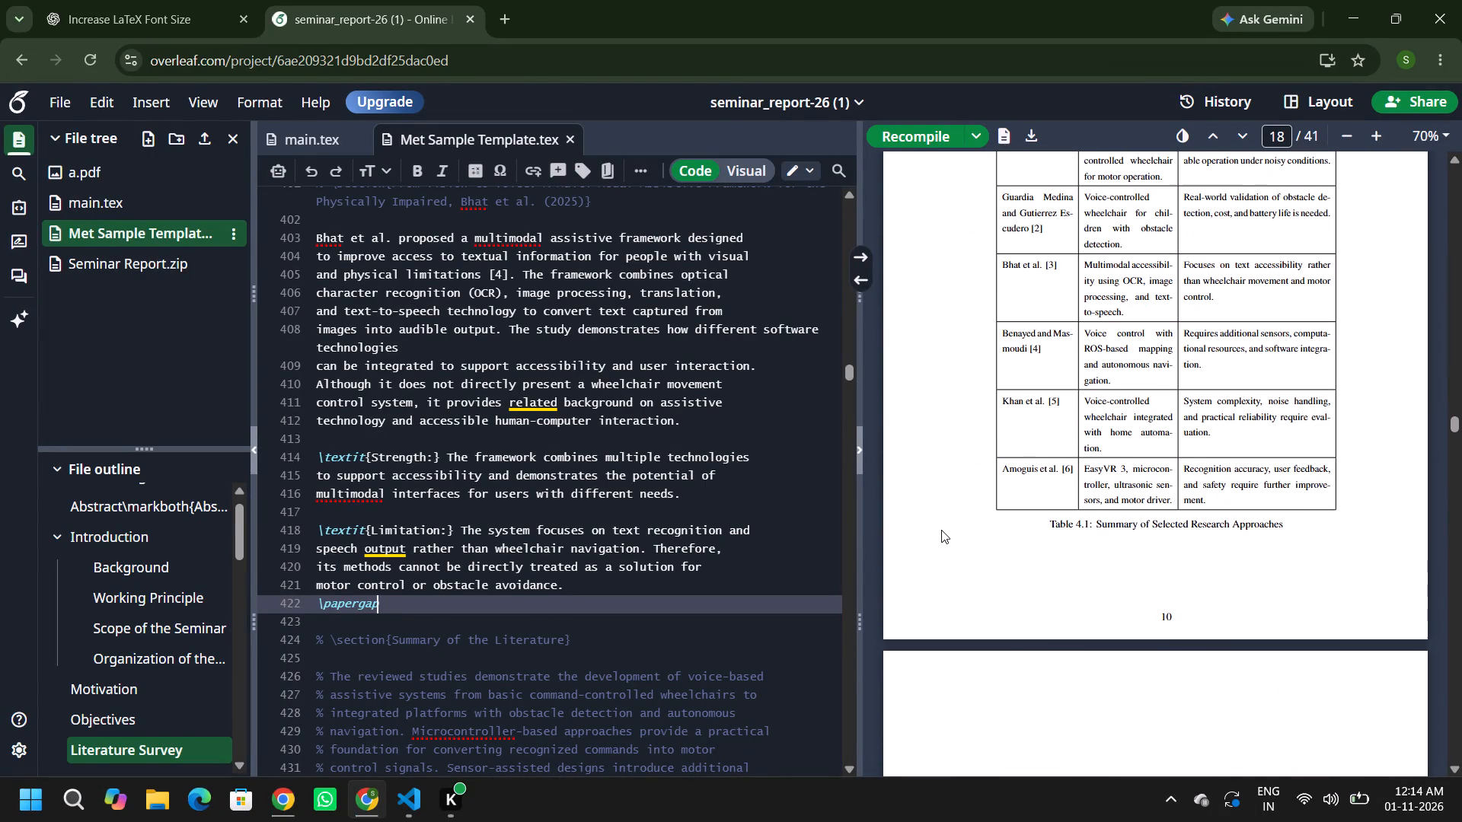
pyautogui.scroll(1, 941, 530)
pyautogui.scroll(-6, 520, 511)
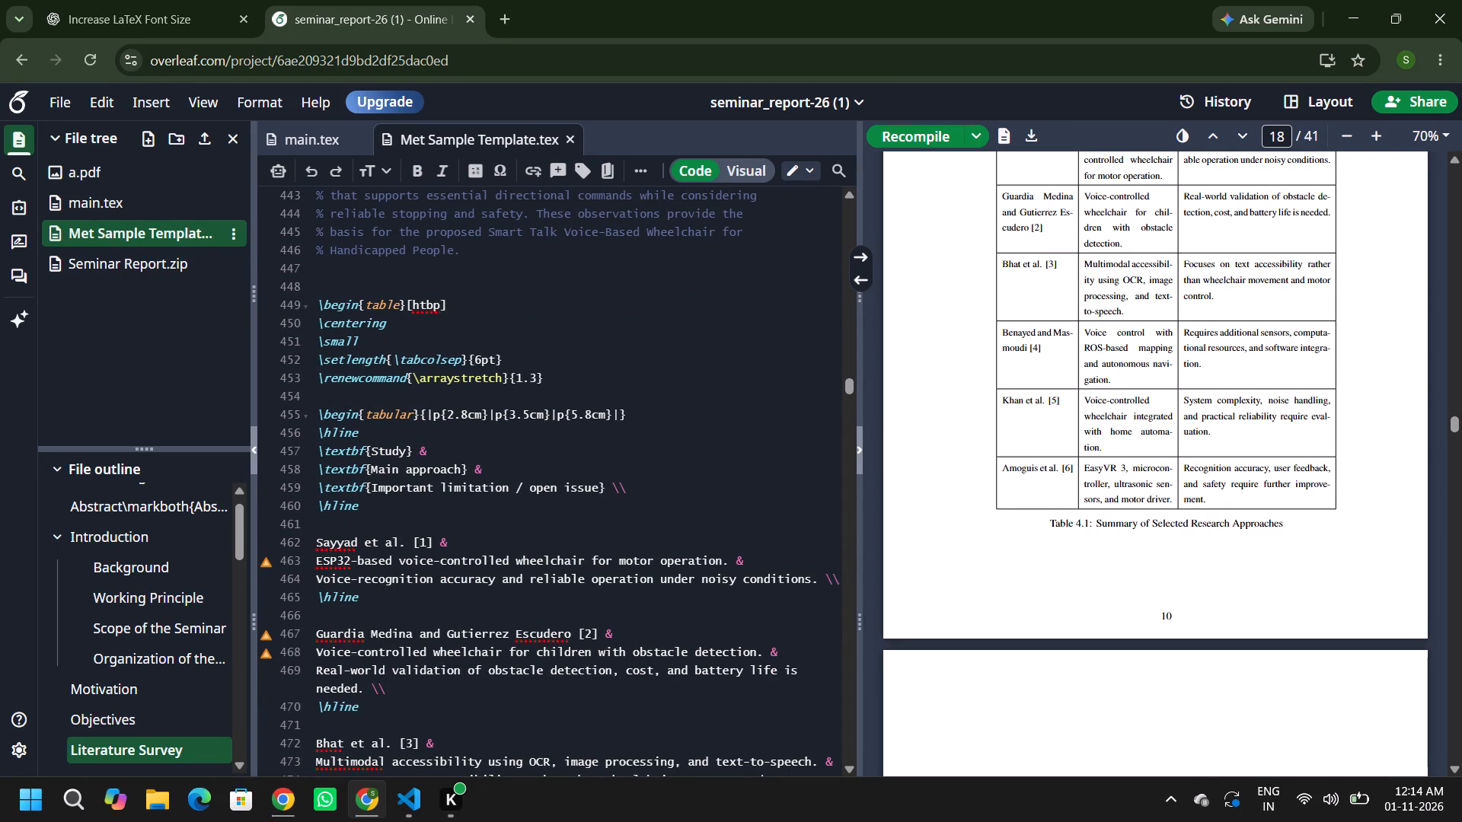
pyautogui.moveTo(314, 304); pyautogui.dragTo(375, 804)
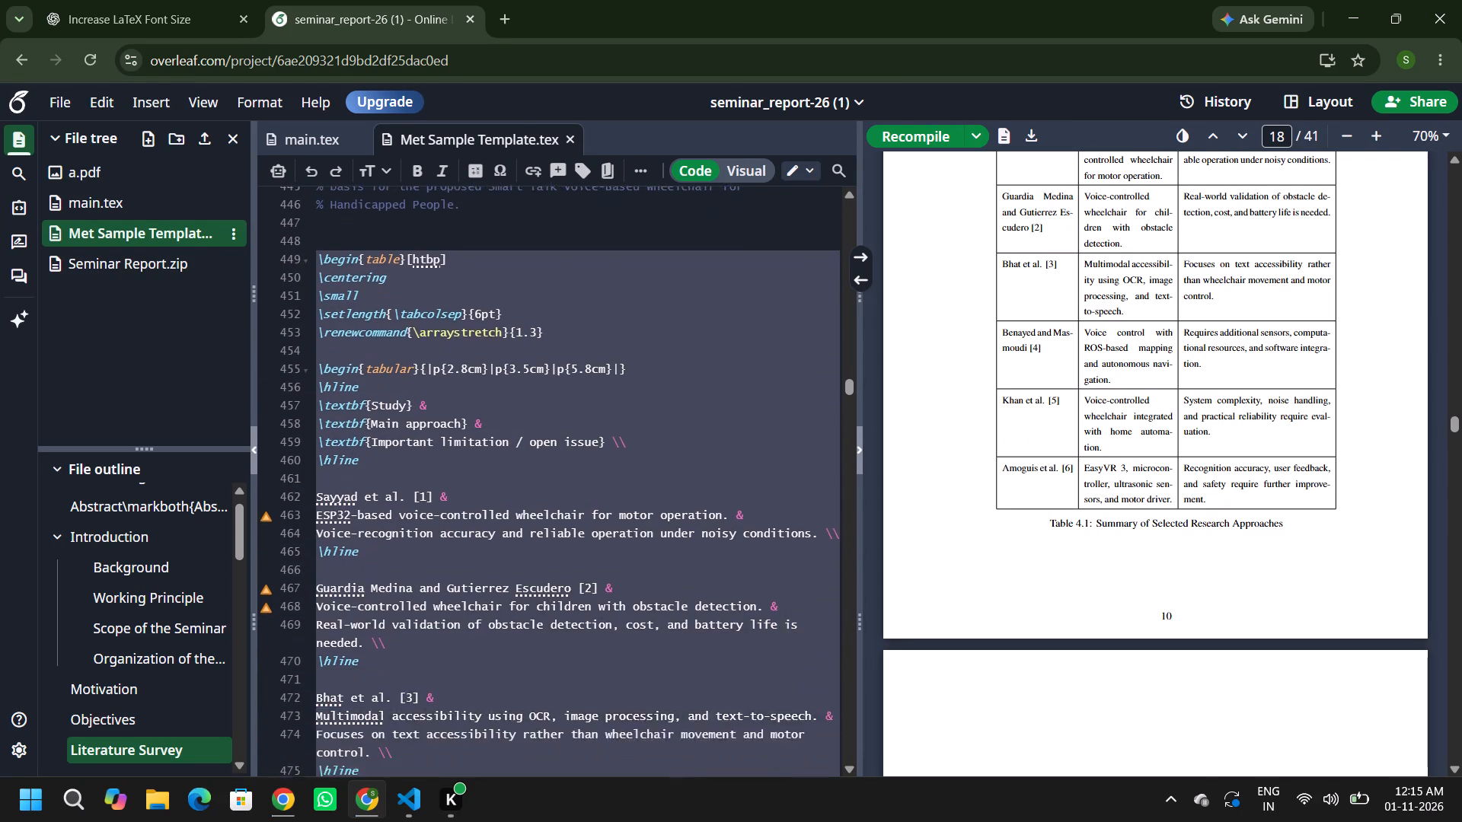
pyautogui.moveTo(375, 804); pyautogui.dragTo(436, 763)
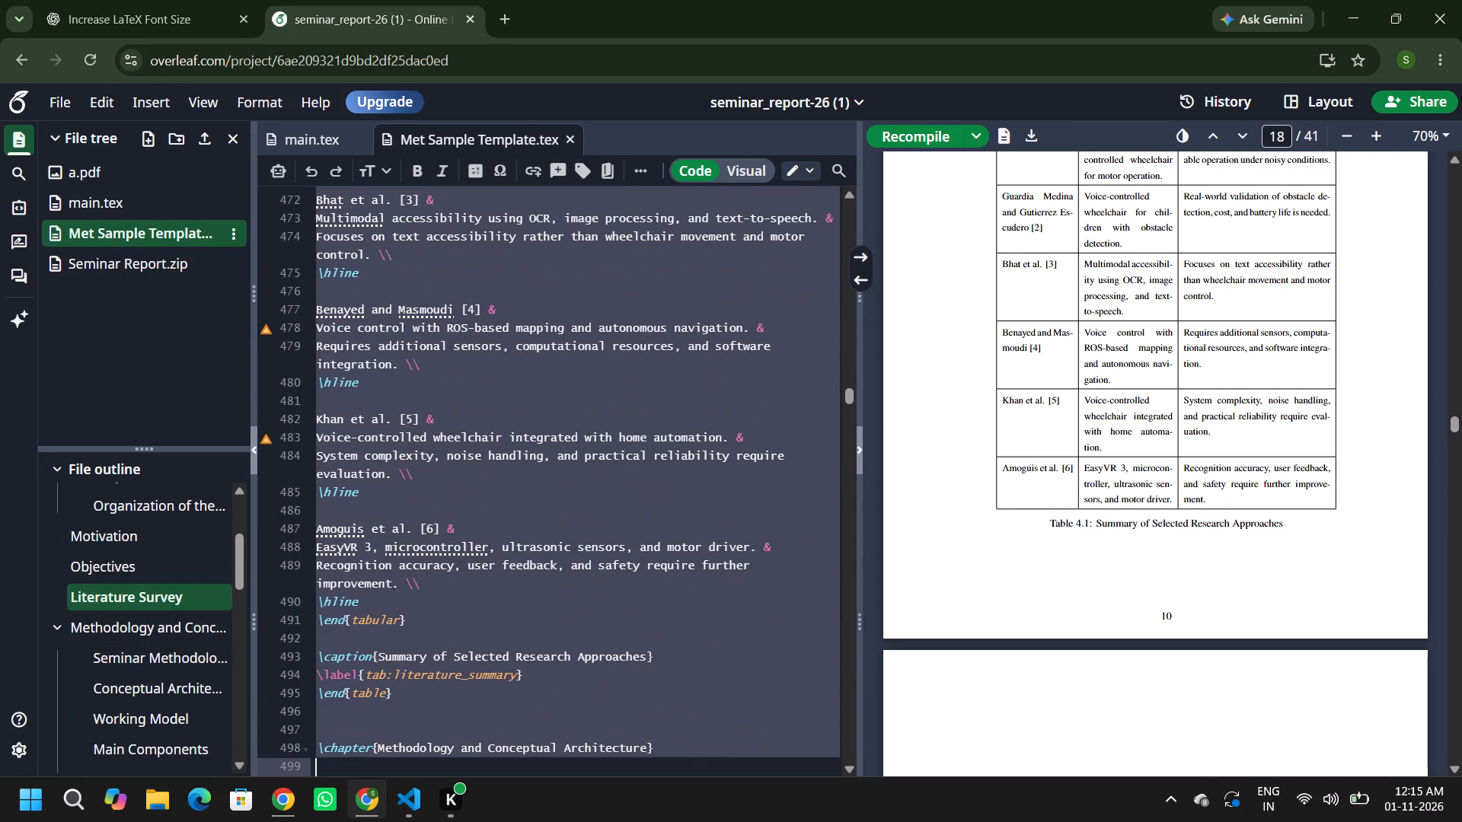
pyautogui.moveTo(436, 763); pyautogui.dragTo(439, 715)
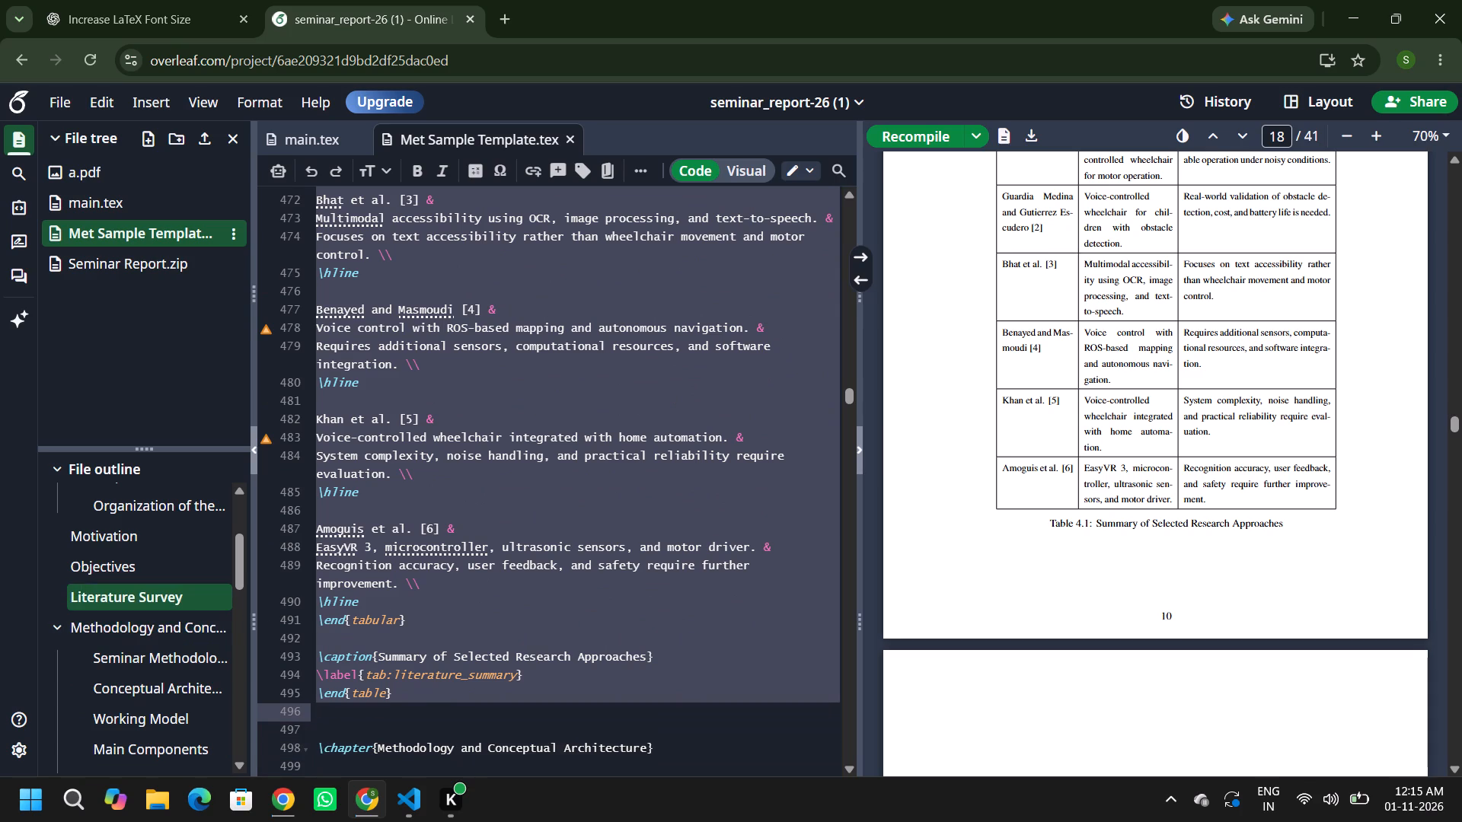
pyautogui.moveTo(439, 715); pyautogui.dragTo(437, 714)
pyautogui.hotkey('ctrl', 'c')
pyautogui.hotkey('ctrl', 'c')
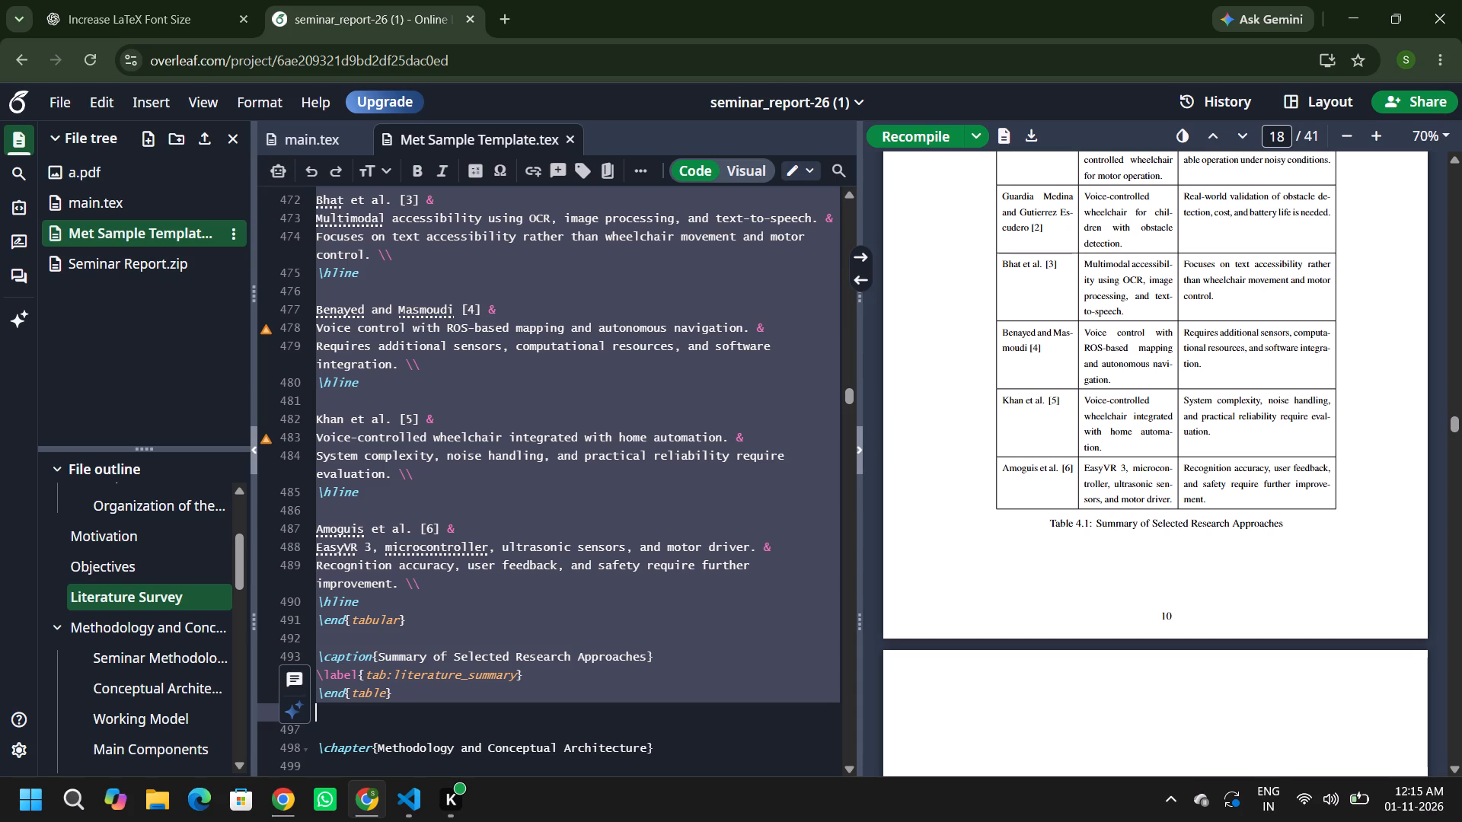
pyautogui.click(691, 609)
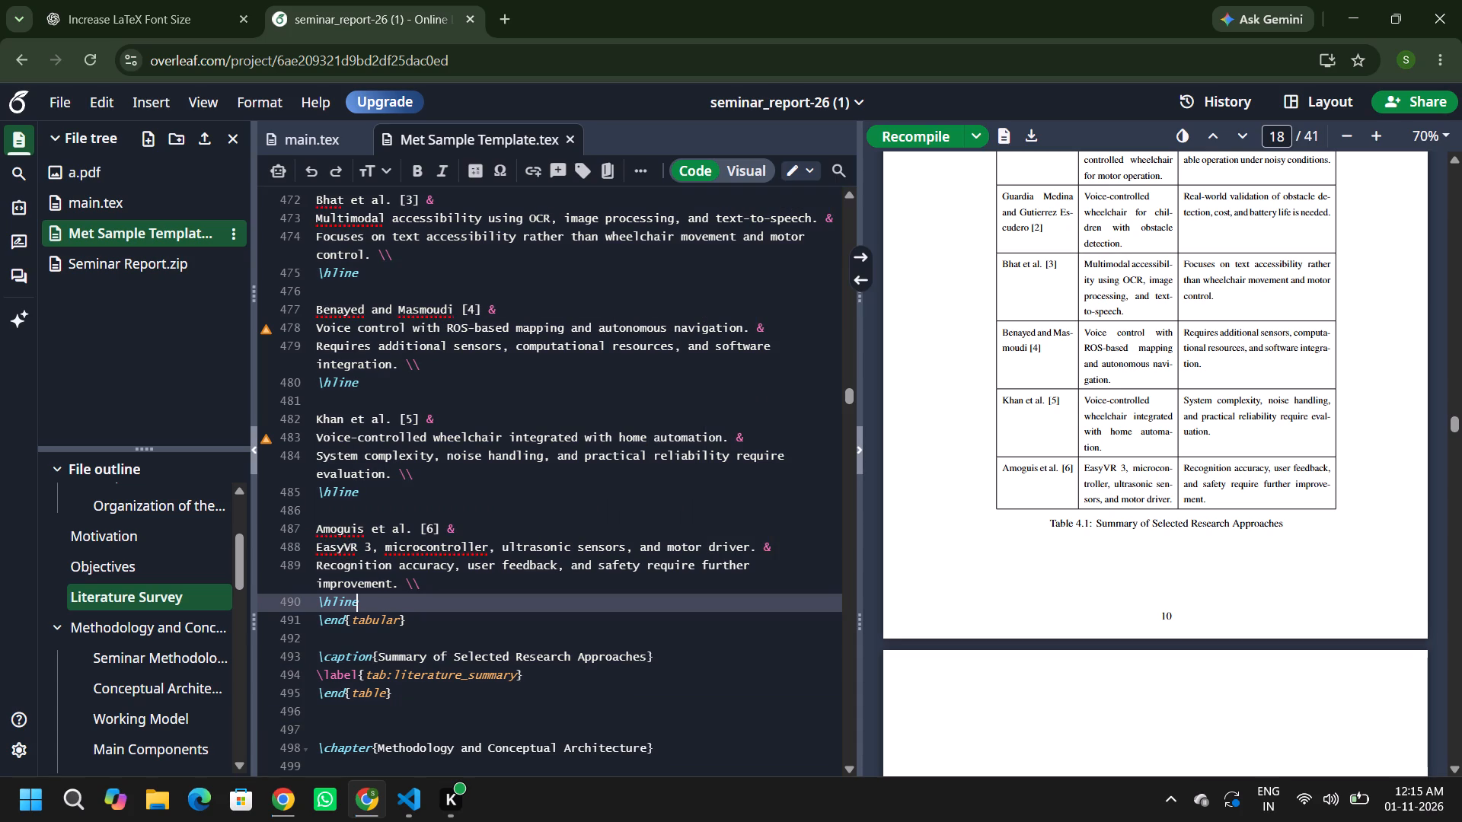
pyautogui.click(535, 678)
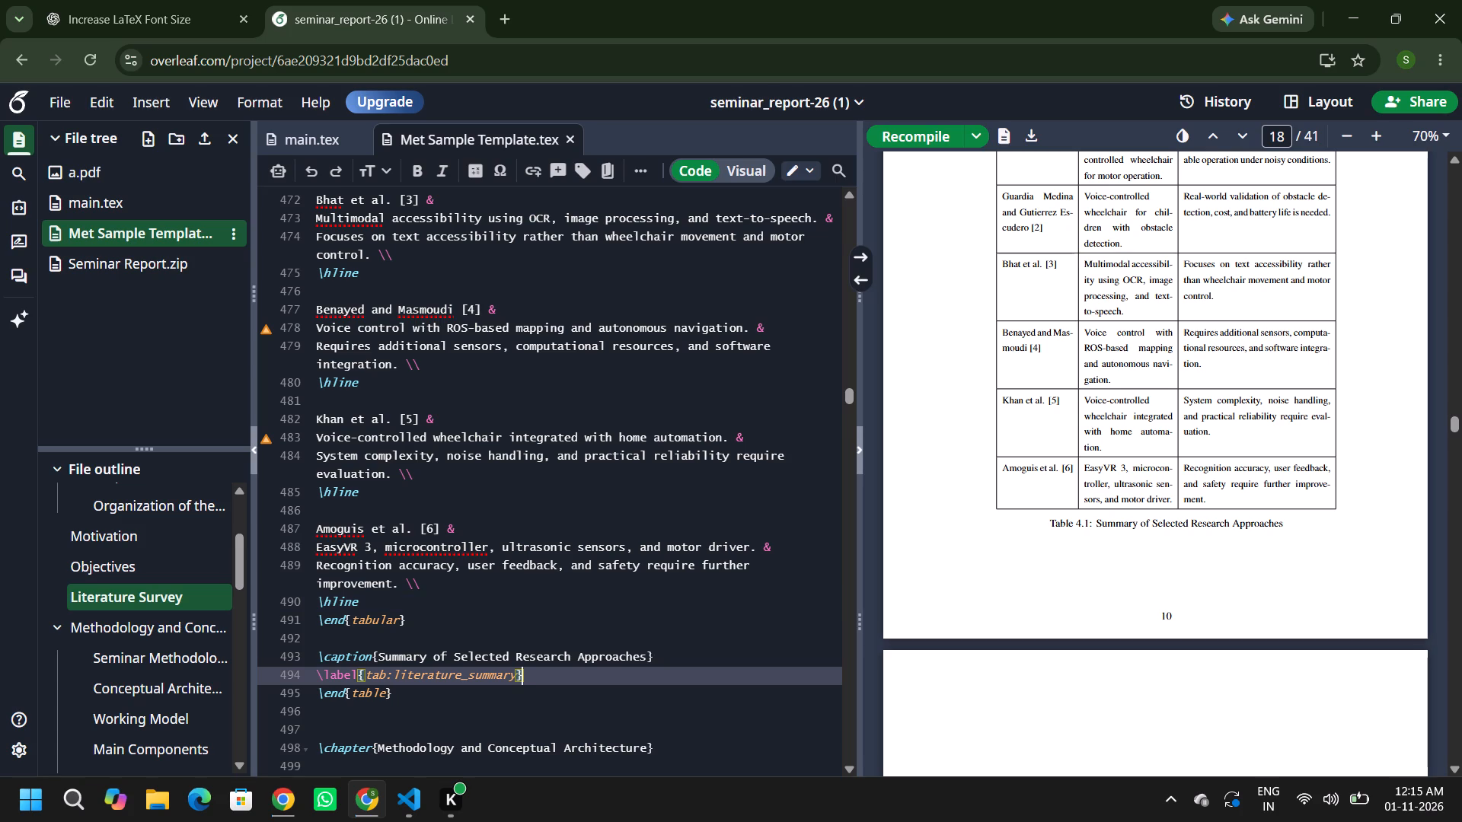
pyautogui.click(542, 671)
pyautogui.moveTo(542, 671); pyautogui.dragTo(323, 656)
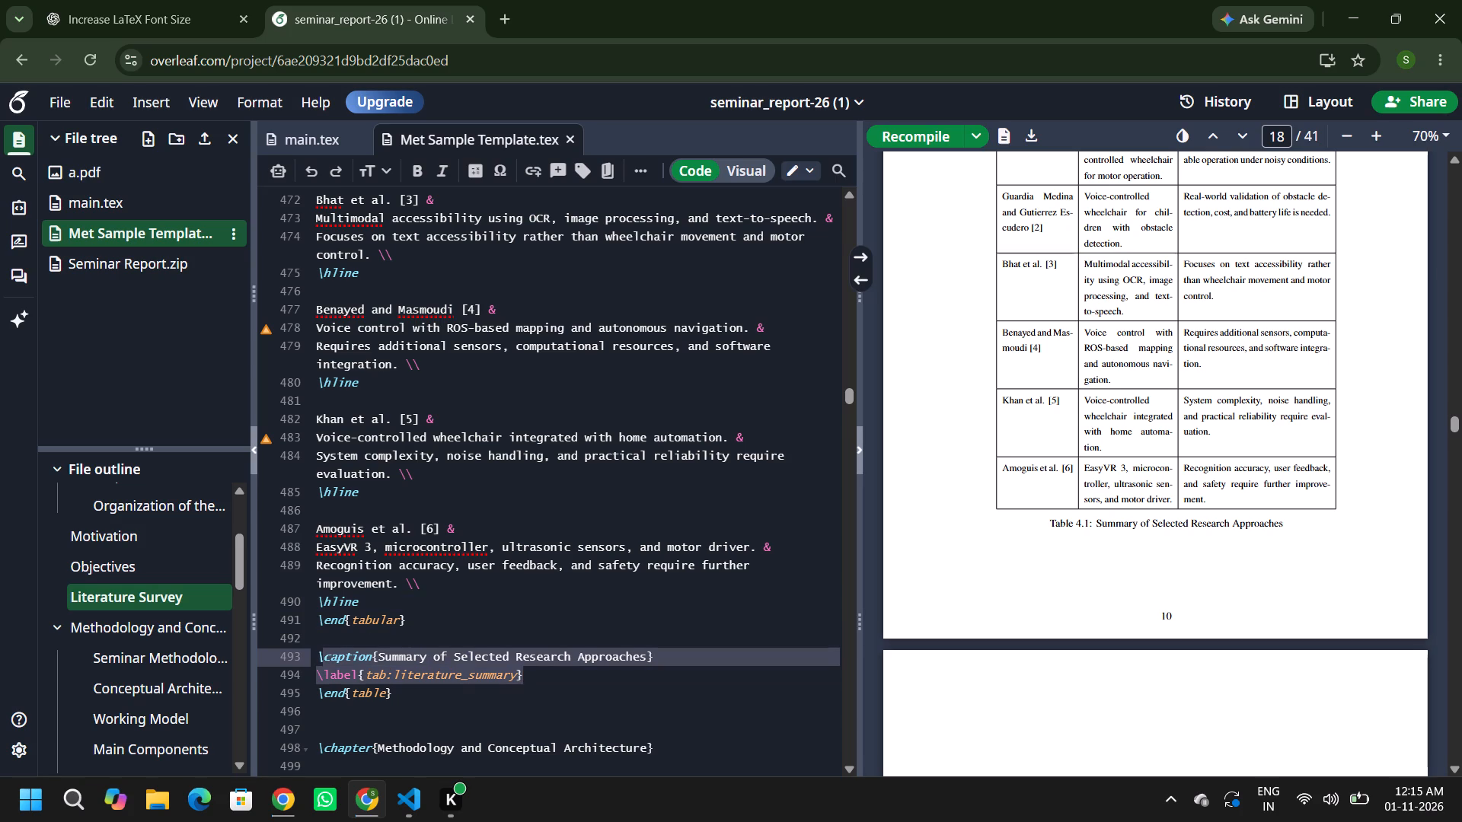
pyautogui.moveTo(323, 656); pyautogui.dragTo(322, 655)
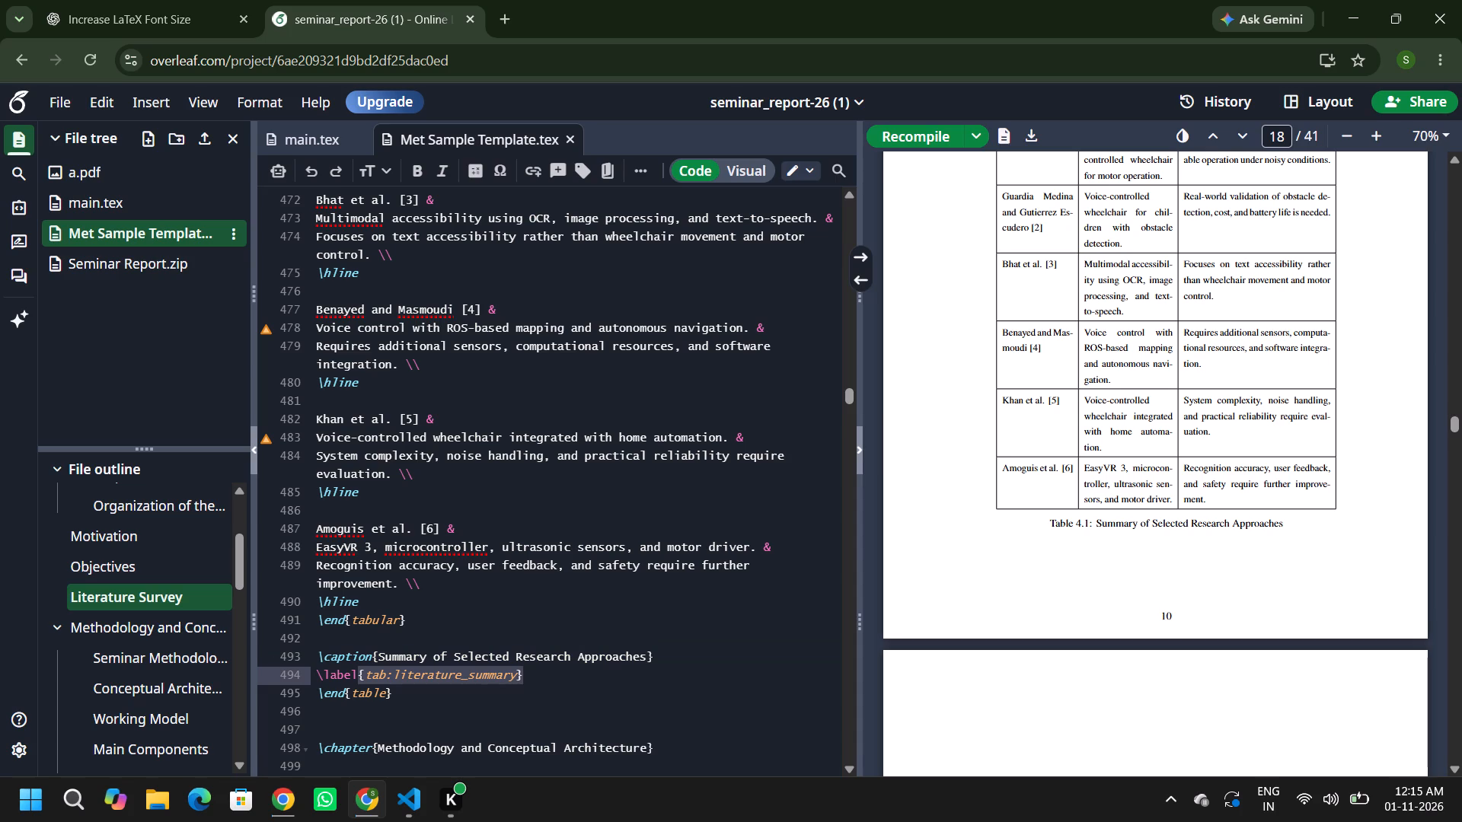
pyautogui.moveTo(317, 658); pyautogui.dragTo(532, 677)
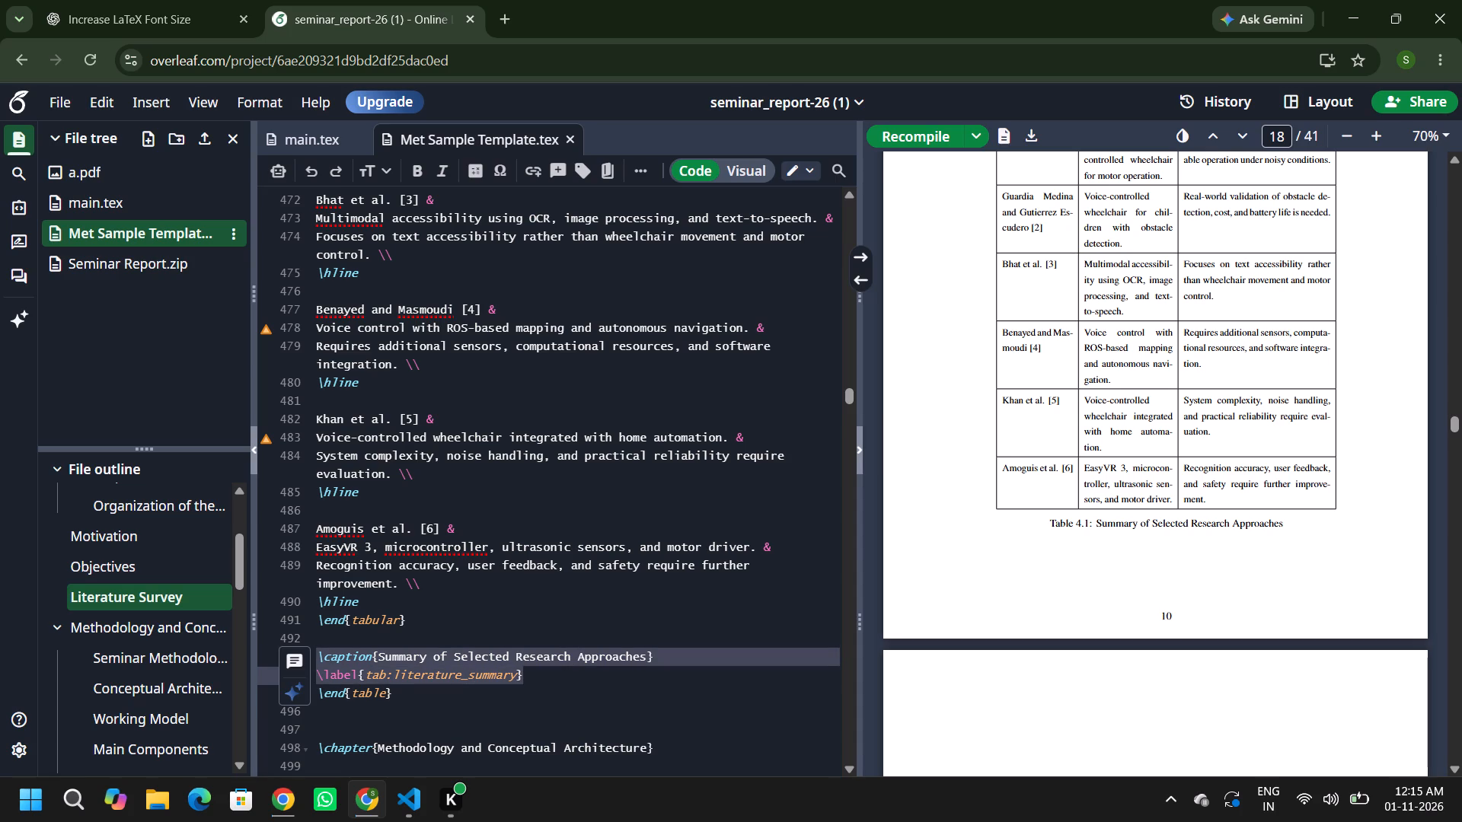
pyautogui.hotkey('ctrl', 'x')
pyautogui.scroll(4, 532, 677)
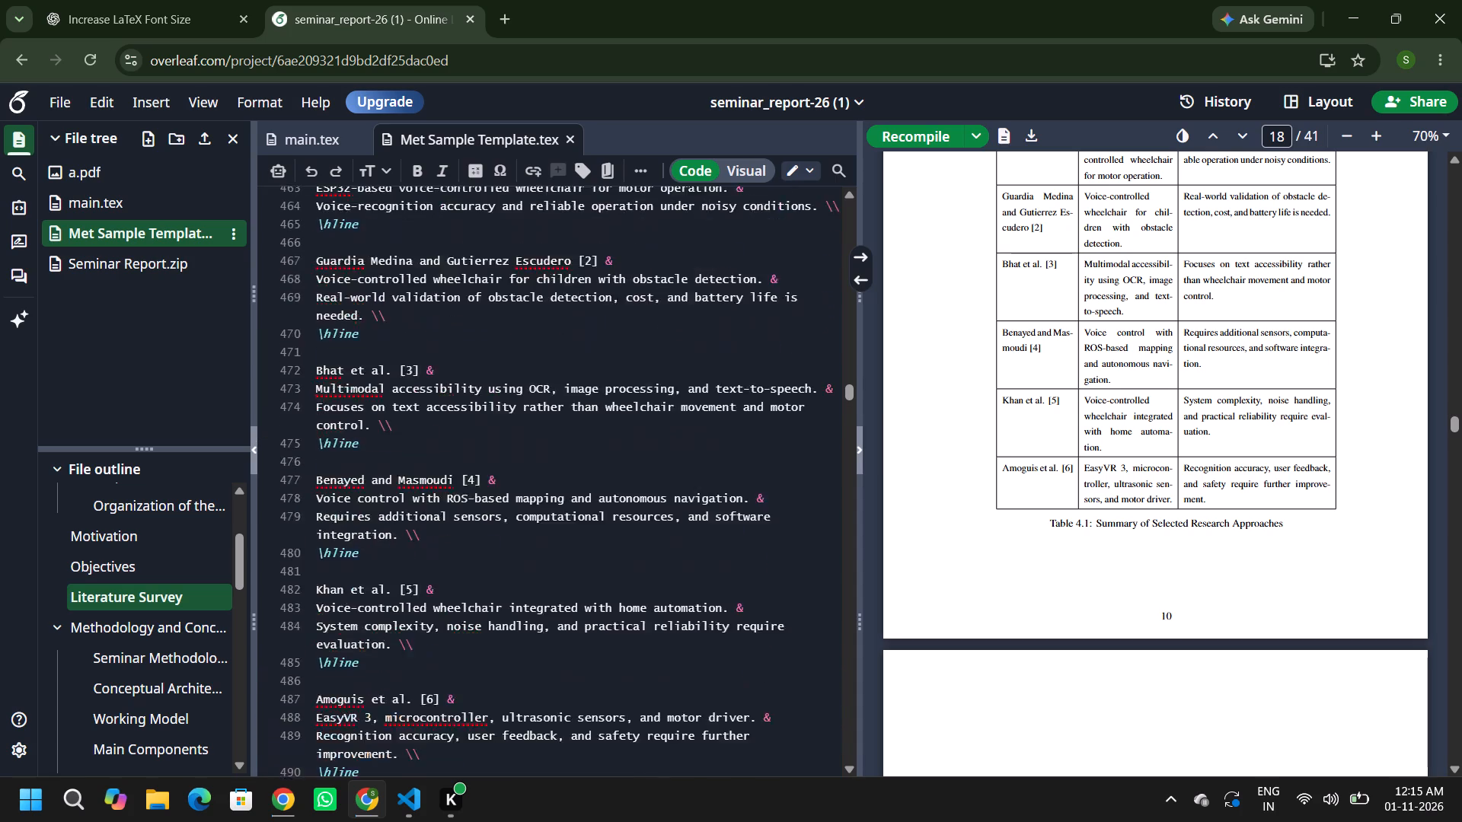
pyautogui.scroll(5, 532, 677)
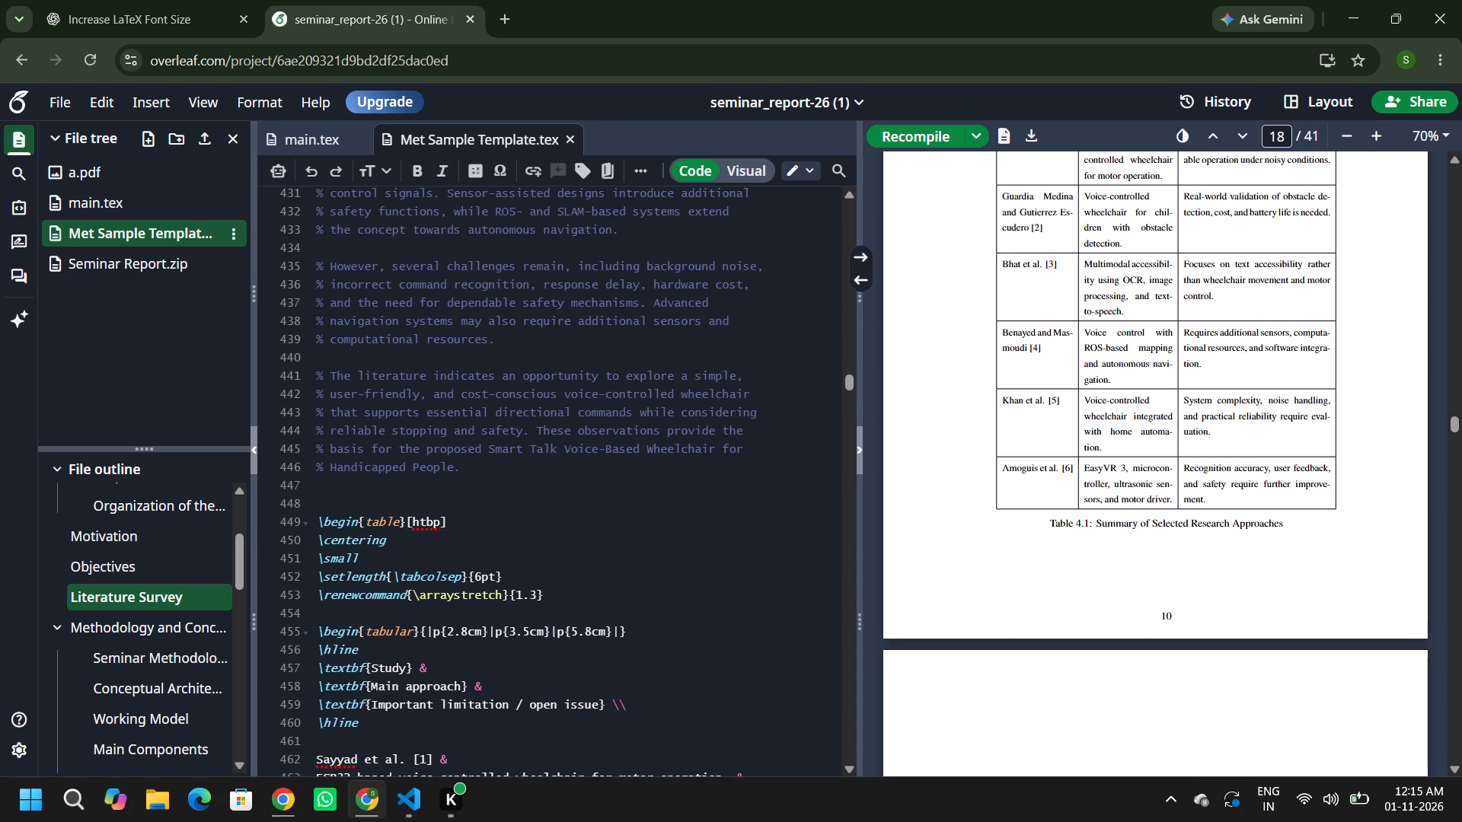
pyautogui.click(478, 522)
pyautogui.press('Return')
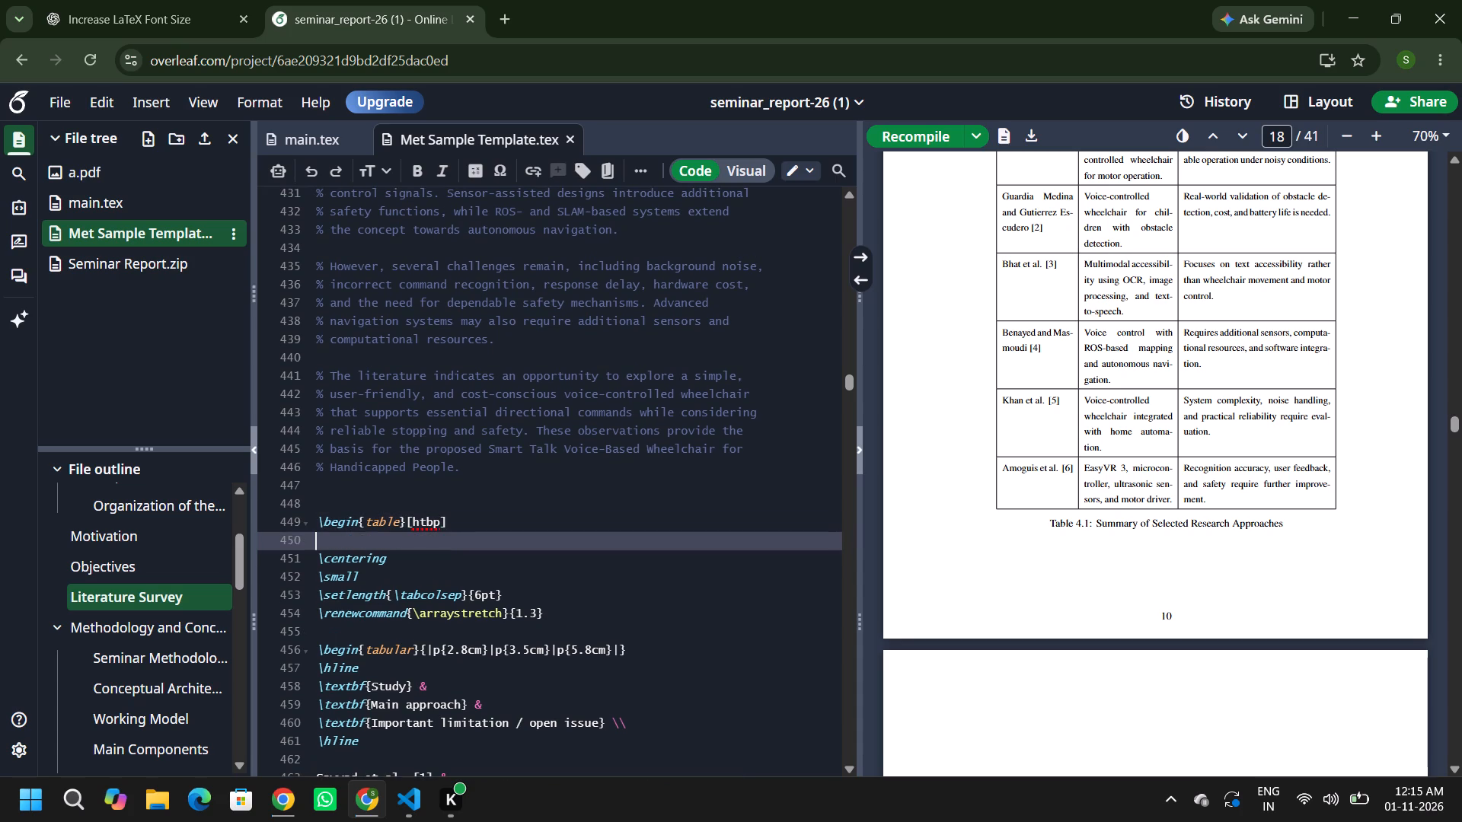
pyautogui.hotkey('ctrl', 'v')
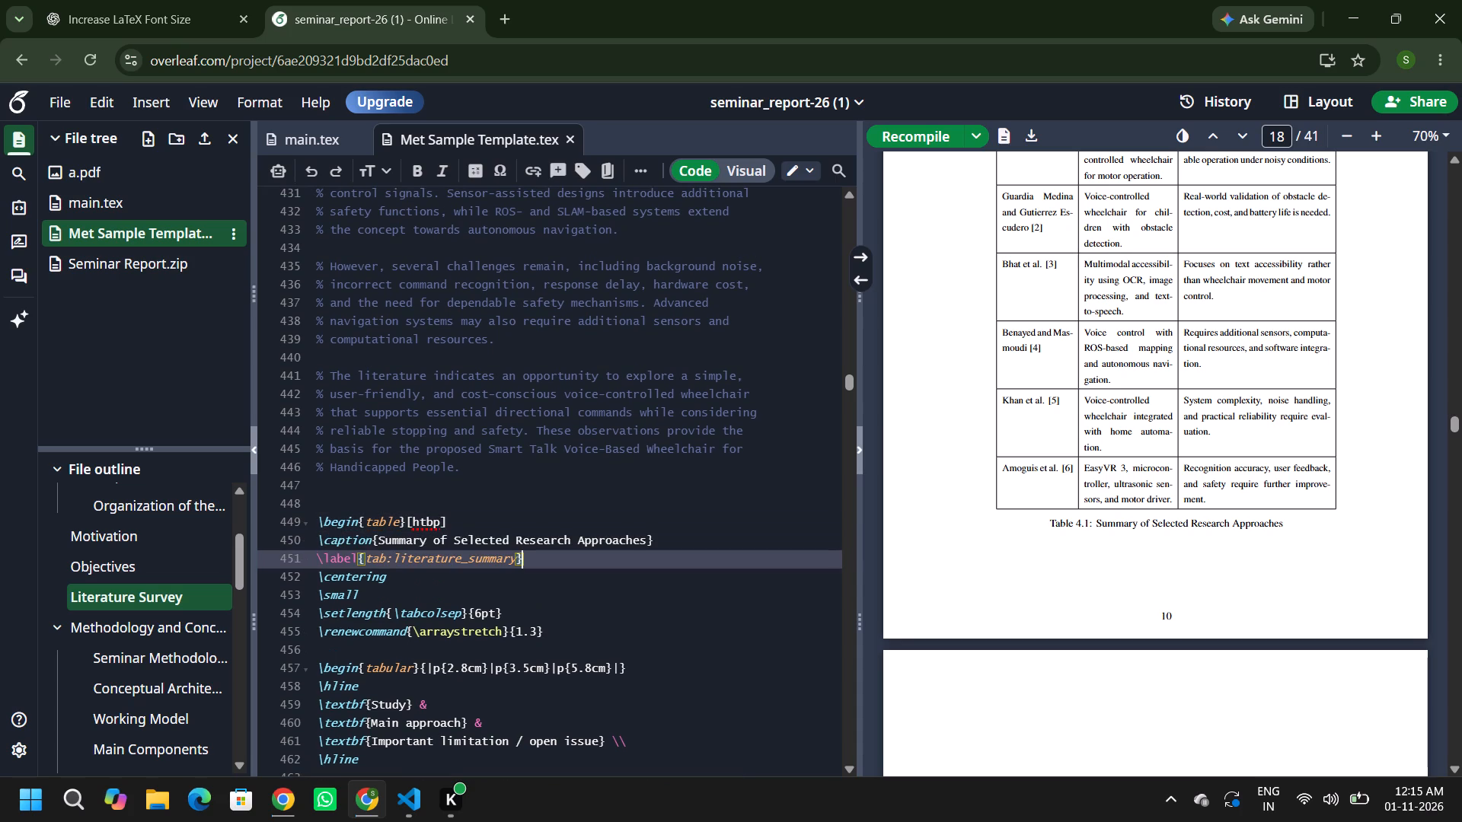
pyautogui.hotkey('ctrl', 's')
pyautogui.scroll(1, 1029, 508)
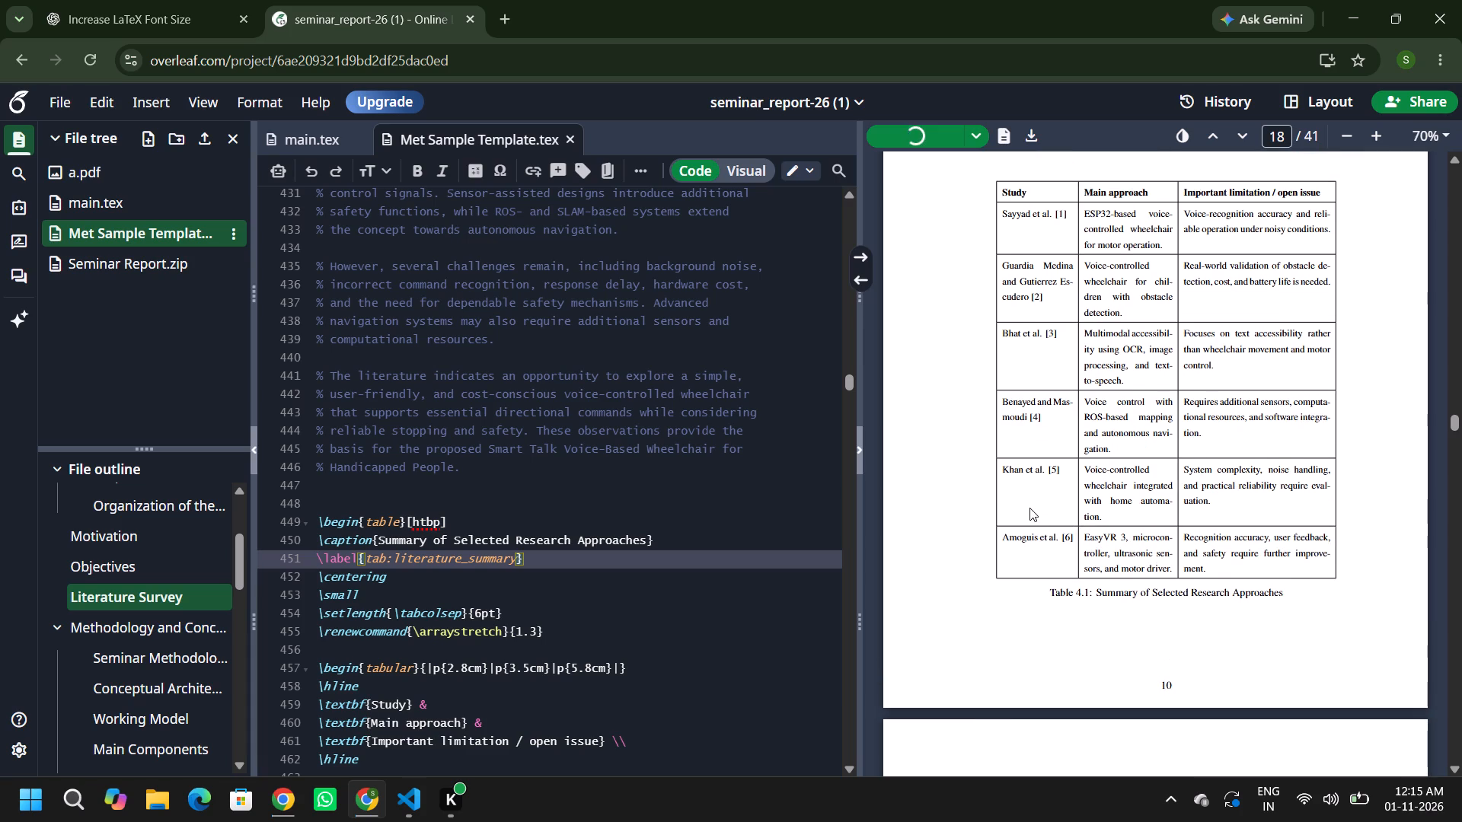
pyautogui.scroll(1, 1029, 508)
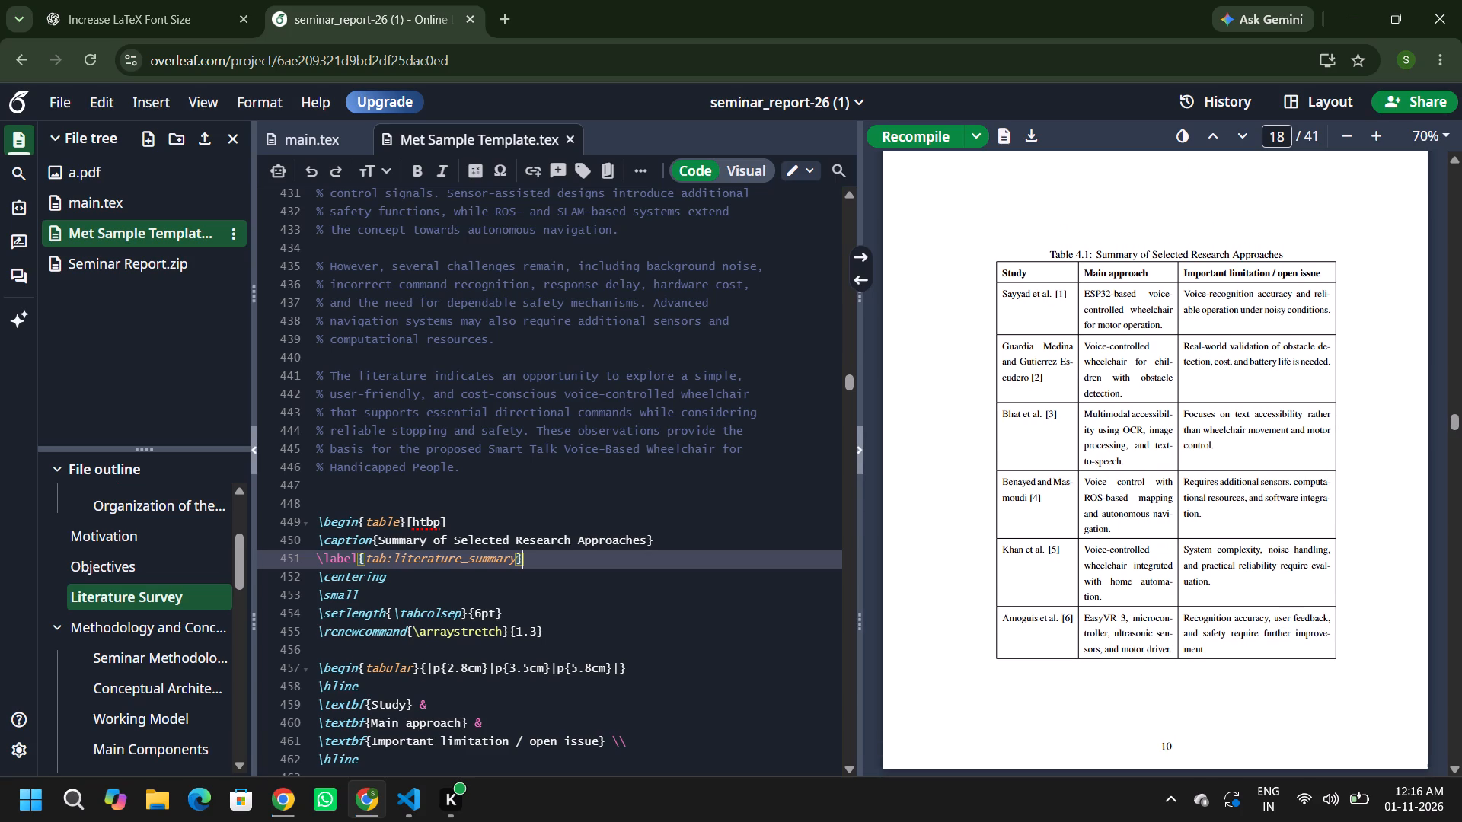
# Add \papergap on a new line between the summary table's \label and \centering lines, and recompile the report.
pyautogui.click(707, 533)
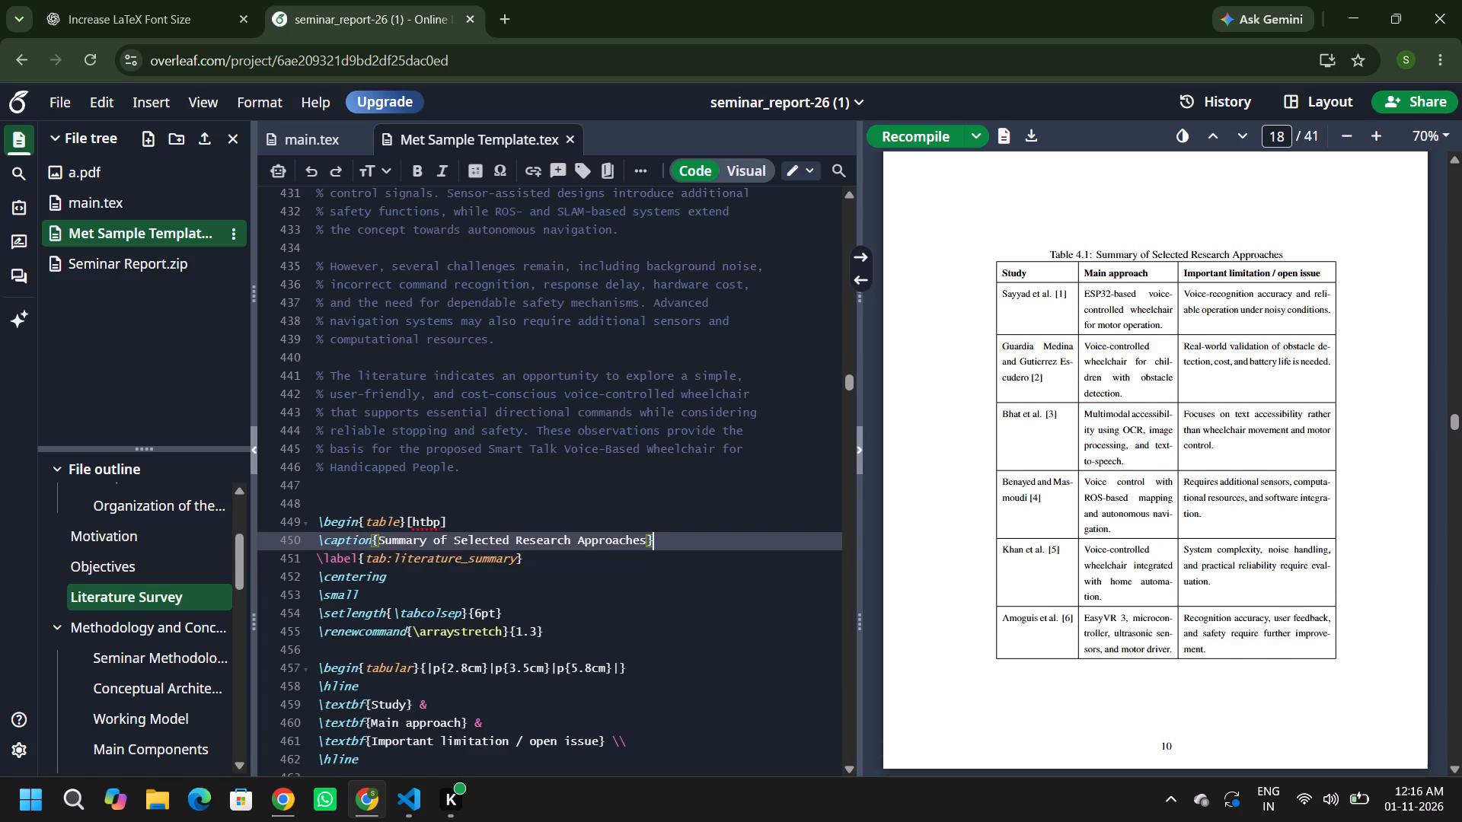
pyautogui.click(619, 553)
pyautogui.press('Return')
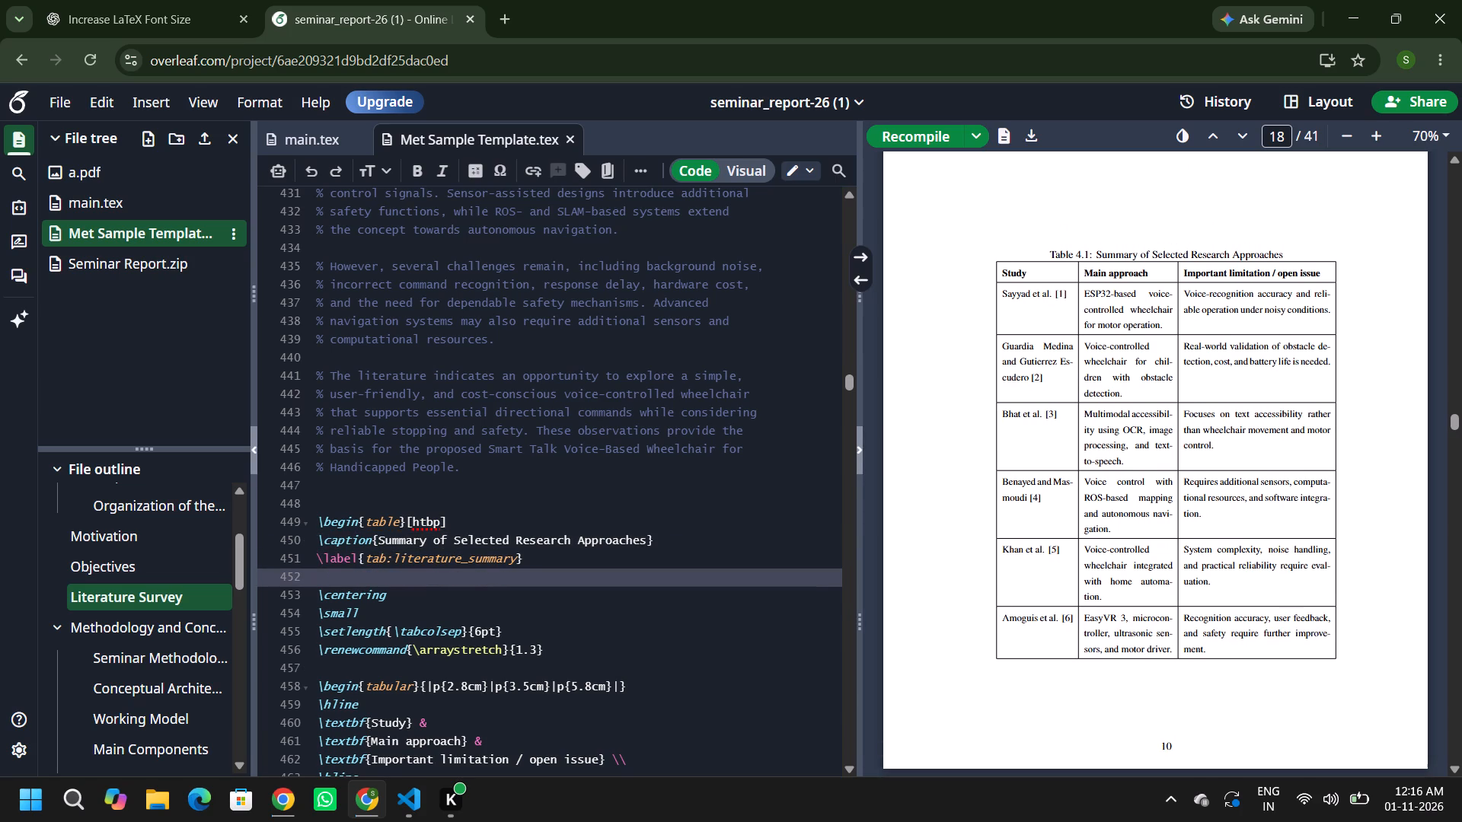
pyautogui.scroll(4, 619, 553)
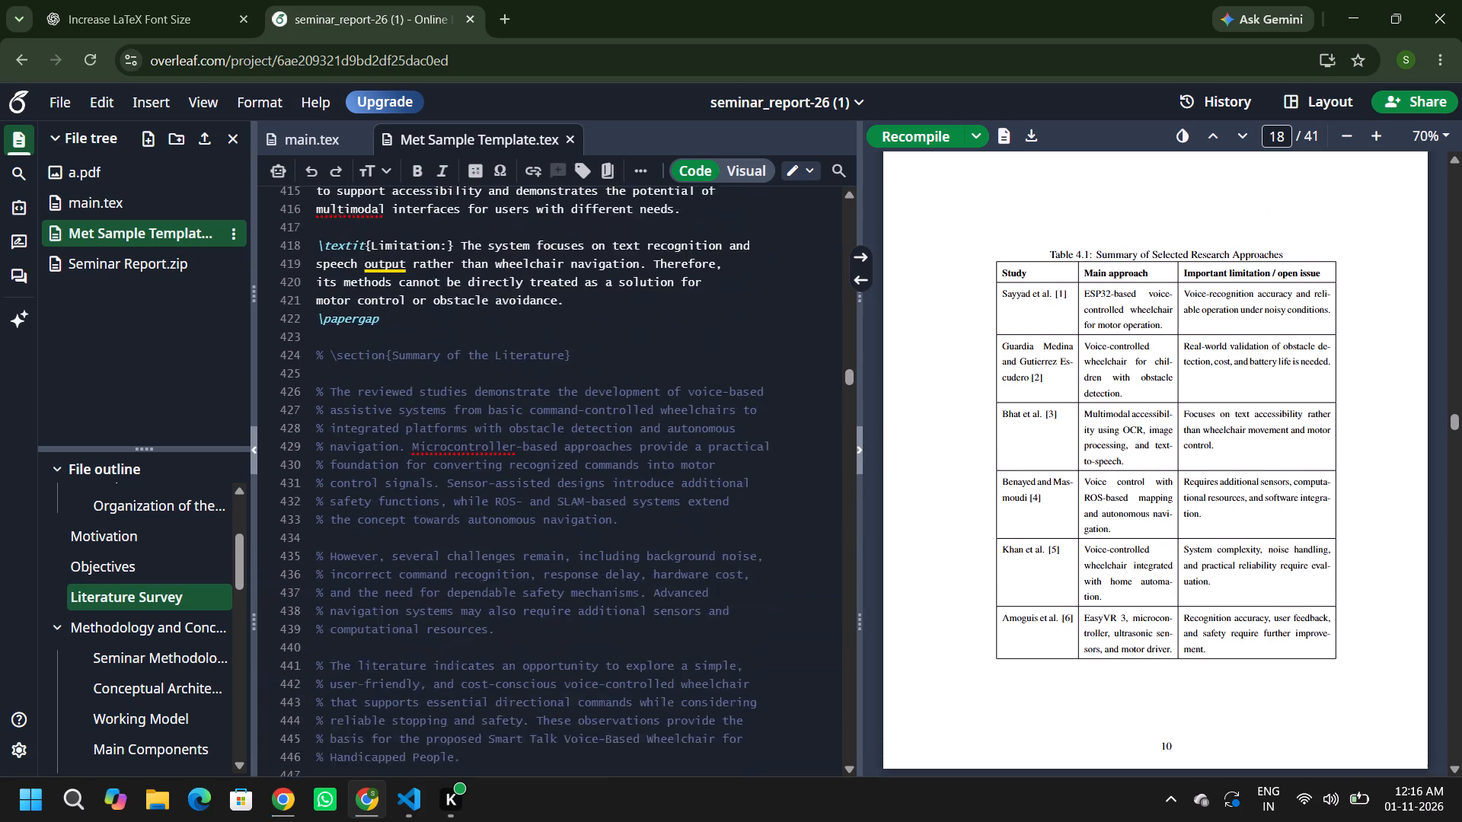
pyautogui.scroll(2, 619, 553)
pyautogui.scroll(-4, 619, 553)
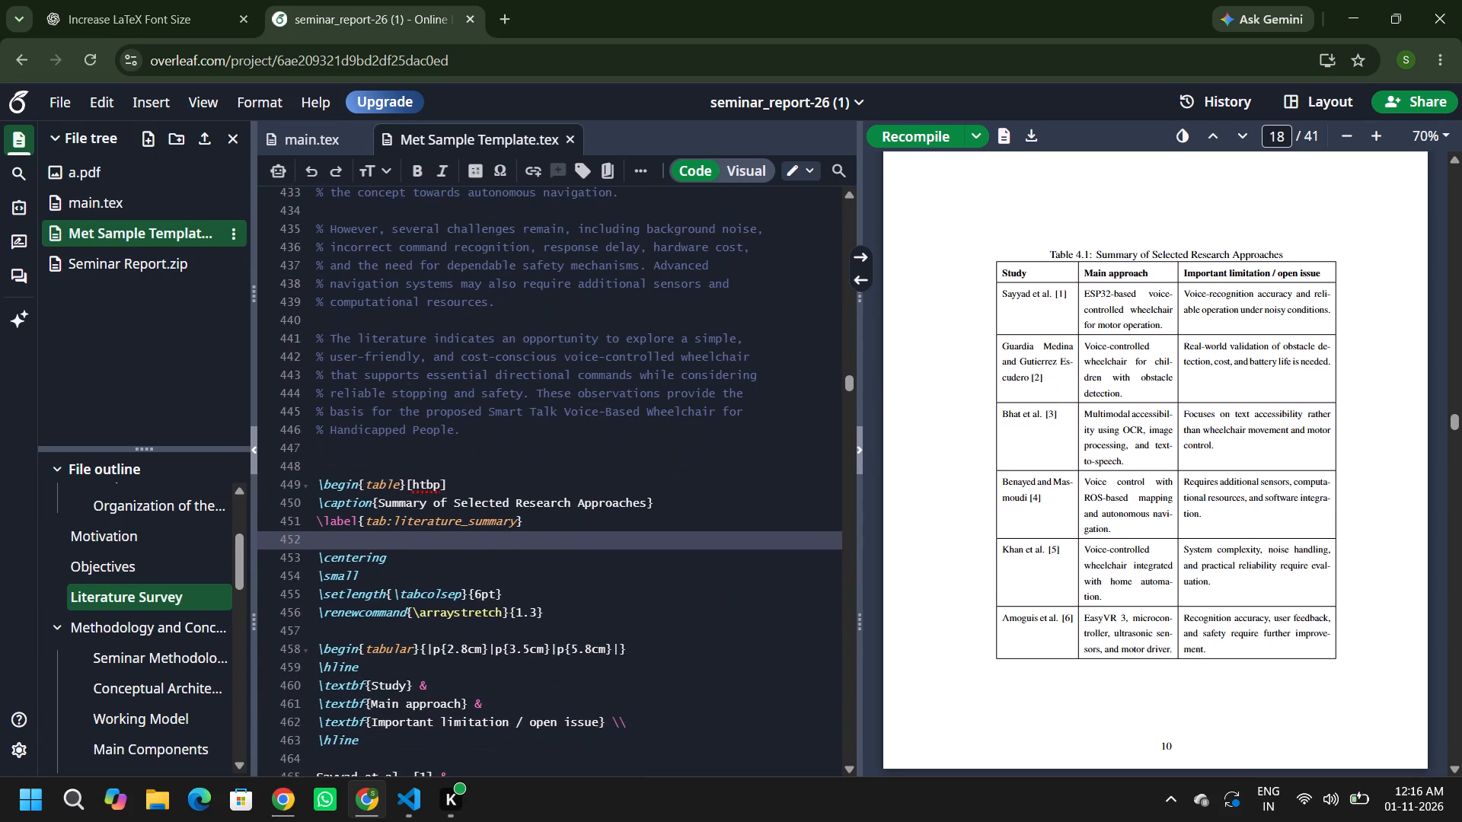
pyautogui.press('\\')
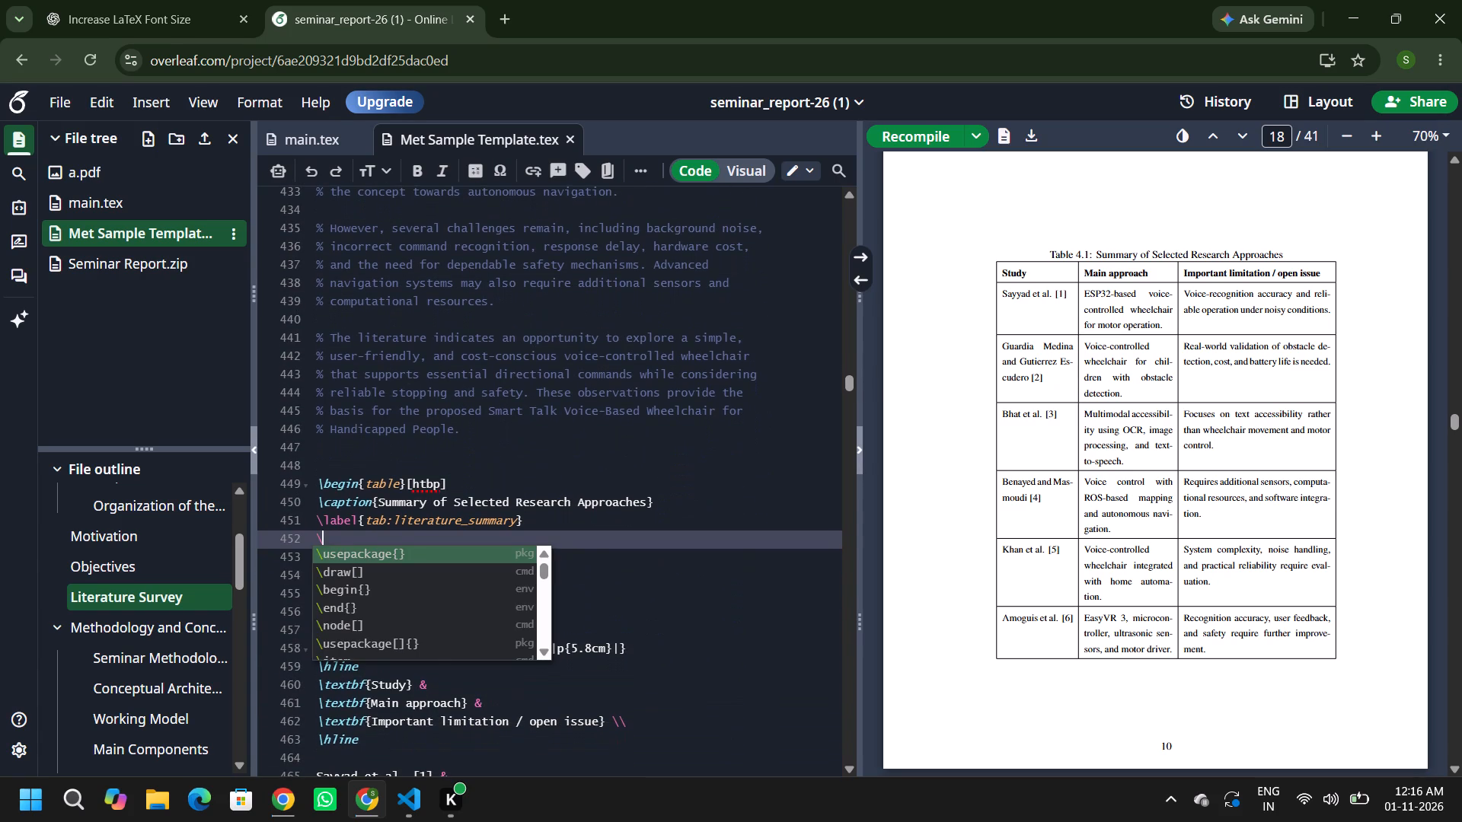
pyautogui.write('pap')
pyautogui.press('Tab')
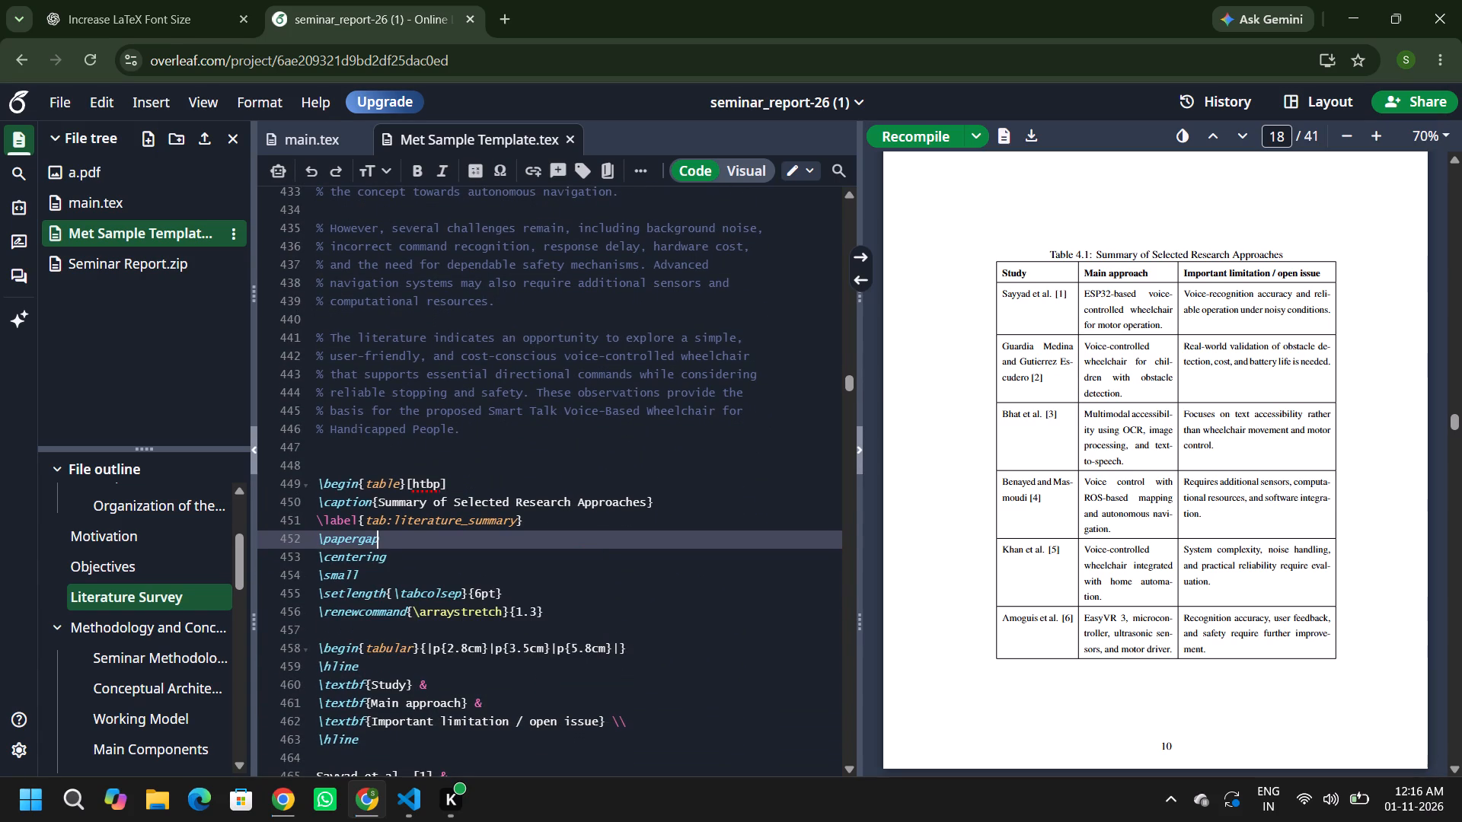
pyautogui.hotkey('ctrl', 's')
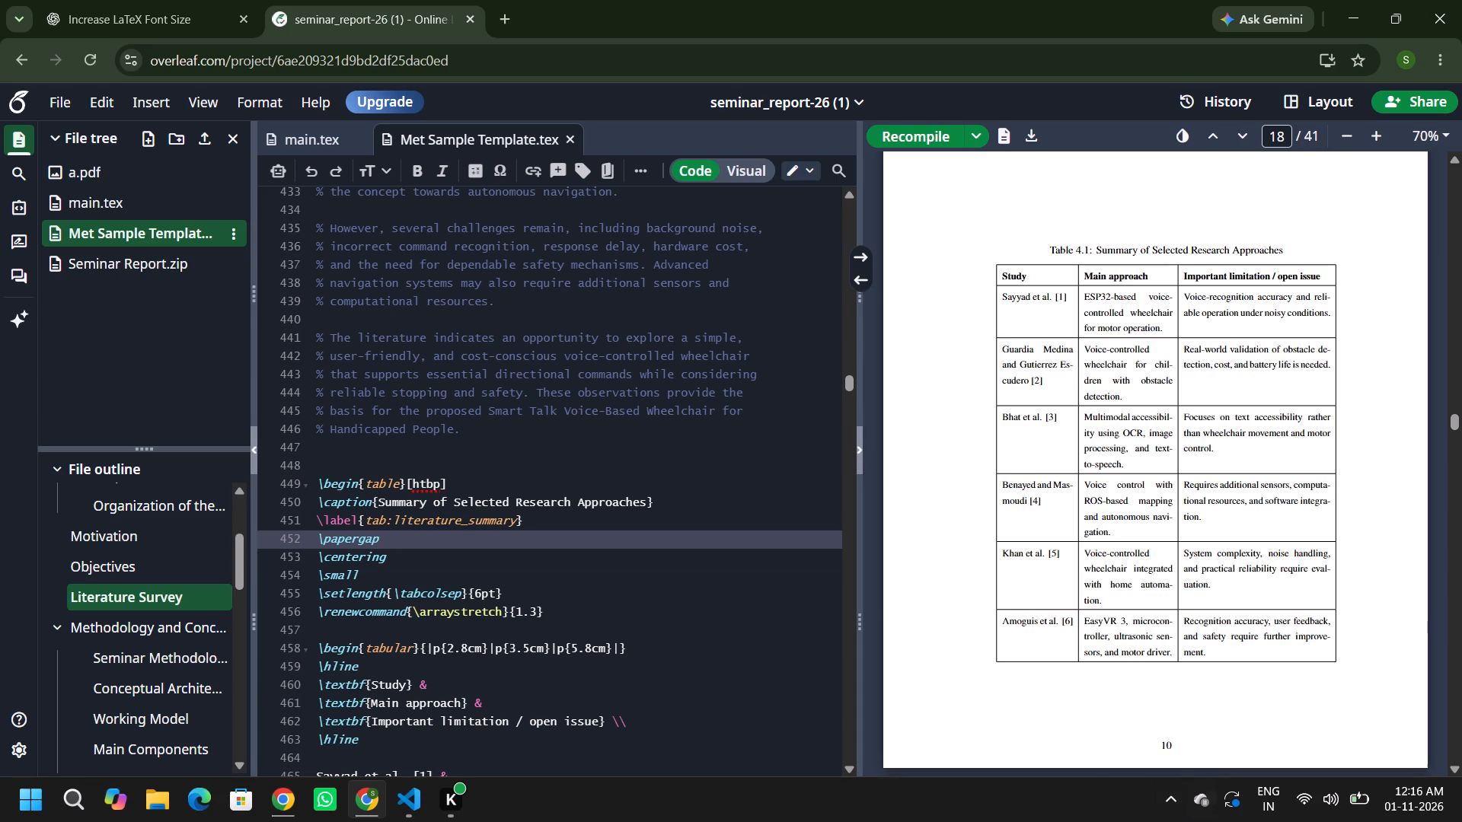
# Review the pages after the summary table in the PDF, starting with Chapter 5, Methodology and Conceptual Architecture.
pyautogui.scroll(-4, 1167, 514)
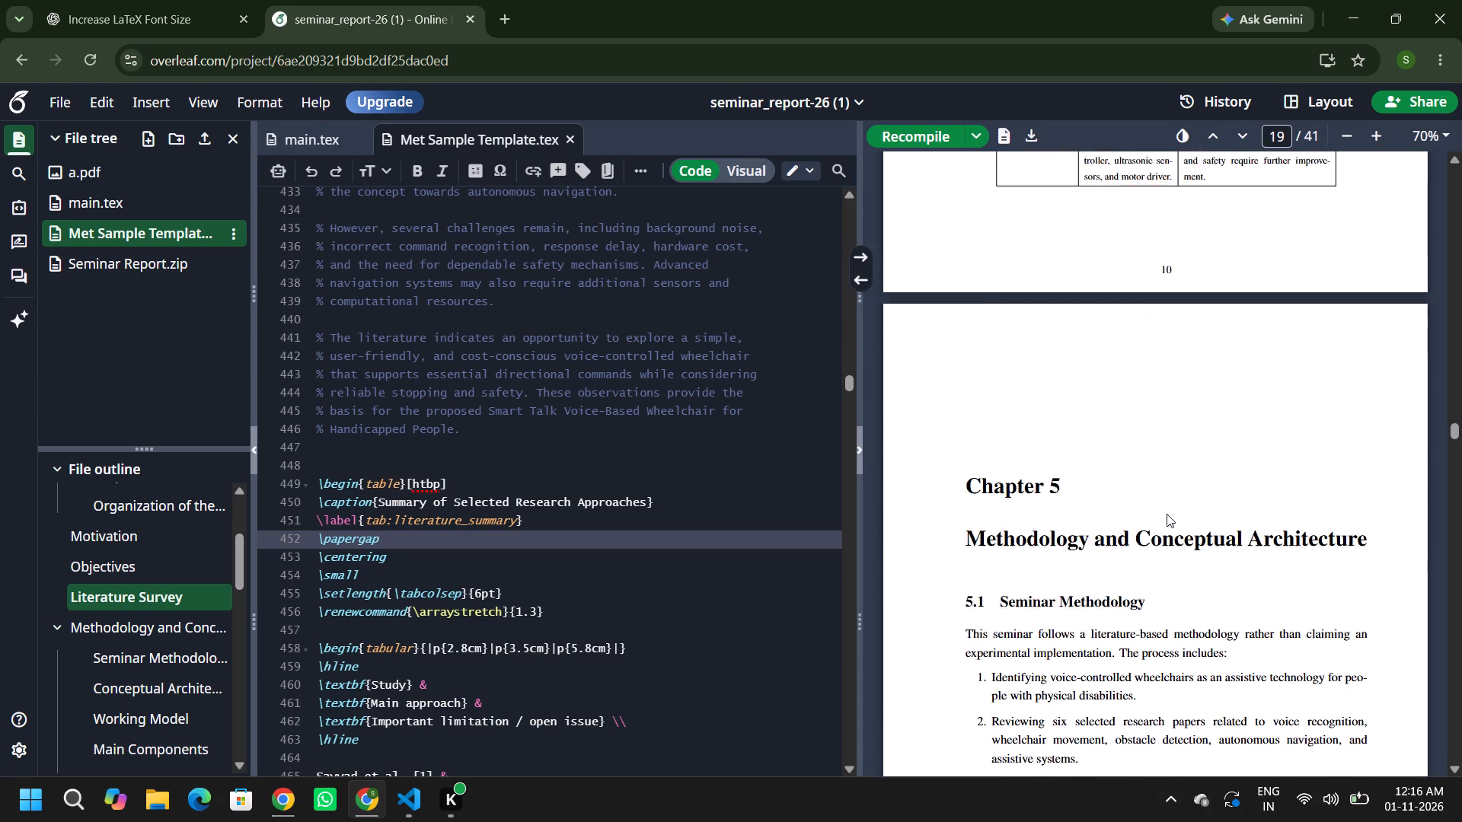
pyautogui.scroll(-1, 1167, 514)
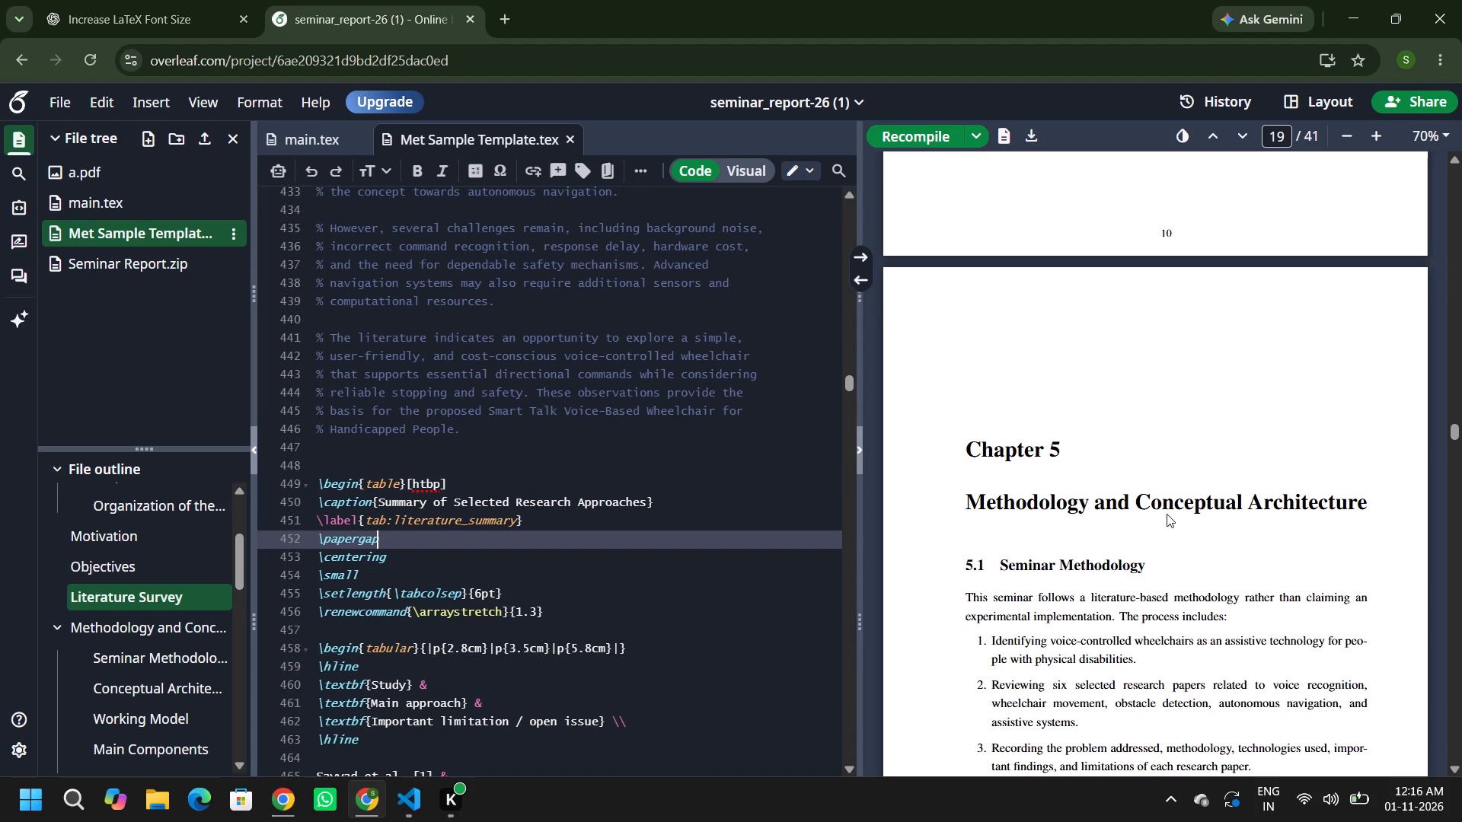
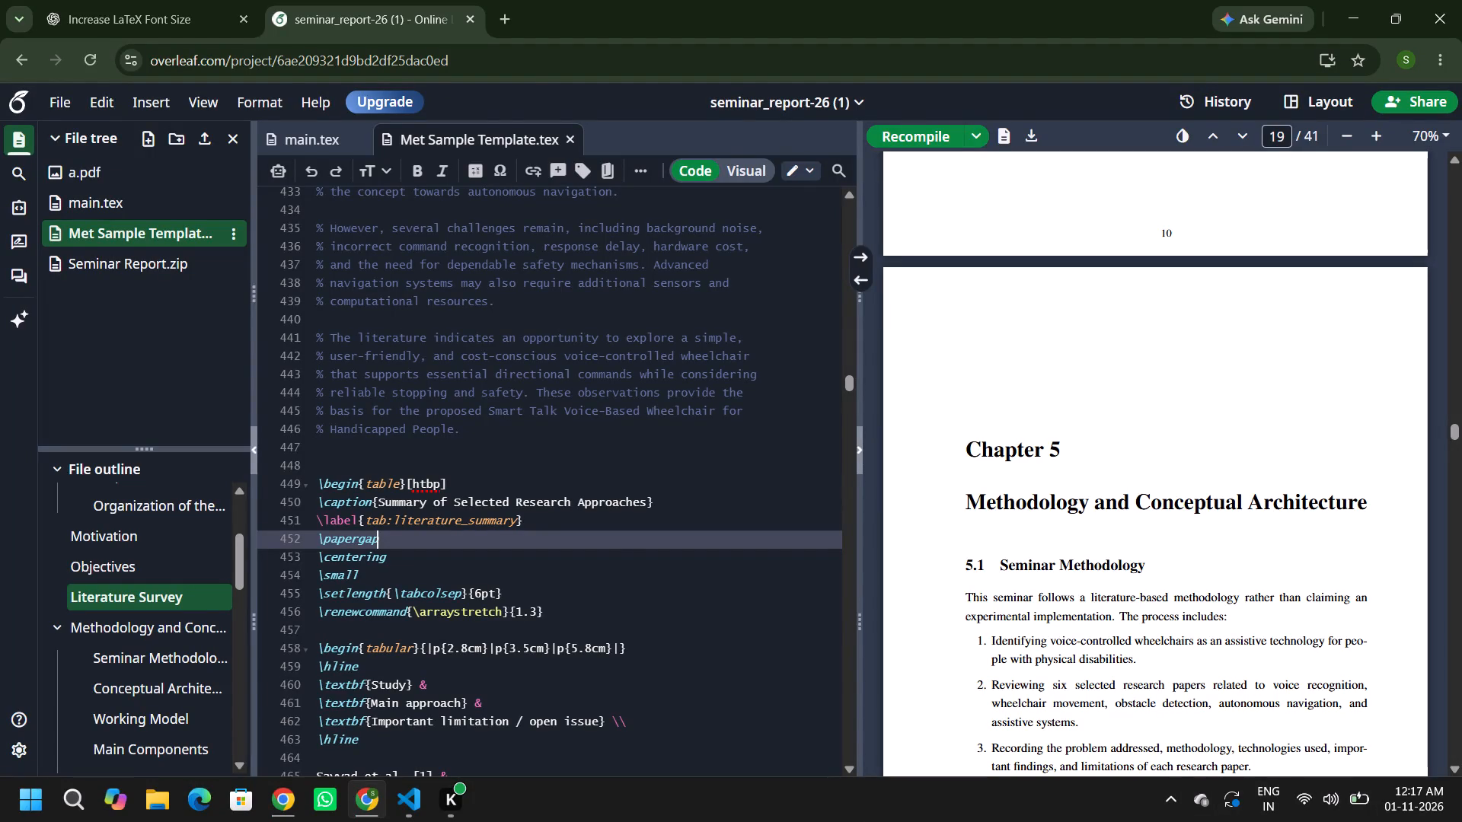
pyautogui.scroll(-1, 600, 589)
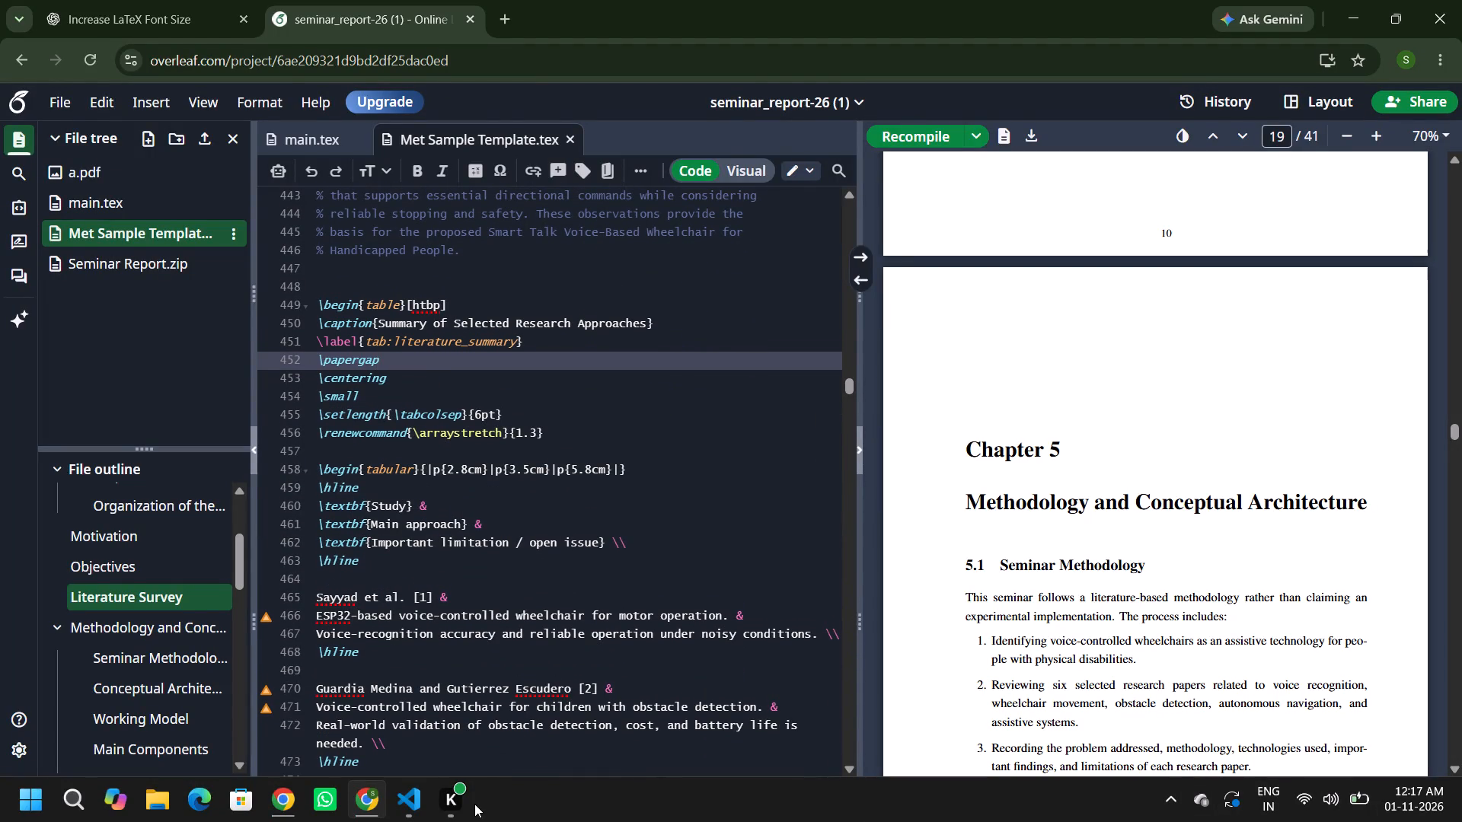
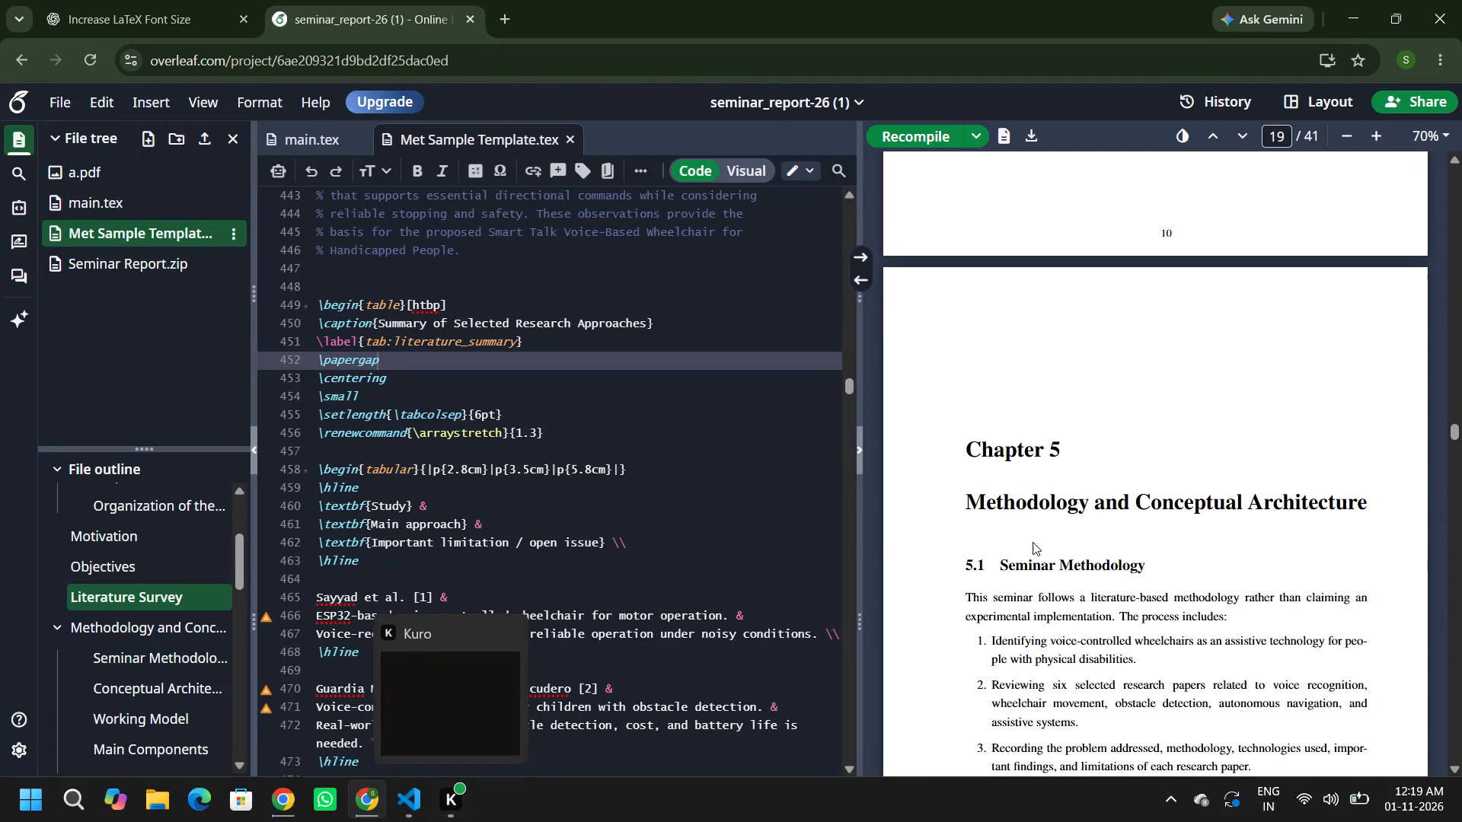
# Review the LaTeX source from the literature summary table through the Seminar Methodology and Conceptual Architecture sections.
pyautogui.scroll(-4, 717, 441)
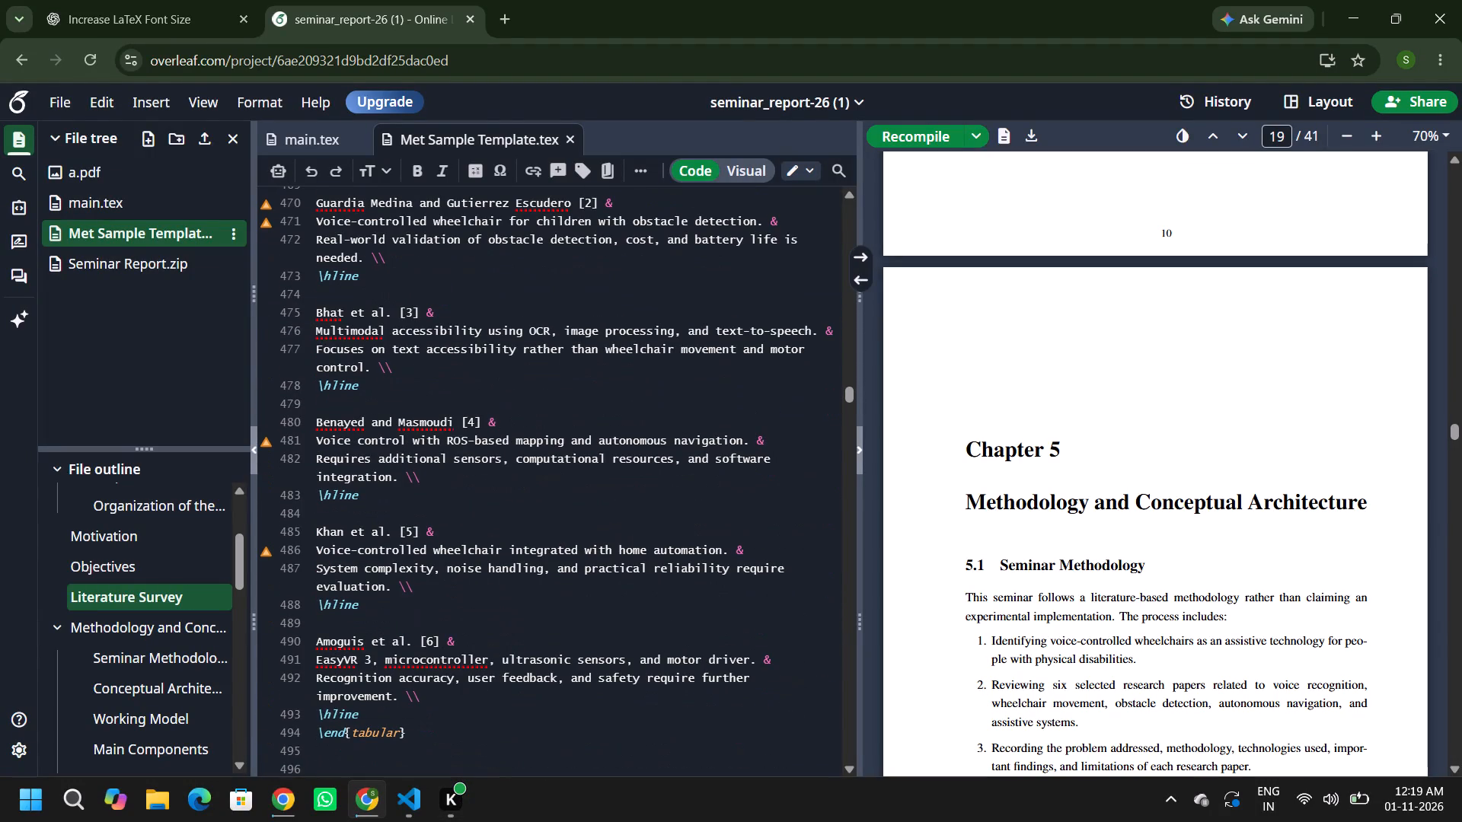
pyautogui.scroll(-7, 717, 441)
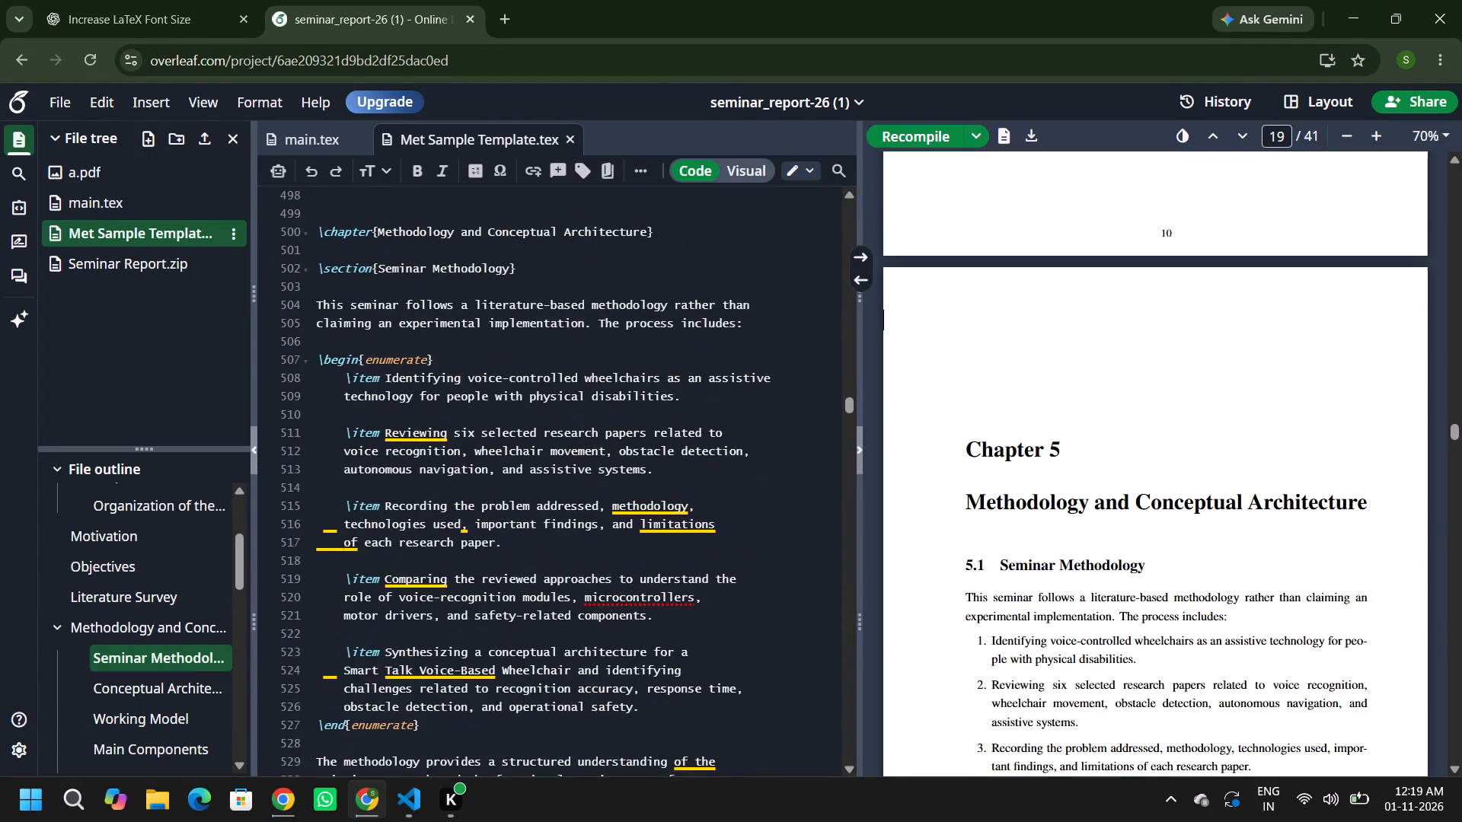
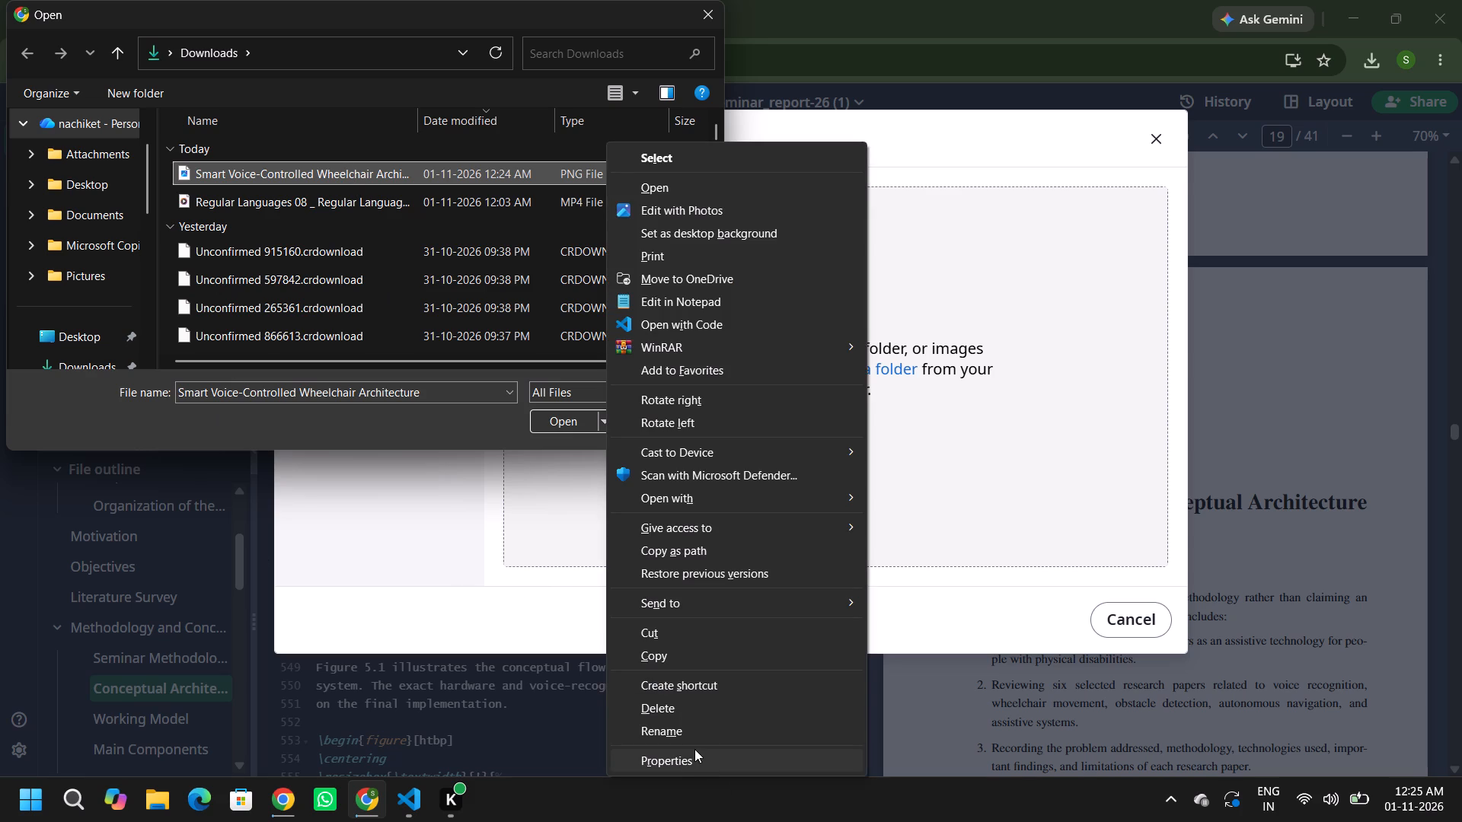
pyautogui.click(719, 735)
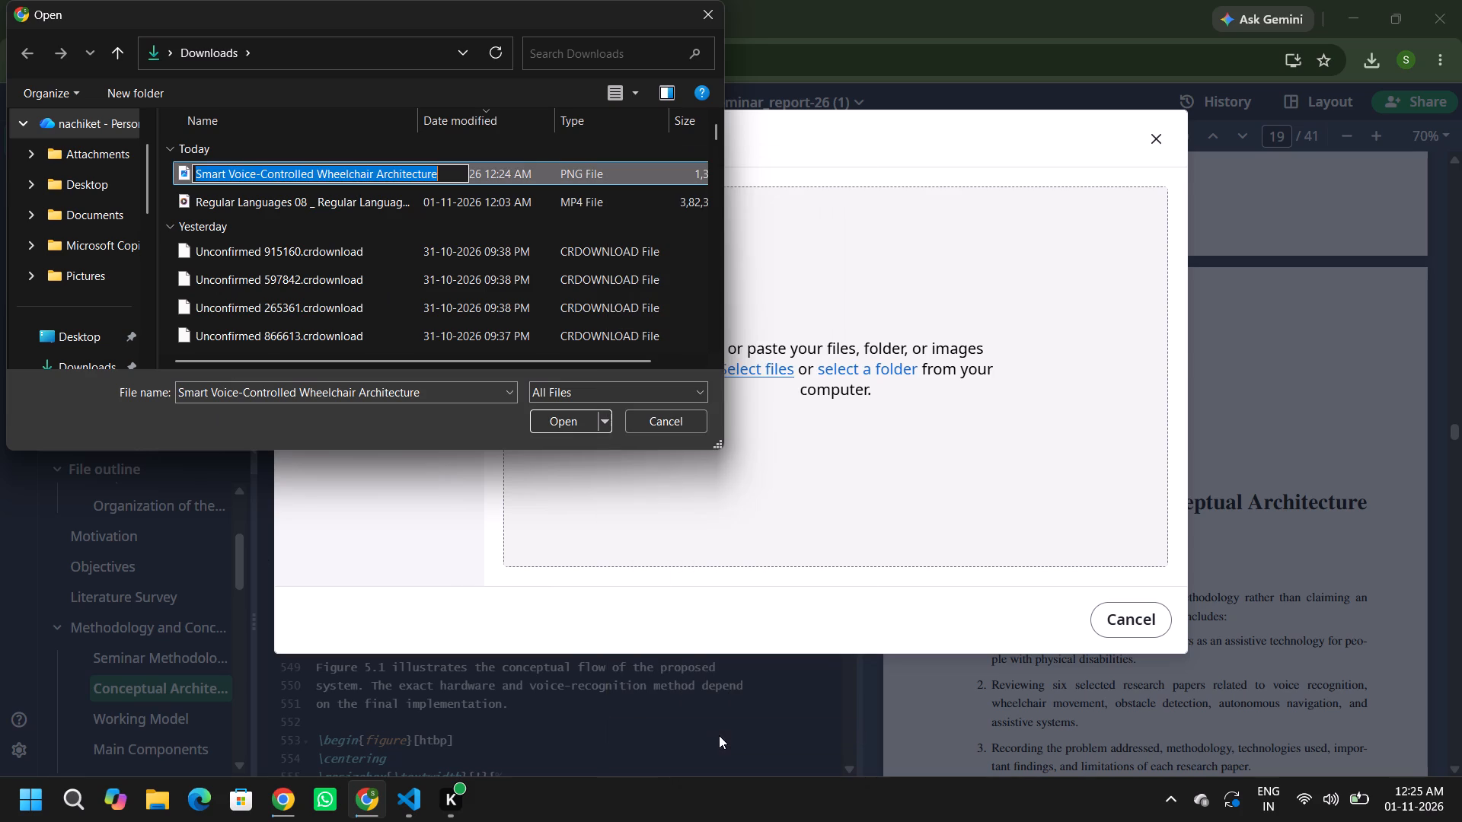
pyautogui.hotkey('ctrl', 'v')
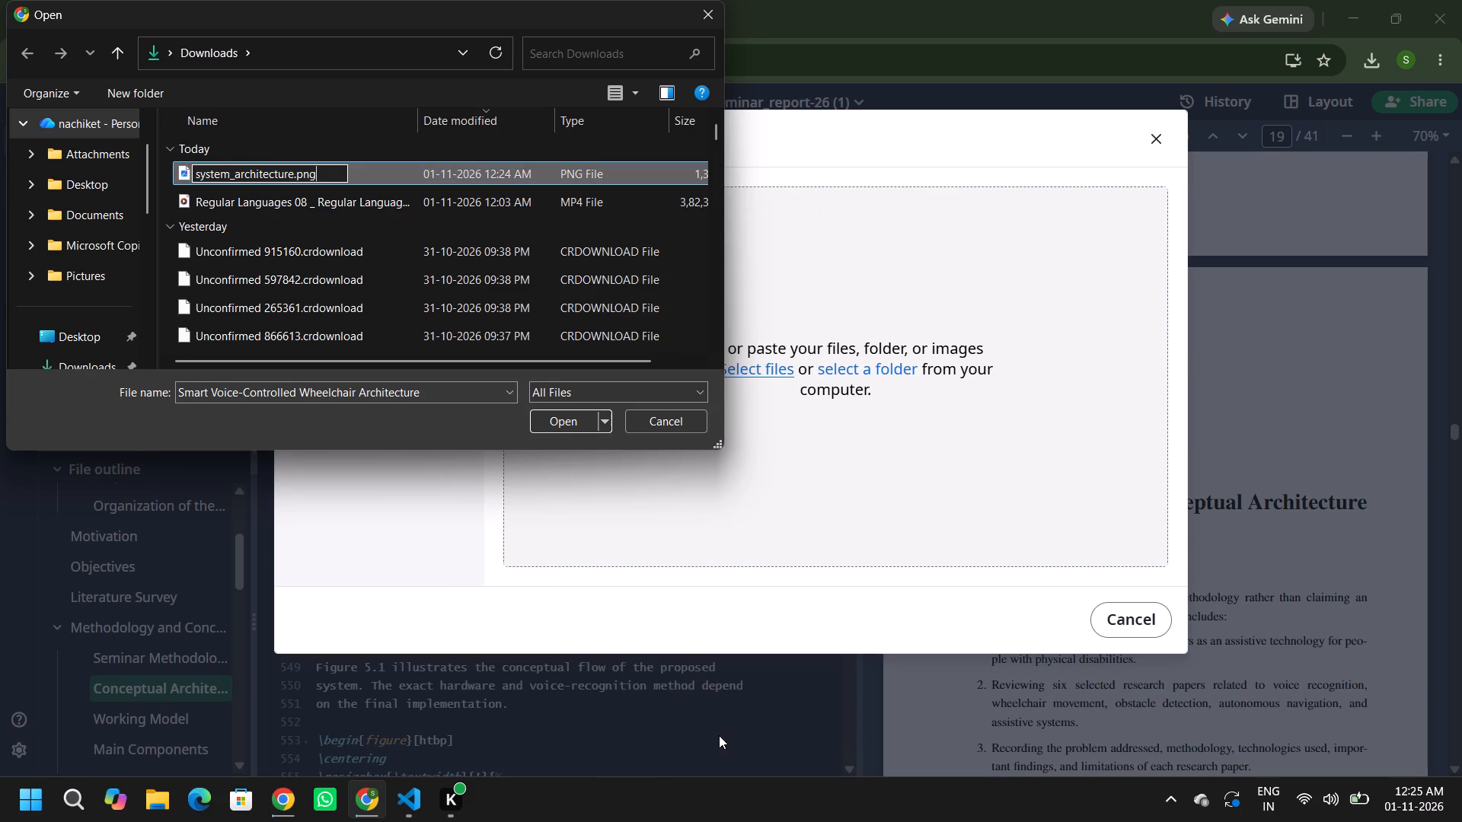
pyautogui.press('Return')
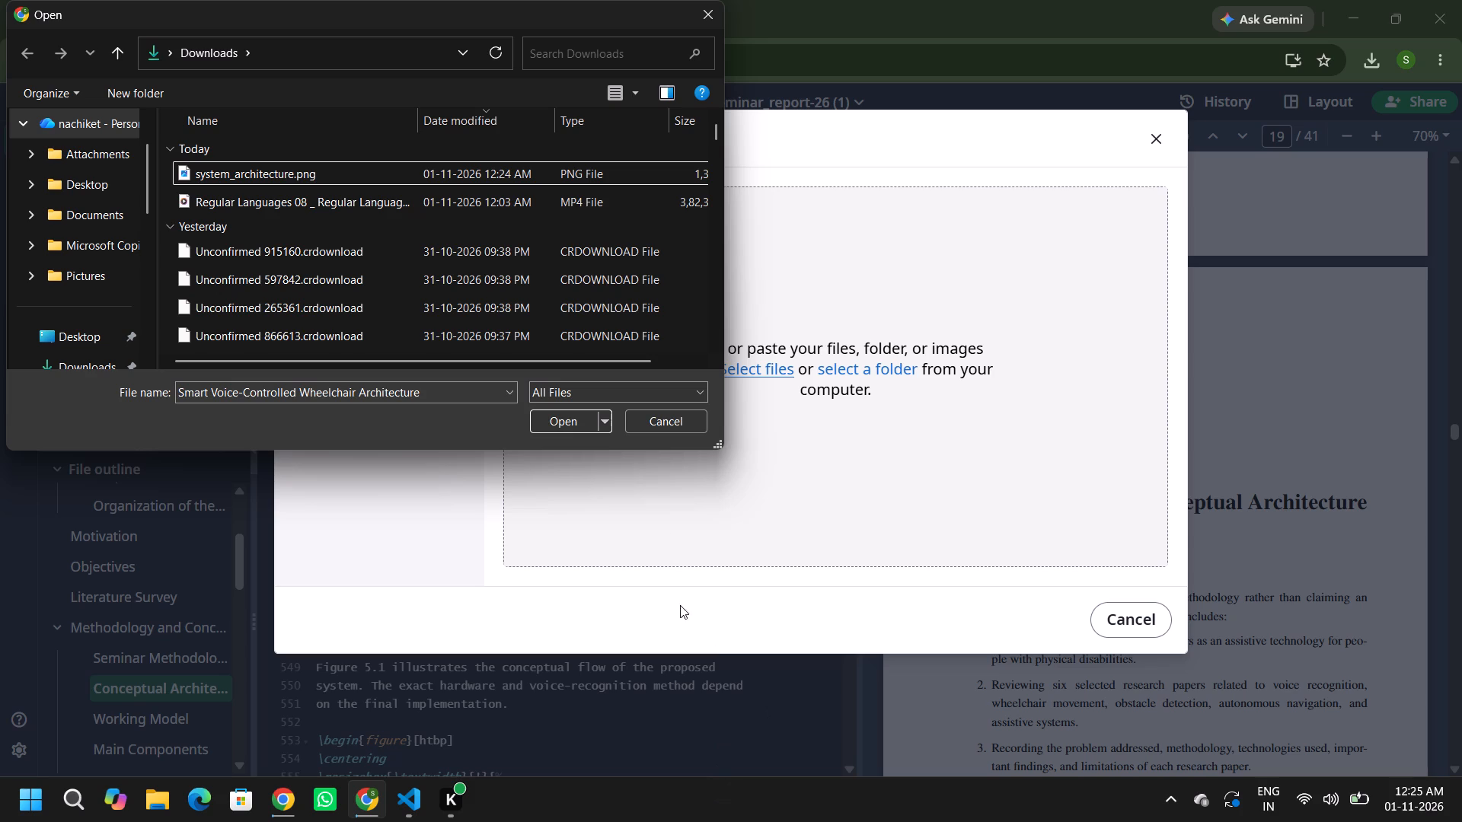
# Upload the renamed system_architecture.png image from Downloads to the Overleaf project.
pyautogui.click(380, 173)
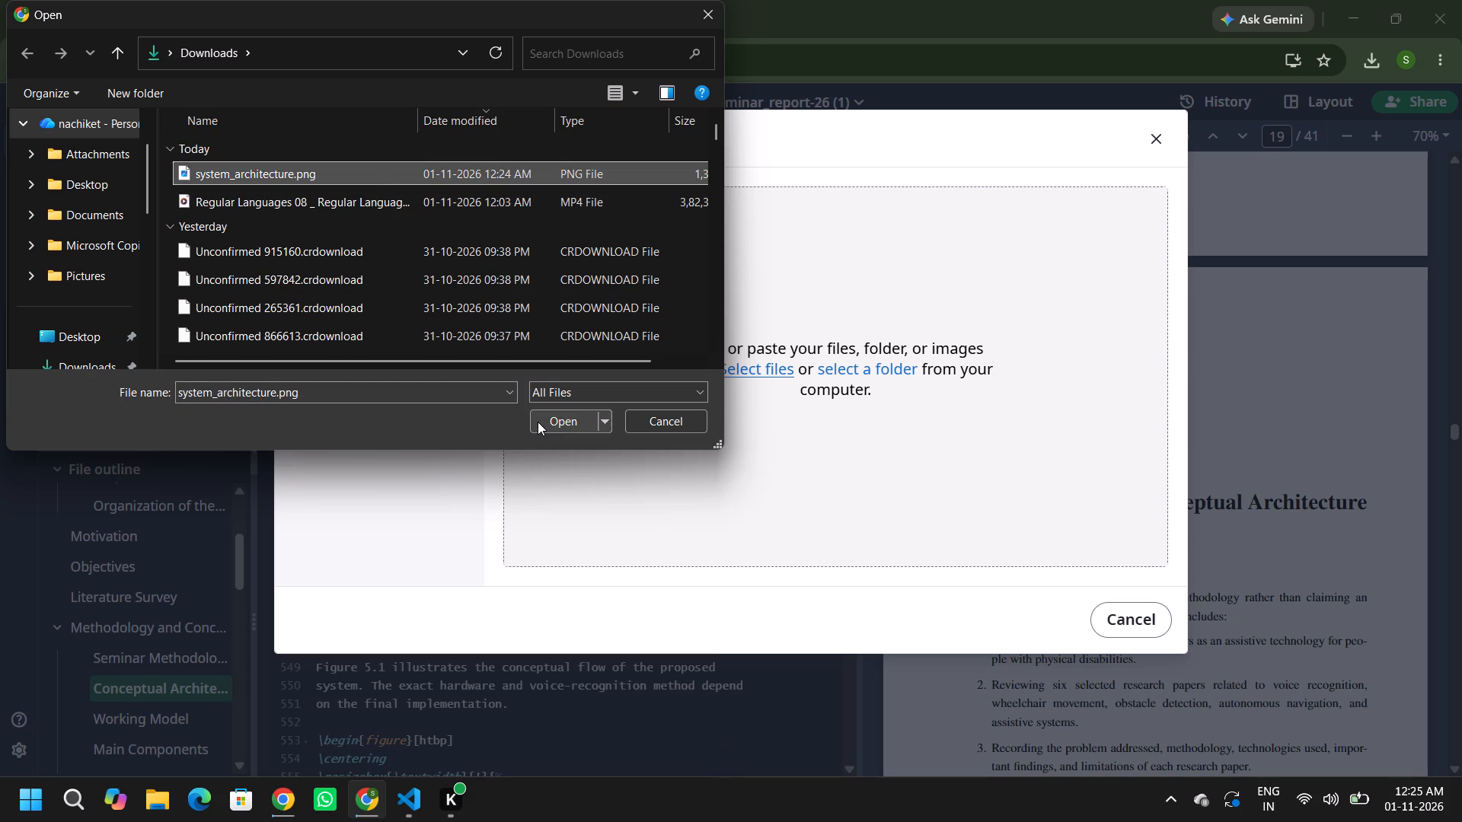
pyautogui.click(538, 422)
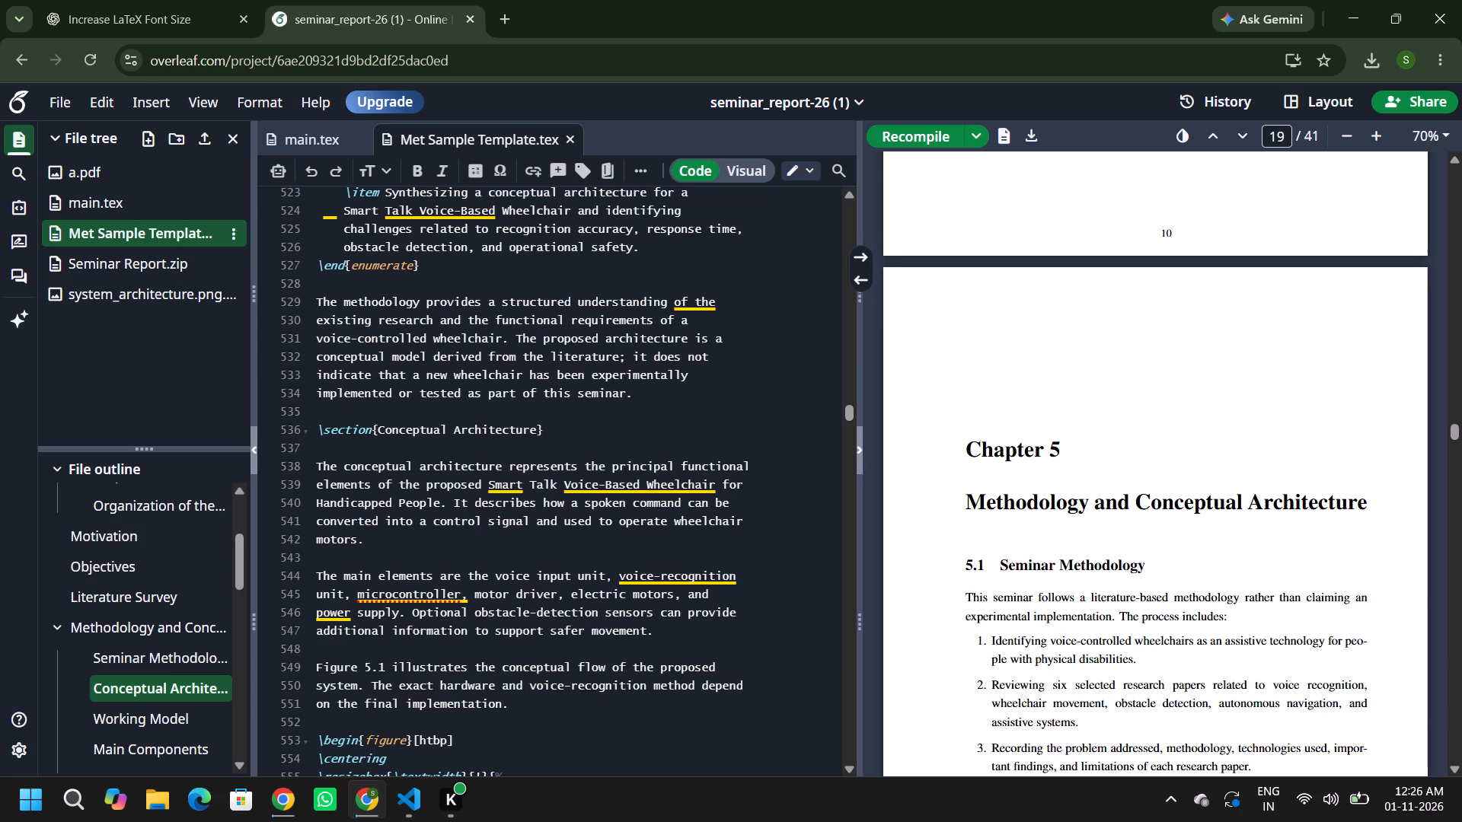
# Locate the existing conceptual architecture figure of section 5.2 in the LaTeX source and the compiled PDF.
pyautogui.scroll(-1, 631, 508)
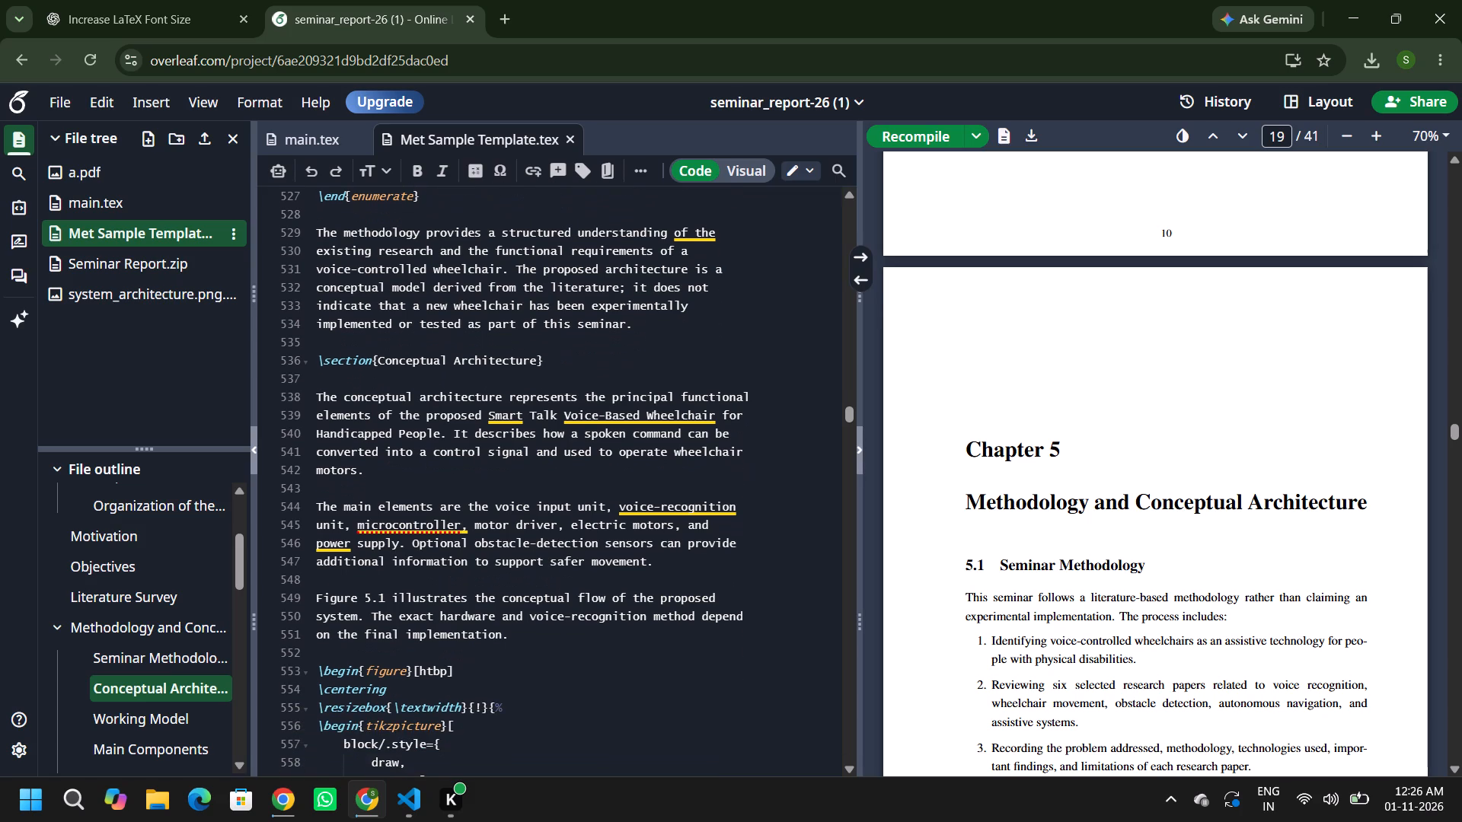
pyautogui.scroll(-9, 1374, 418)
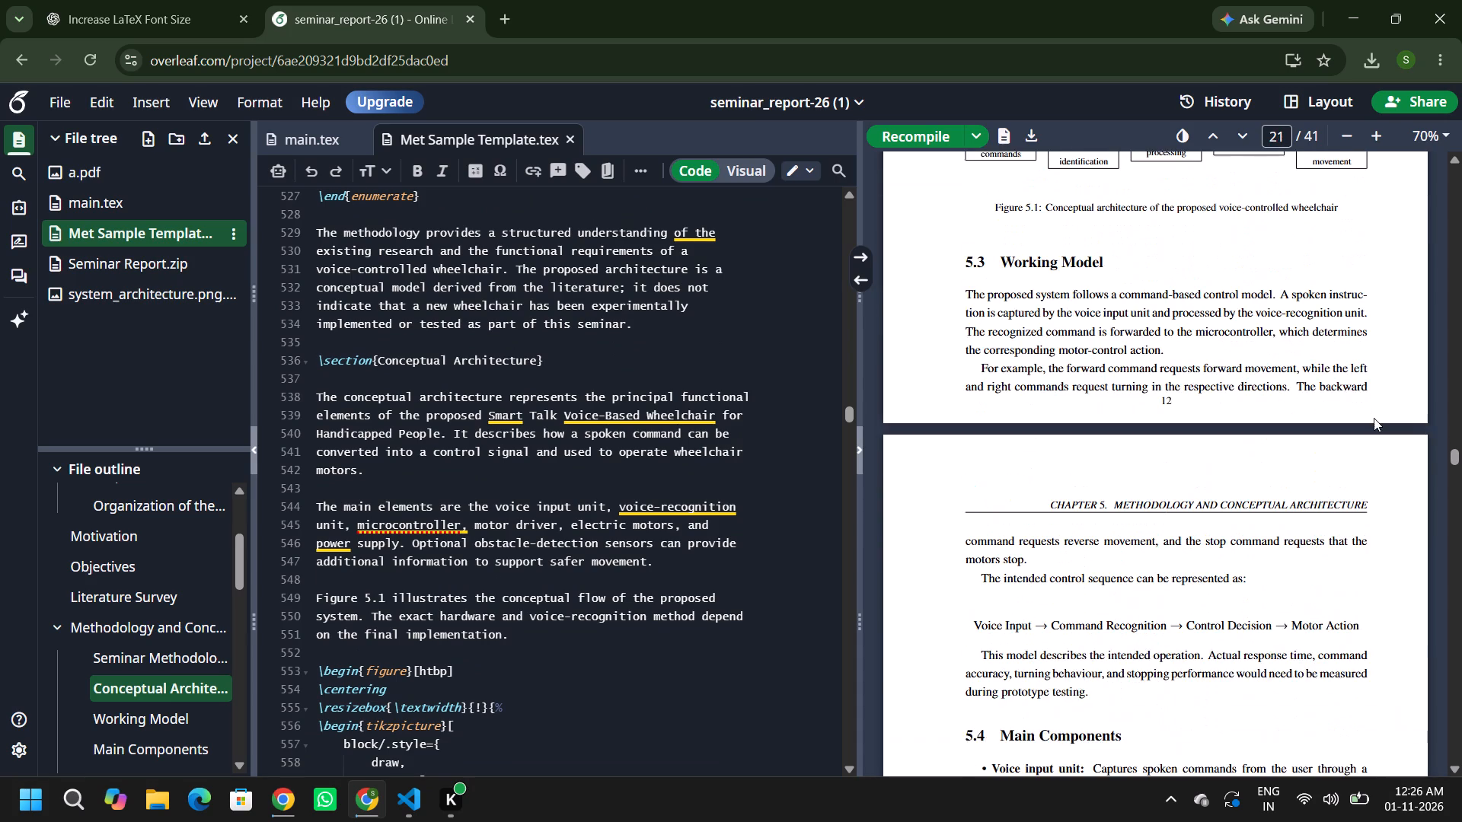
pyautogui.scroll(5, 1374, 418)
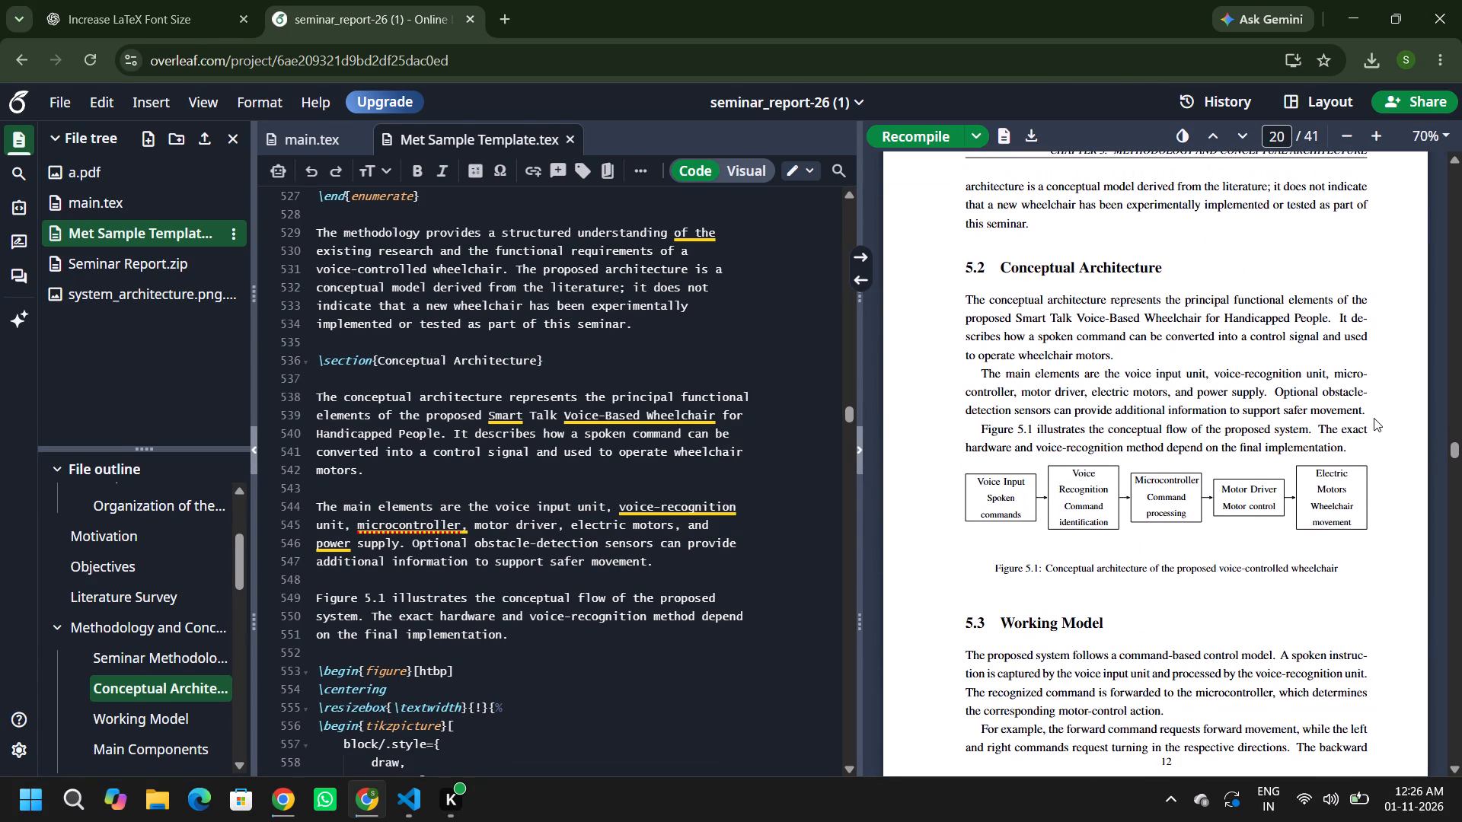
pyautogui.scroll(-2, 1374, 418)
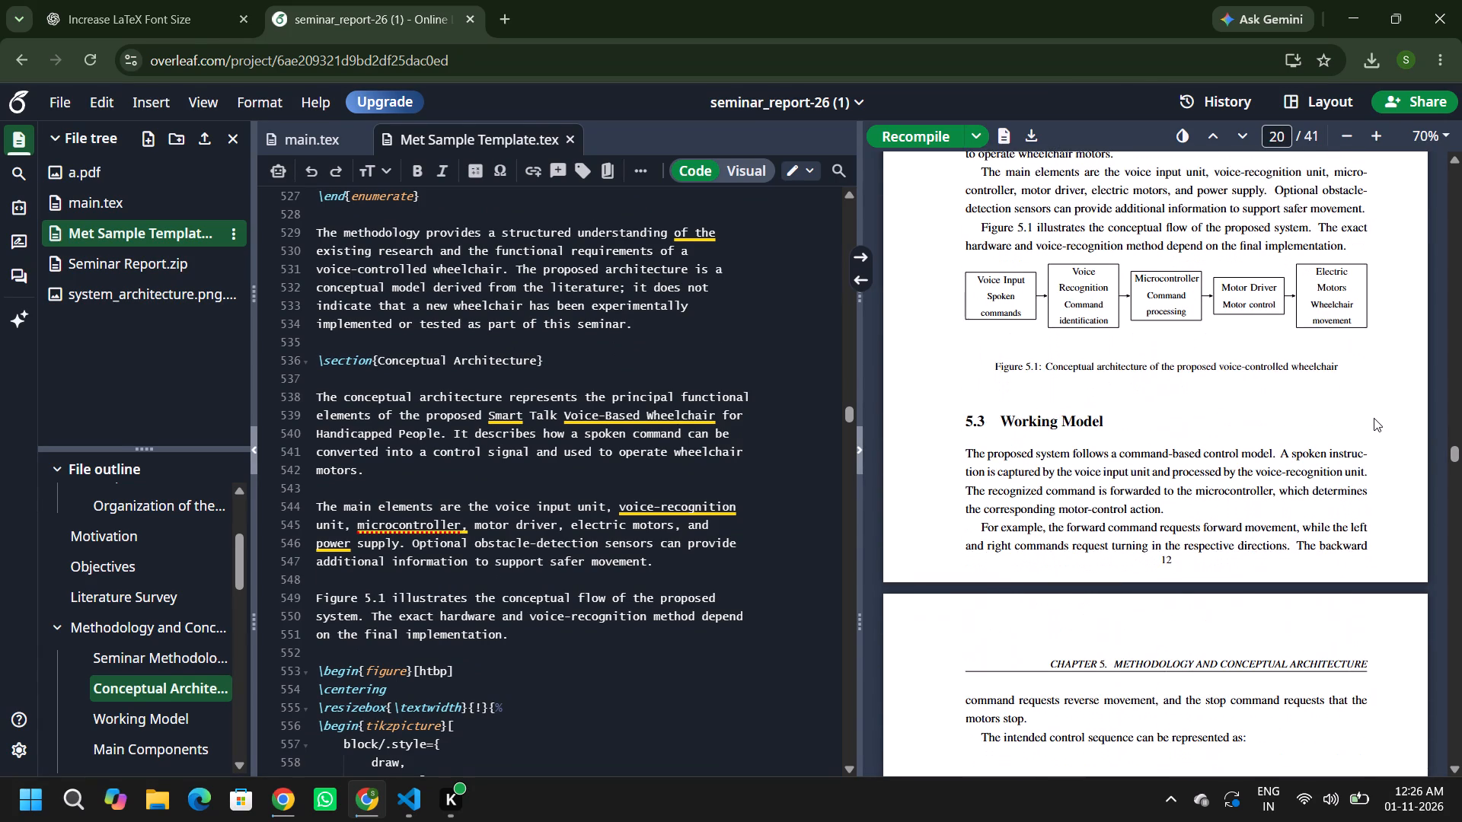
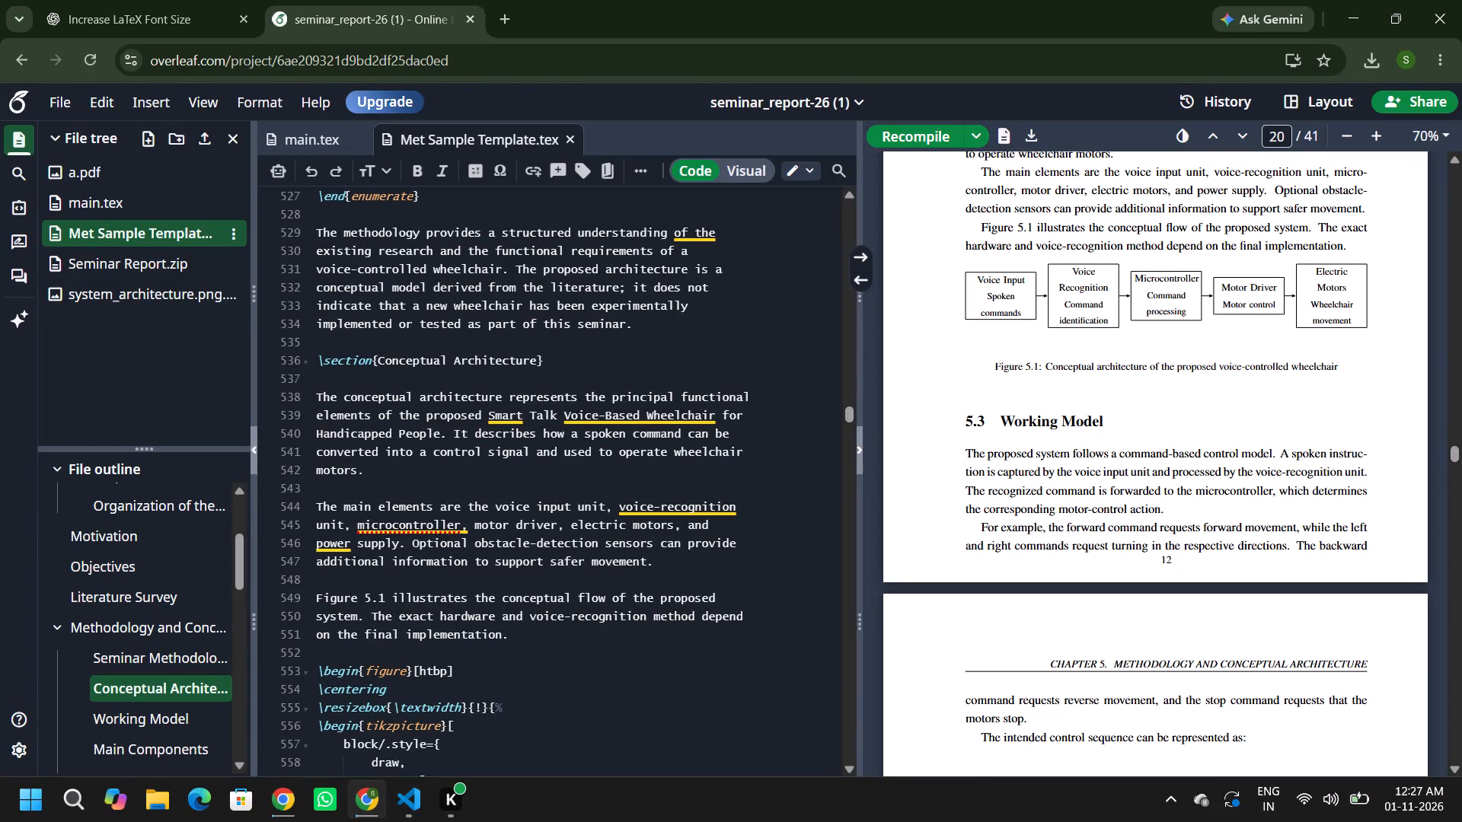
# Examine the existing TikZ figure code in the Conceptual Architecture section of the LaTeX source.
pyautogui.scroll(-6, 753, 527)
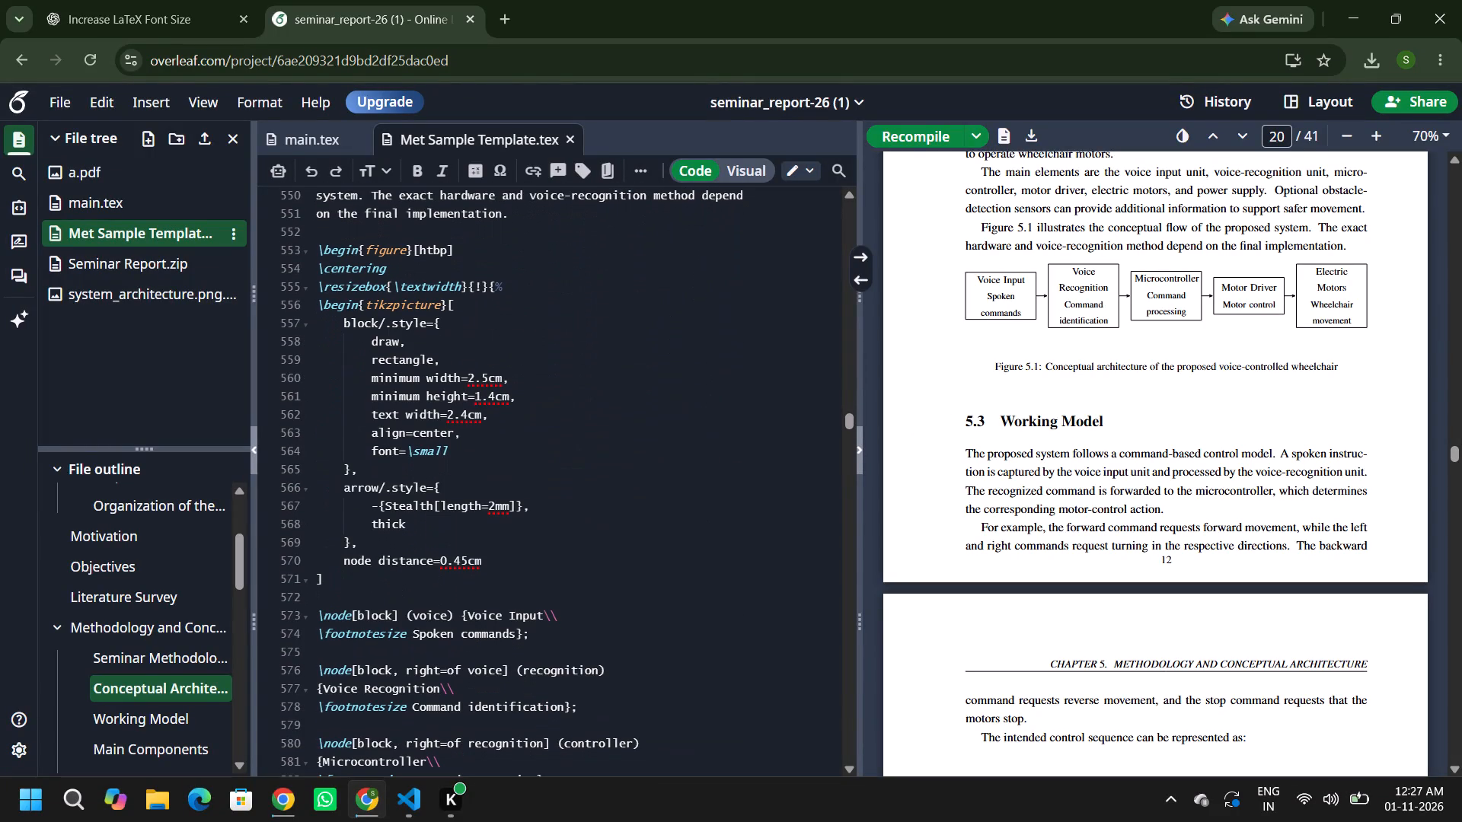
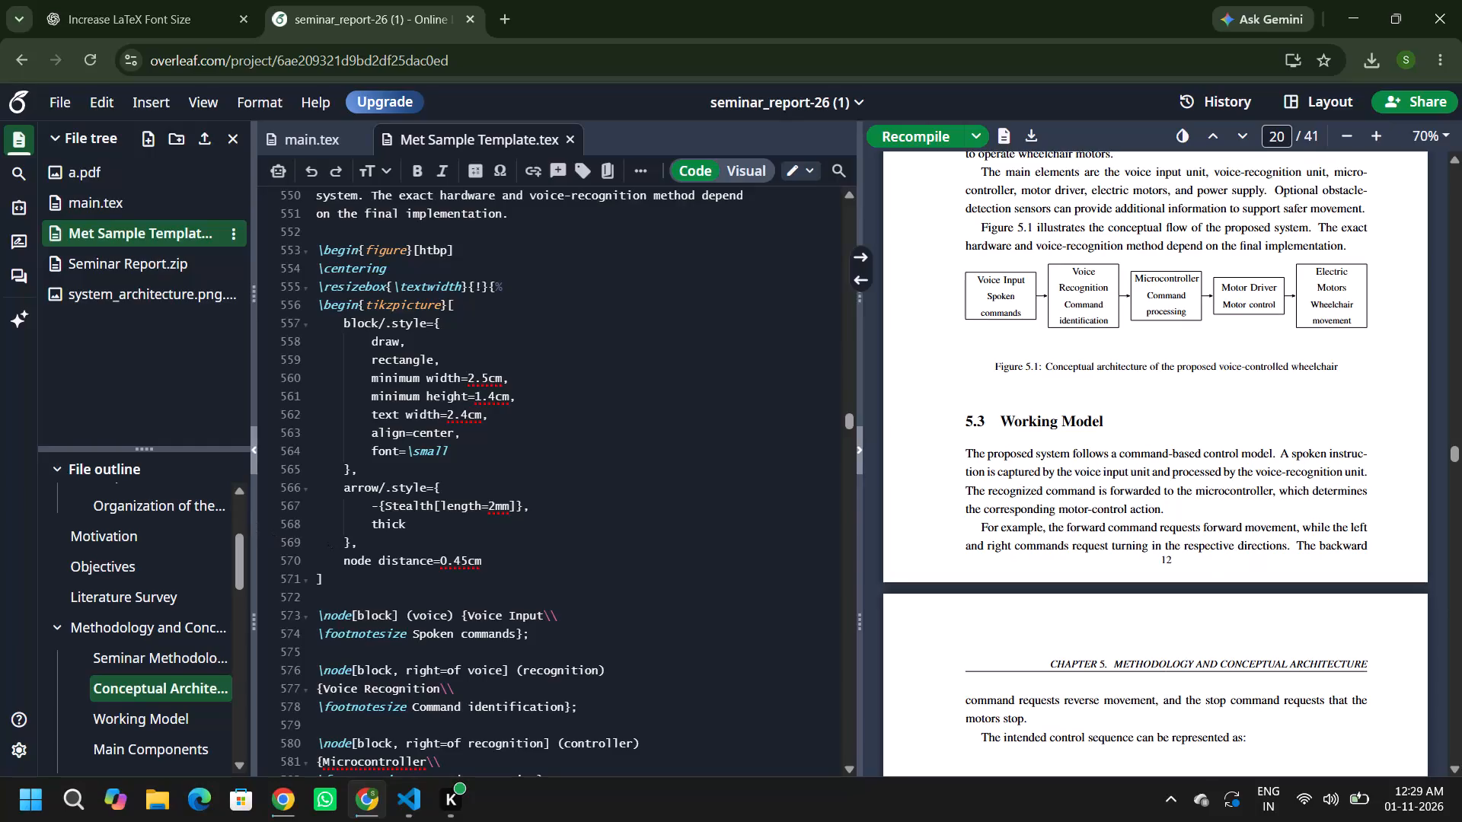
# Examine the rest of the TikZ architecture figure code and the Working Model section that follows it in the LaTeX source.
pyautogui.scroll(-3, 352, 541)
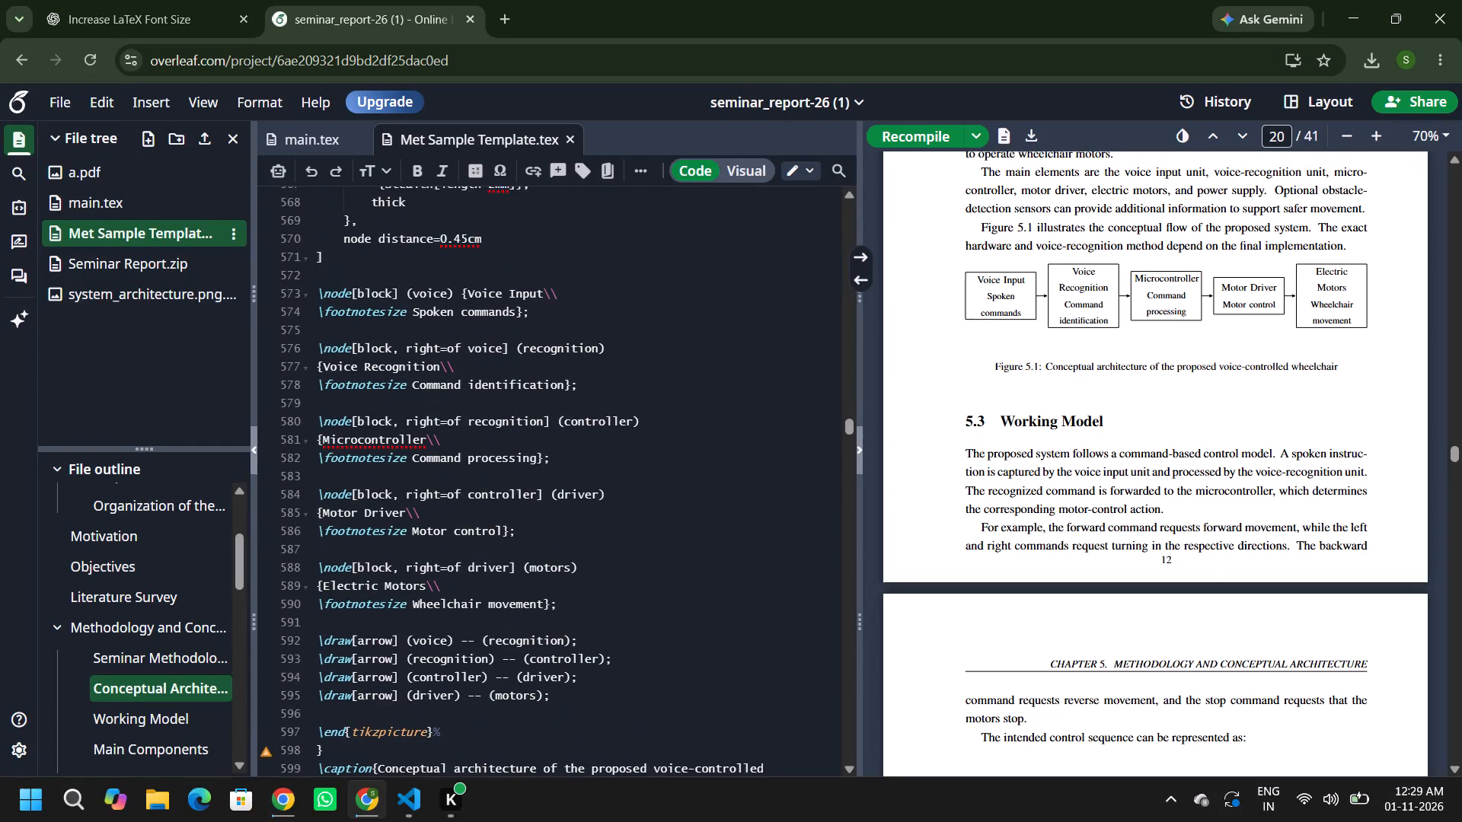
pyautogui.scroll(-5, 352, 541)
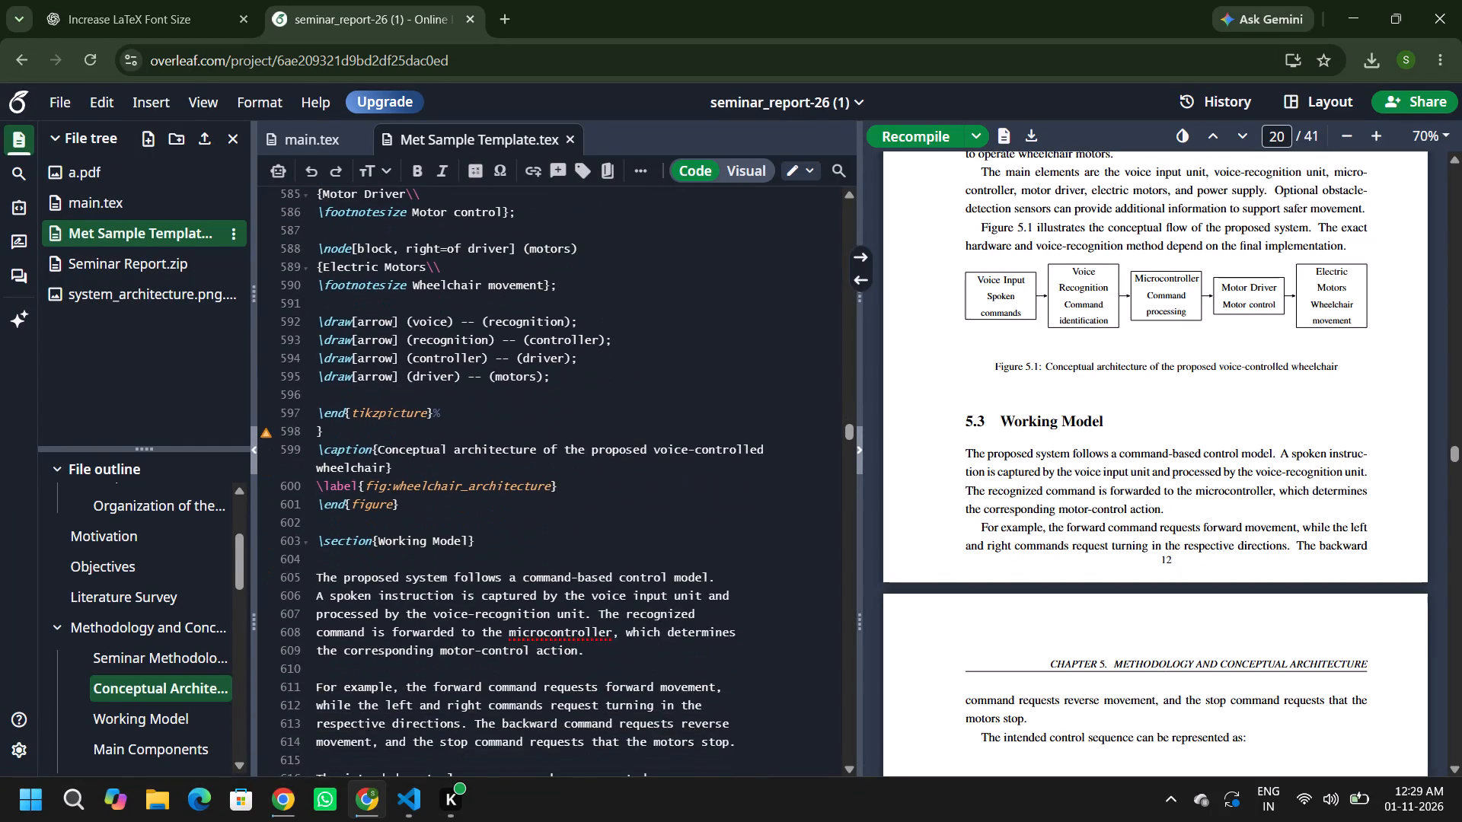
pyautogui.scroll(-2, 352, 541)
pyautogui.scroll(1, 352, 541)
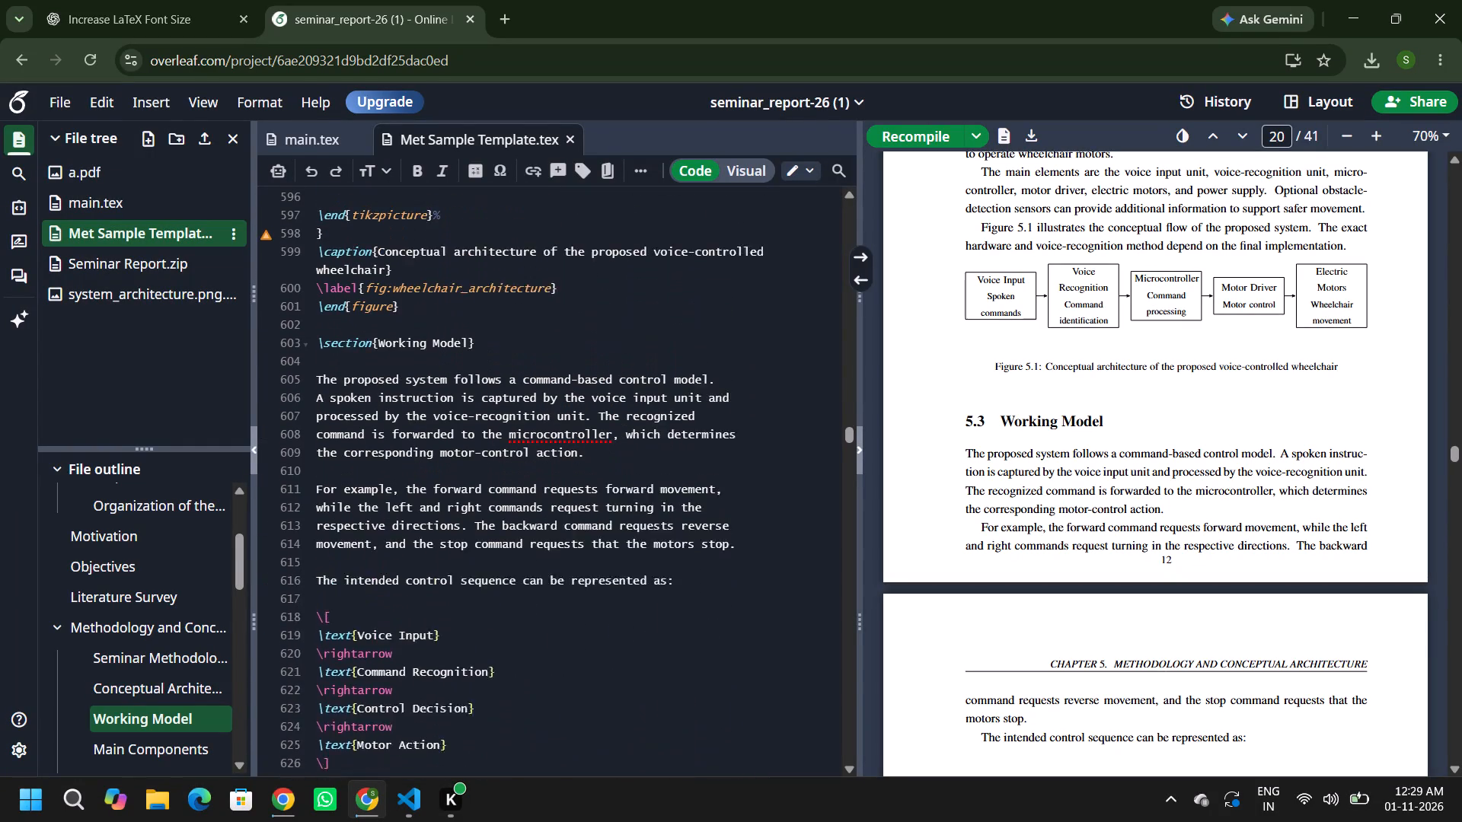
pyautogui.scroll(1, 352, 541)
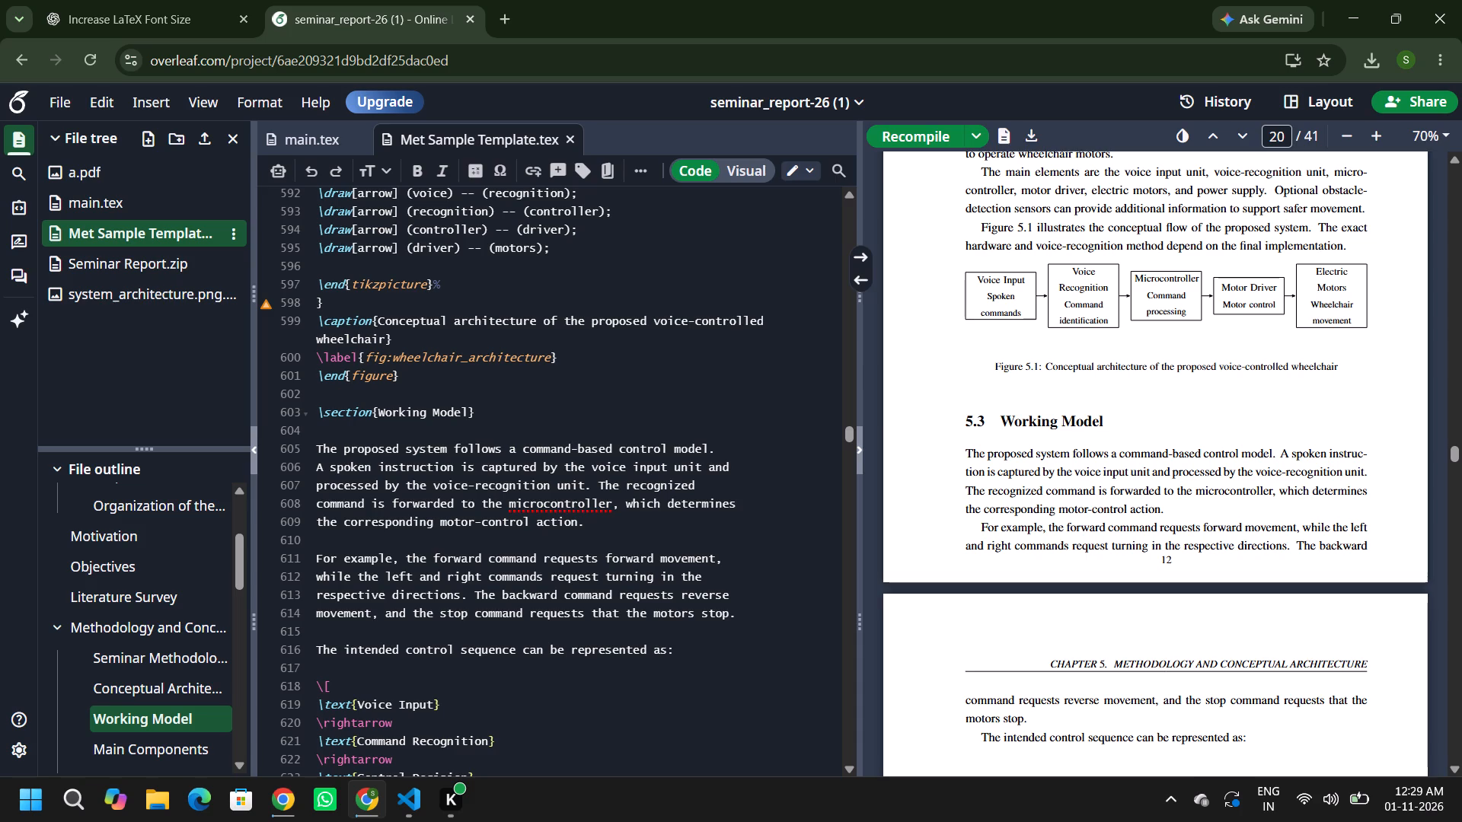
pyautogui.scroll(-1, 439, 431)
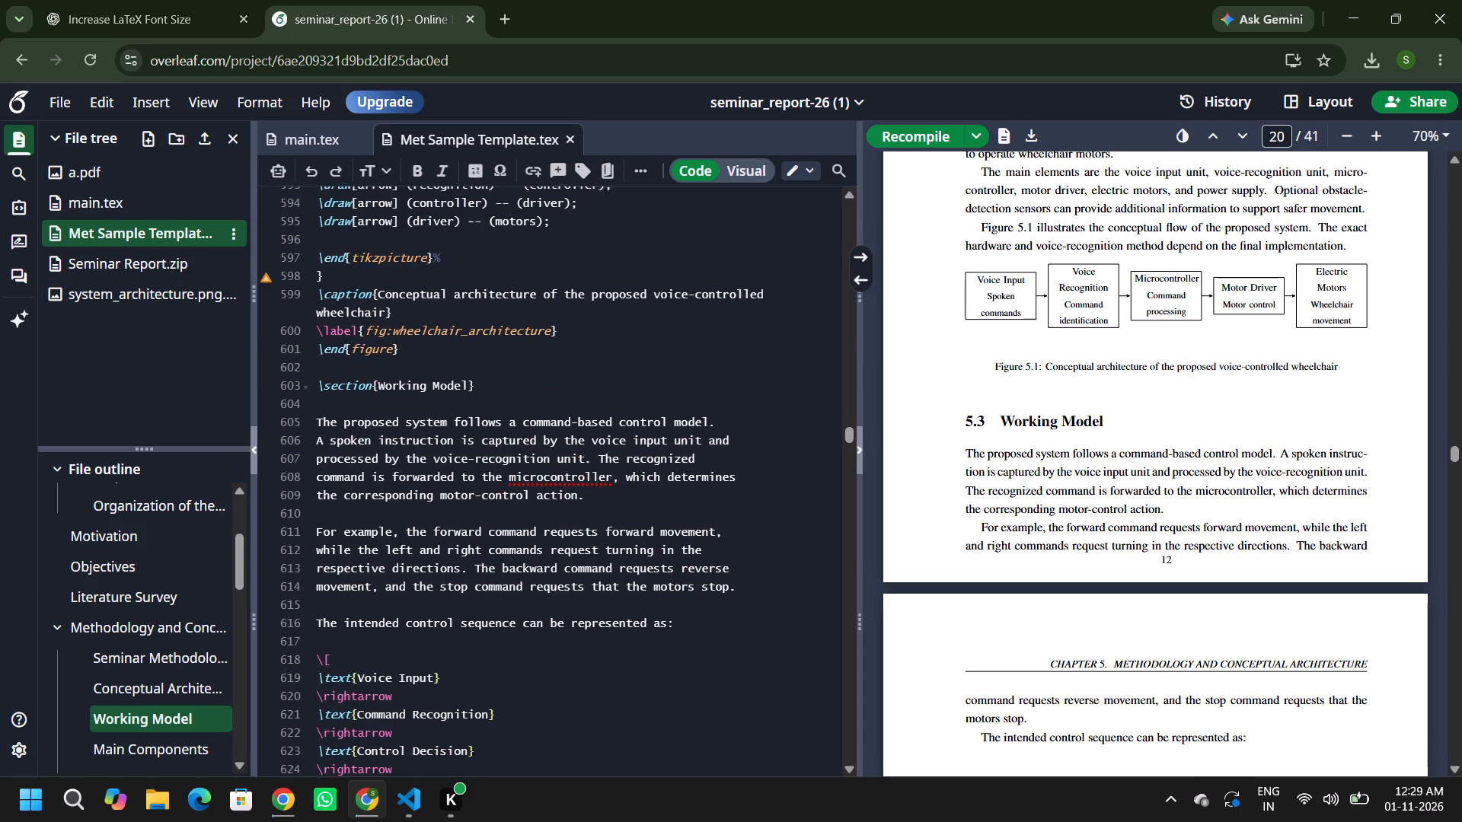
pyautogui.scroll(-1, 439, 431)
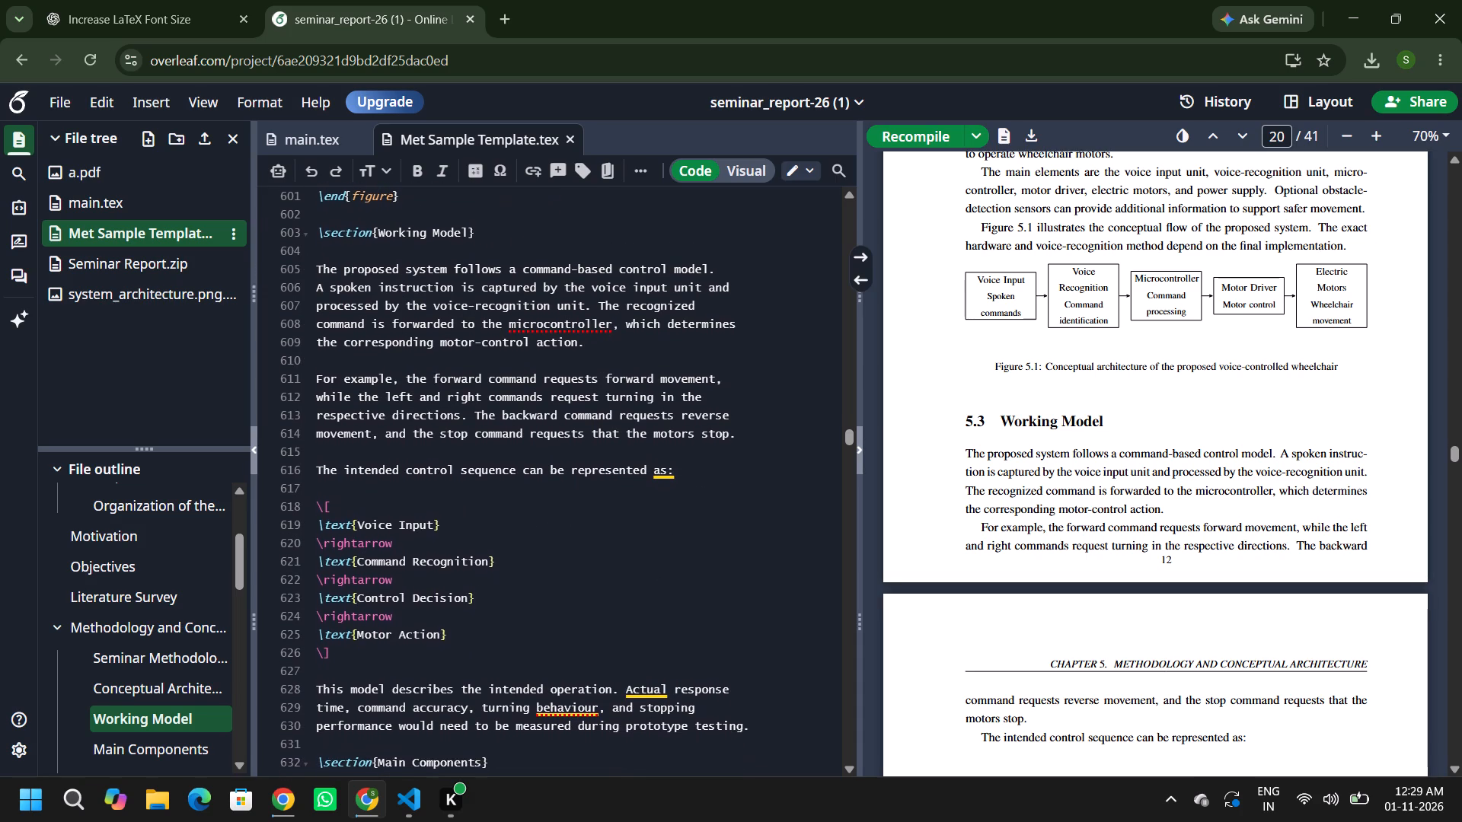
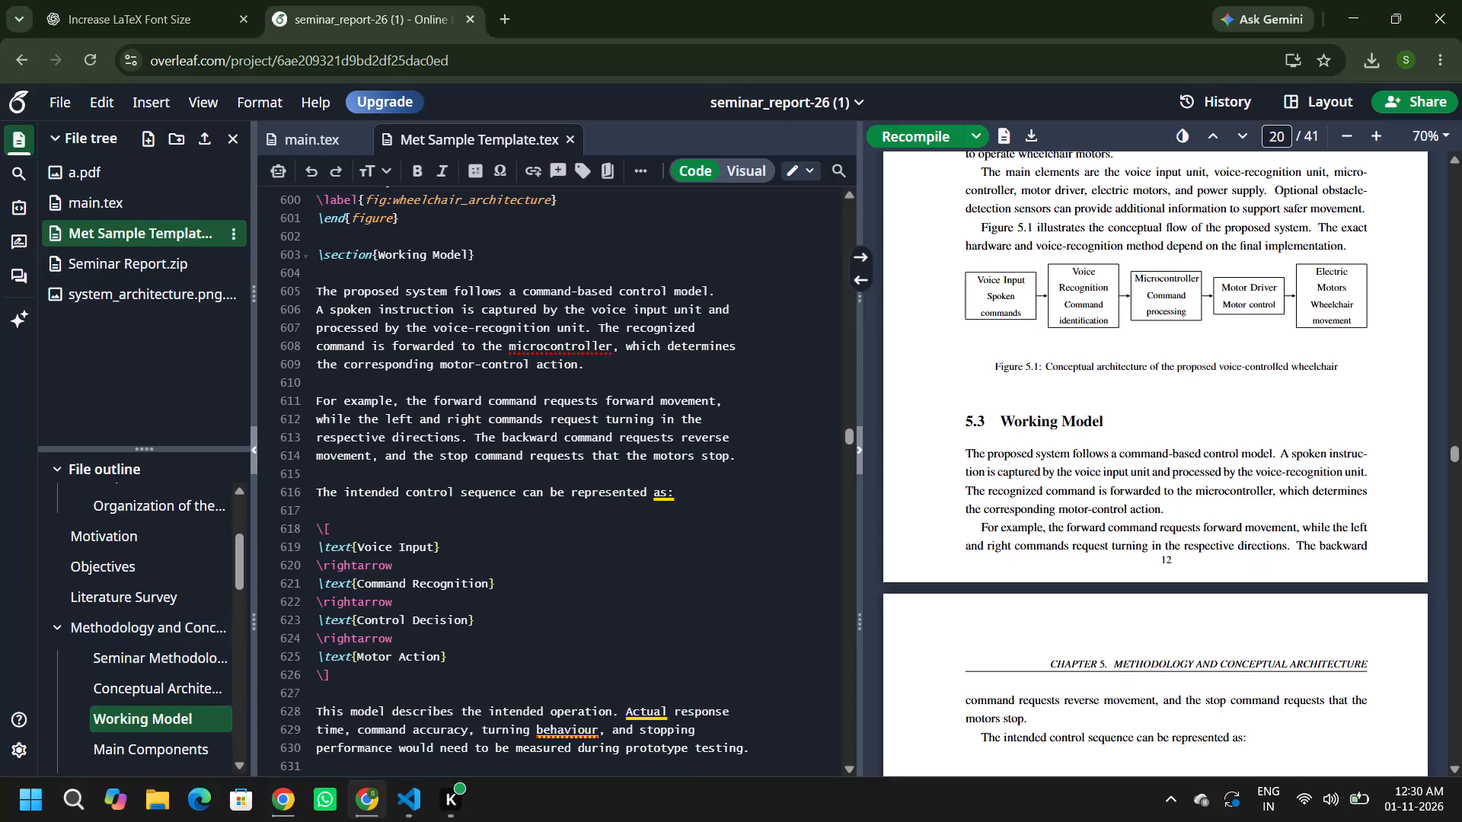
# Examine the LaTeX source from the Working Model section to the Pseudocode, and back up to the certificate's signature table.
pyautogui.scroll(-19, 566, 503)
pyautogui.scroll(-5, 566, 503)
pyautogui.scroll(3, 566, 503)
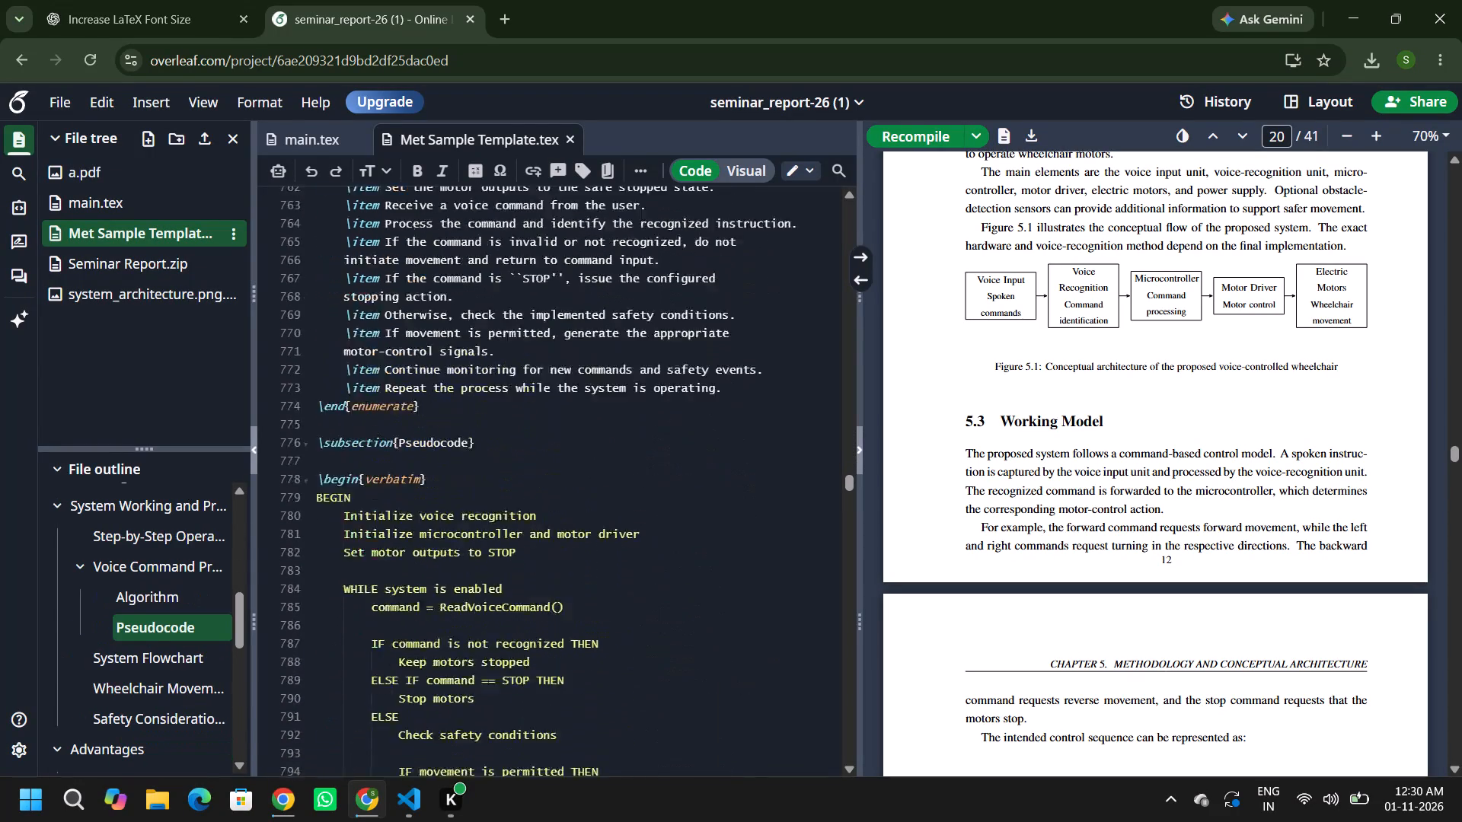
pyautogui.scroll(20, 566, 503)
pyautogui.scroll(6, 566, 503)
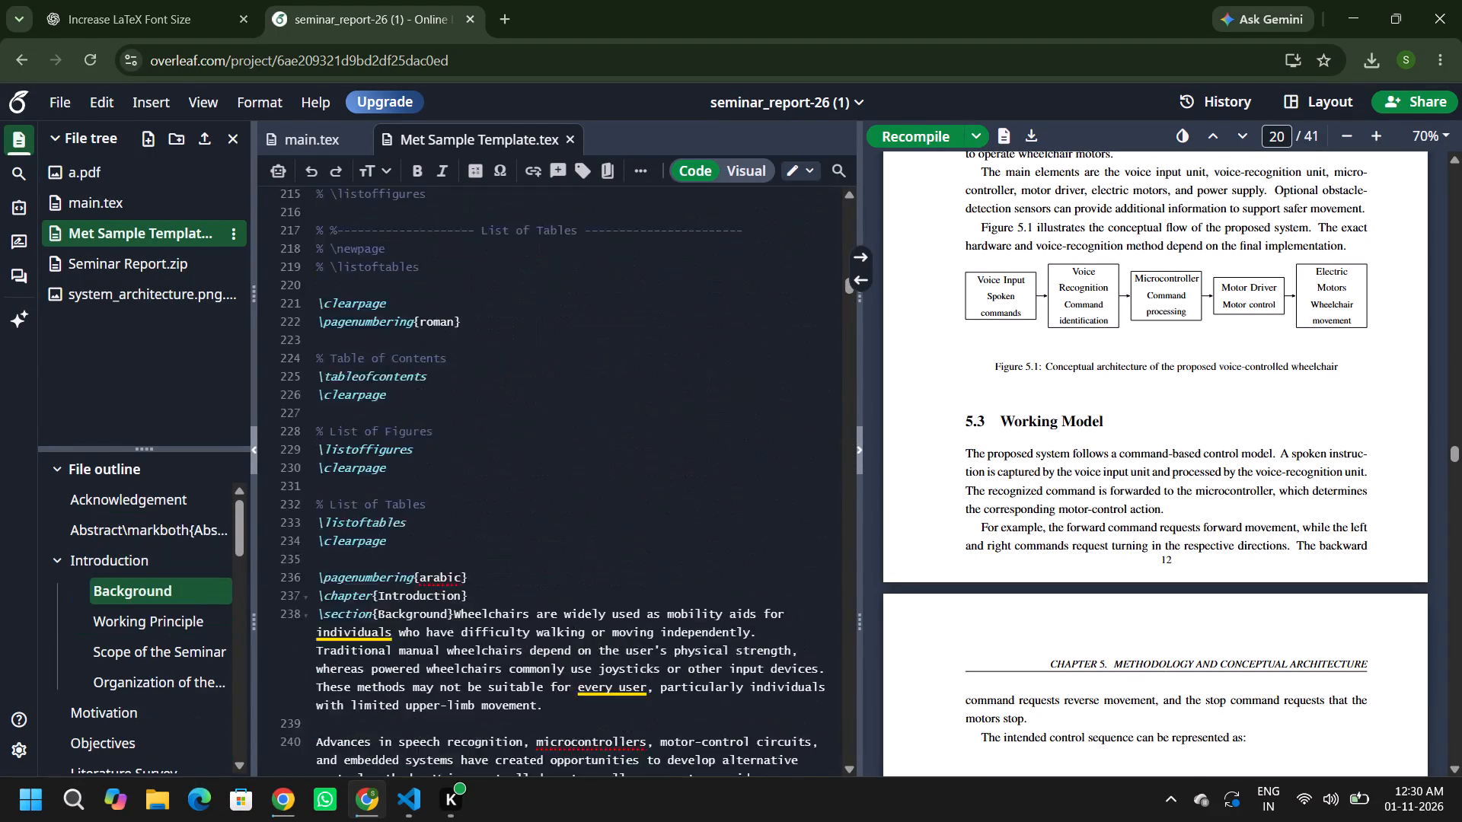
# Save and recompile the seminar report.
pyautogui.hotkey('ctrl', 's')
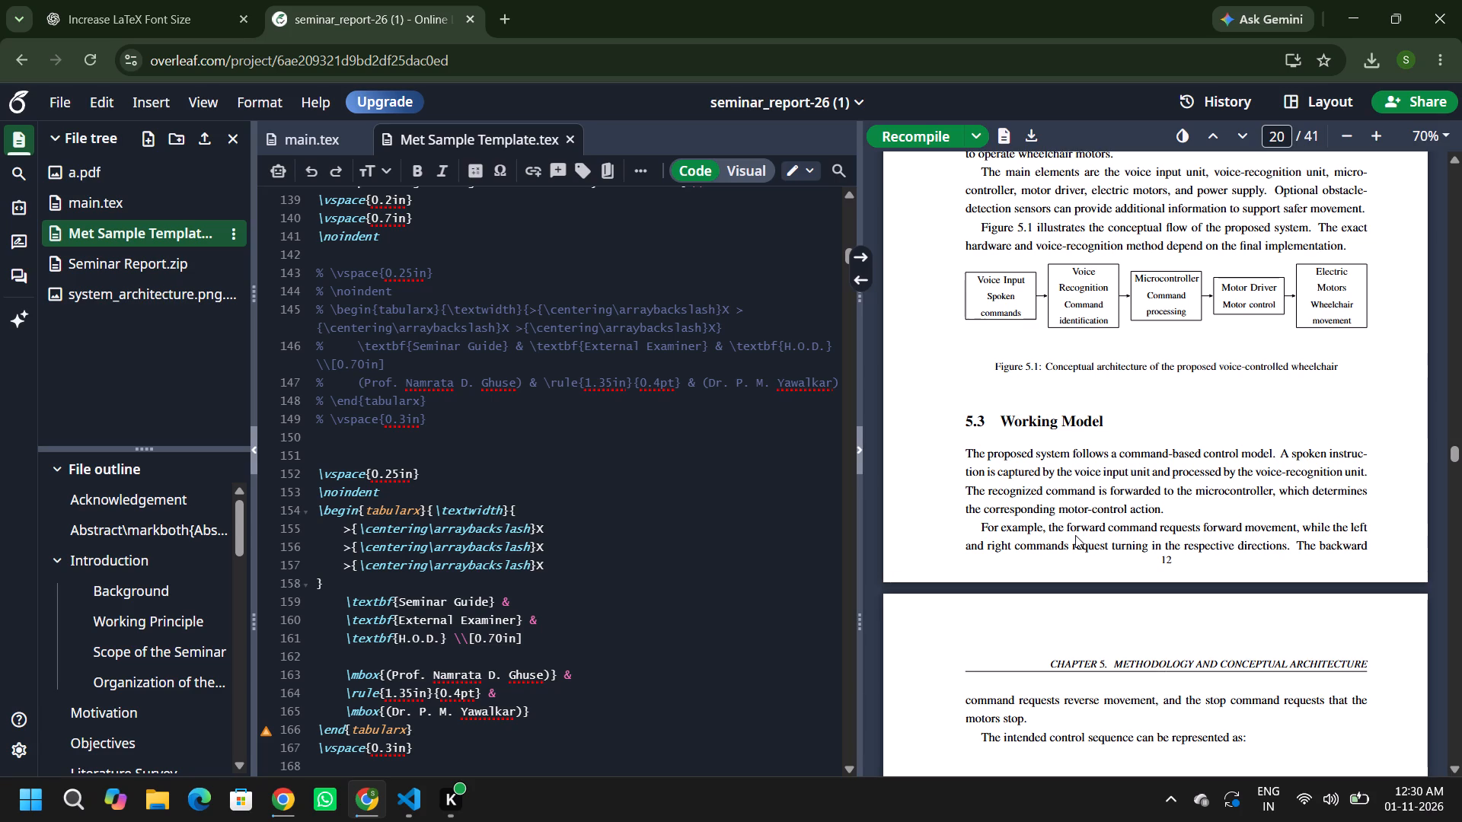
# Examine the compiled report's pages from the Methodology and Conceptual Architecture chapter back to the title page.
pyautogui.scroll(16, 1075, 535)
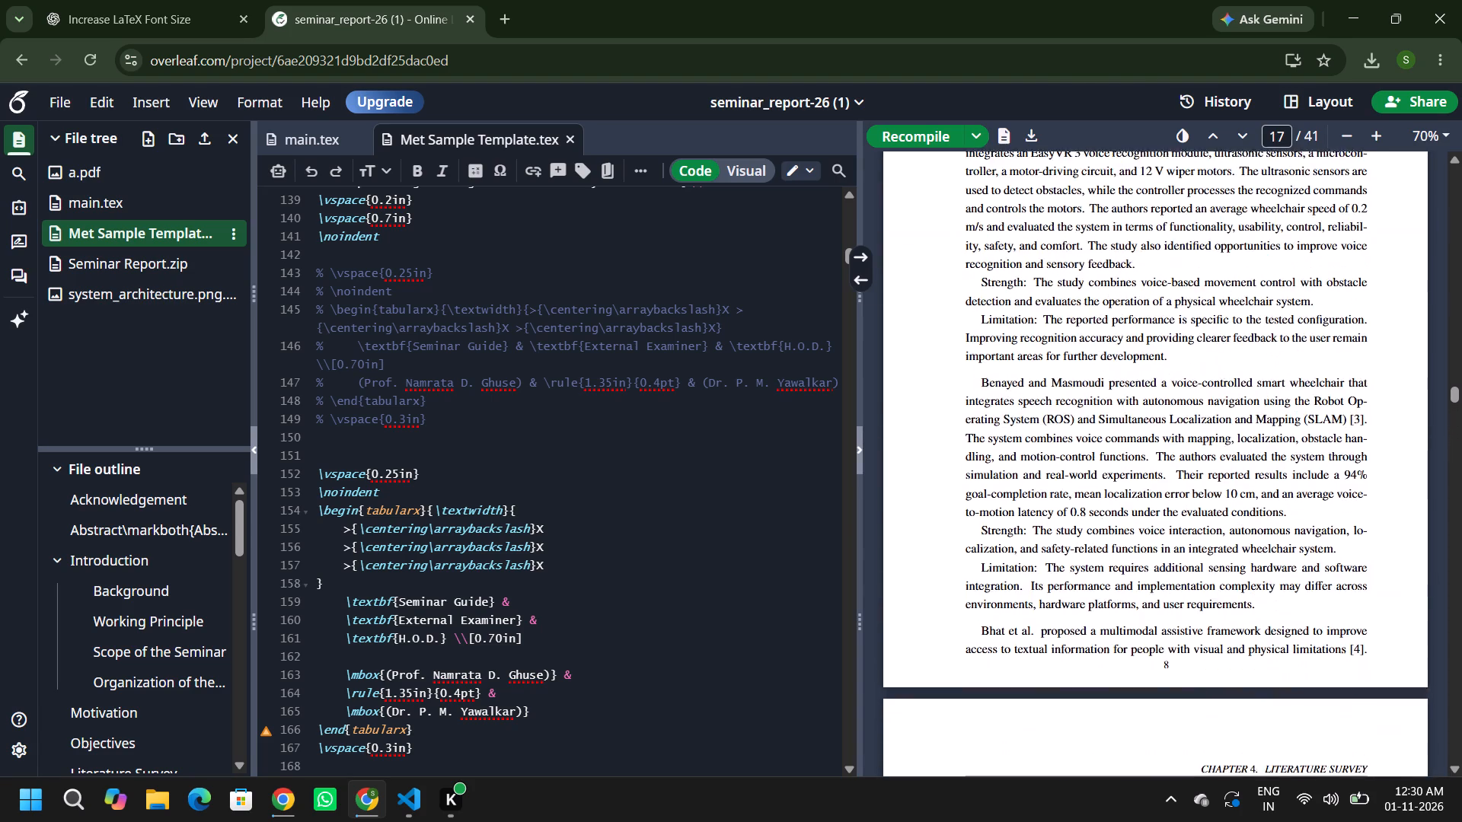
pyautogui.scroll(12, 1075, 535)
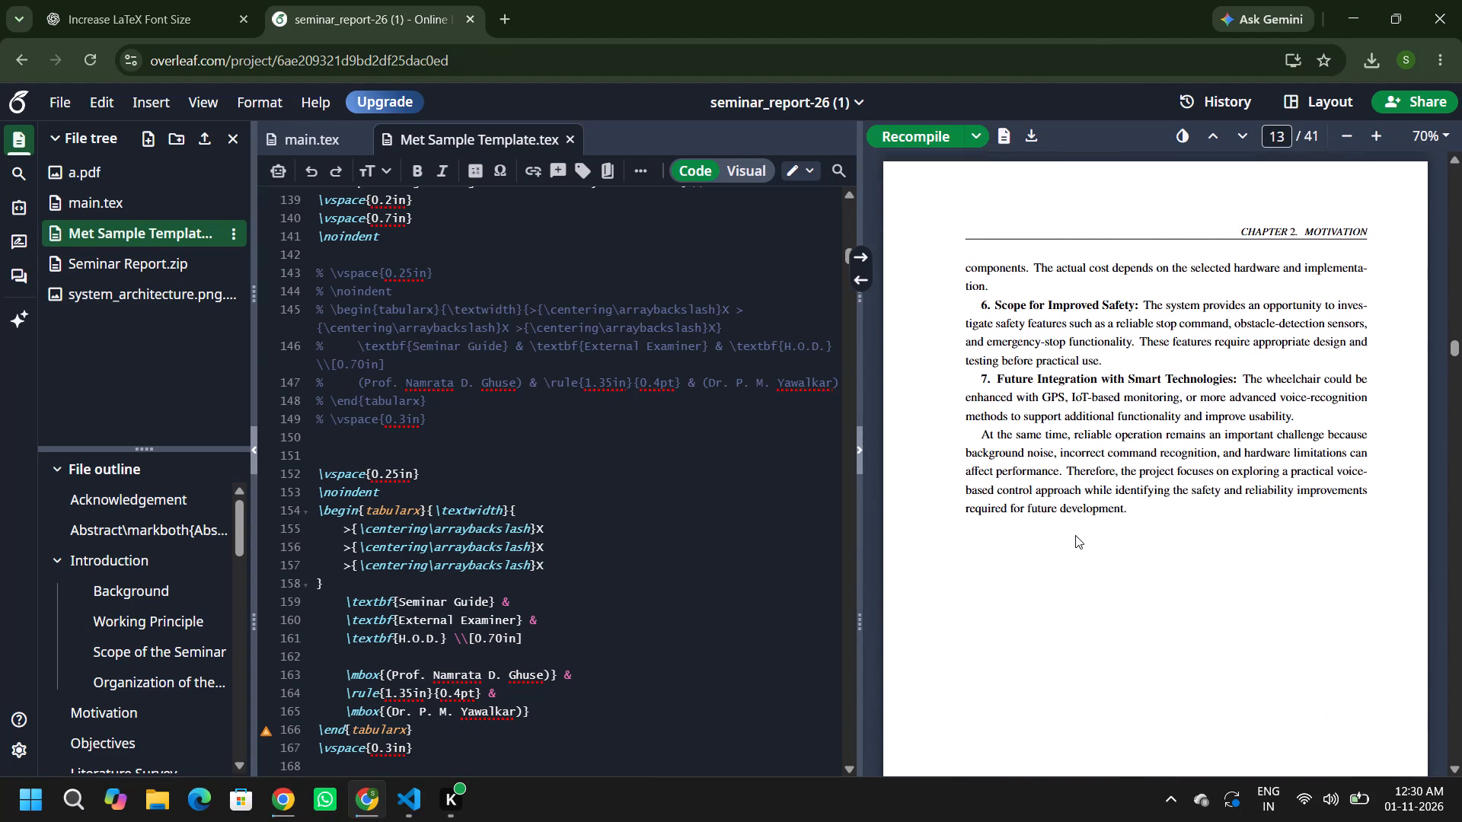
pyautogui.scroll(16, 1075, 535)
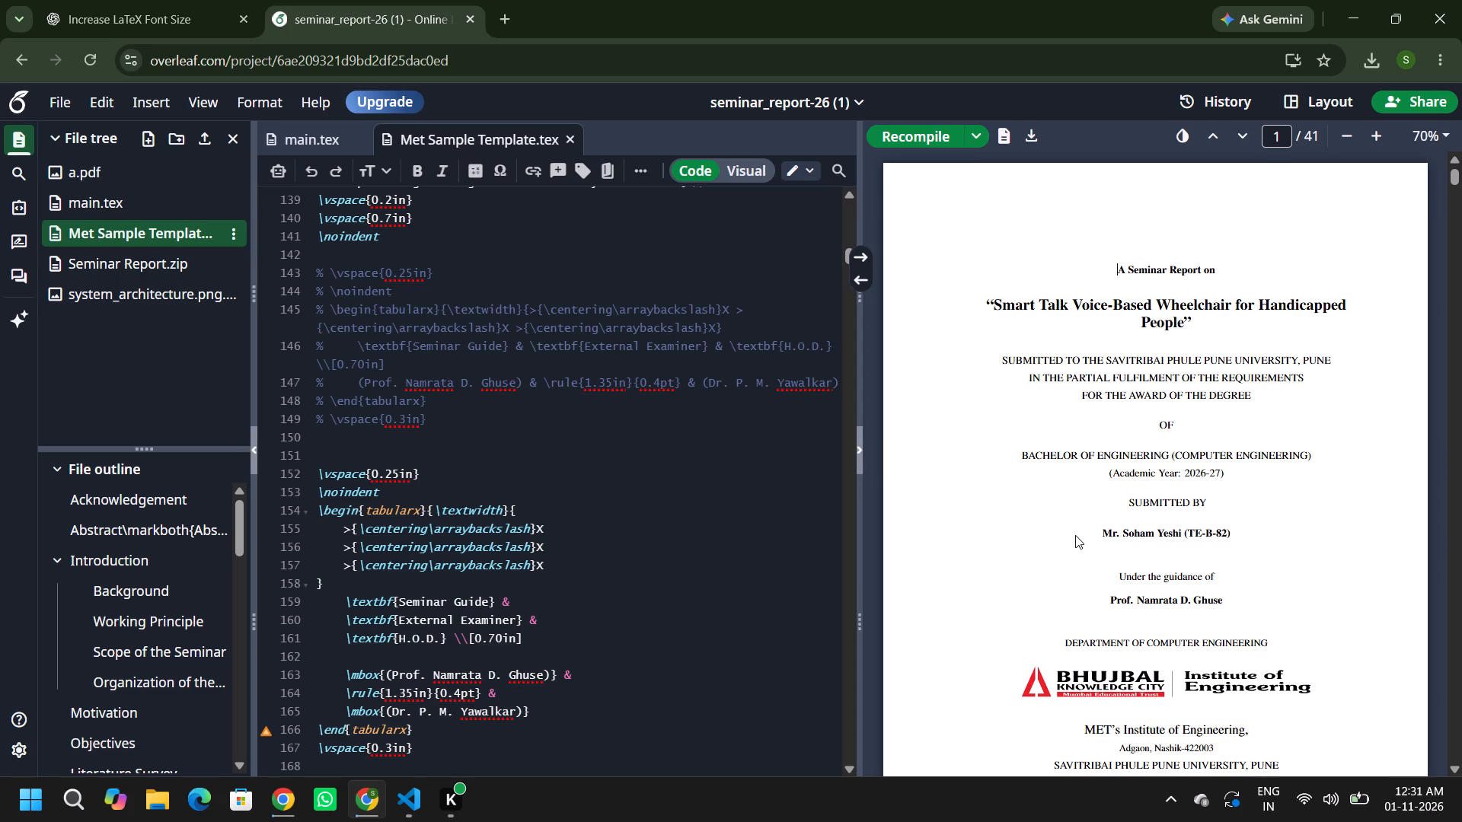
# Close the browser window holding the report project.
pyautogui.click(1443, 15)
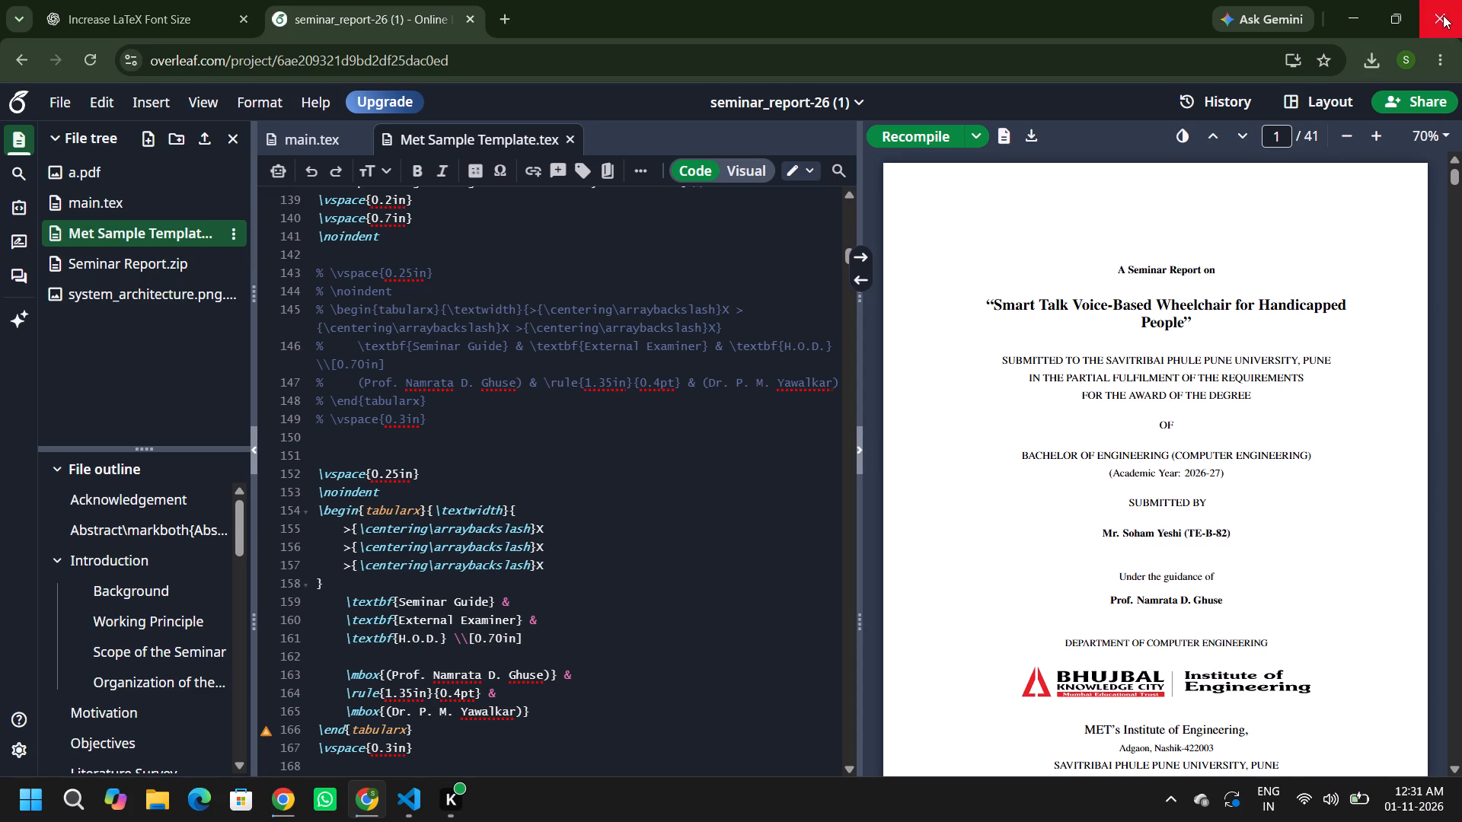